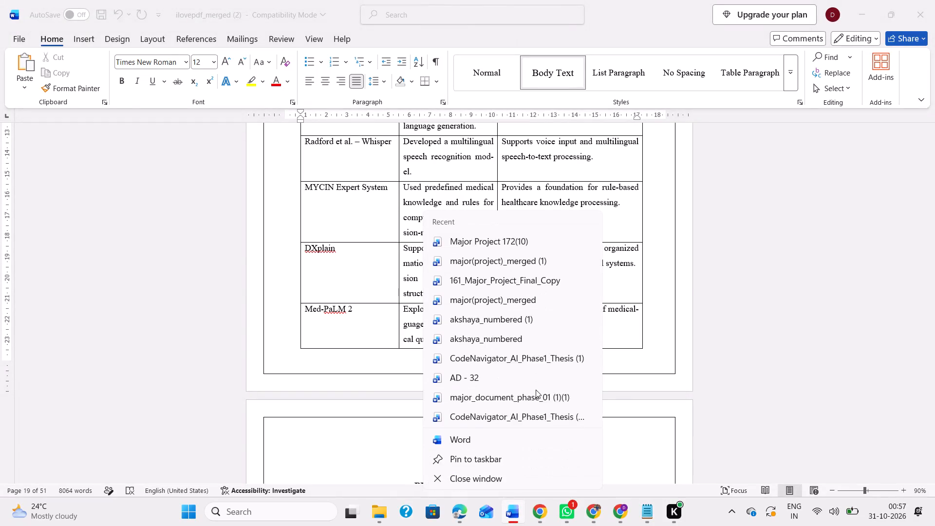
Look through the report from the end of the literature comparison table into the Chapter 3 Project Objectives section.
{"action": "scroll", "coordinate": [536, 390], "scroll_direction": "down", "scroll_amount": 2}
{"action": "left_click", "coordinate": [647, 404]}
{"action": "scroll", "coordinate": [647, 404], "scroll_direction": "down", "scroll_amount": 1}
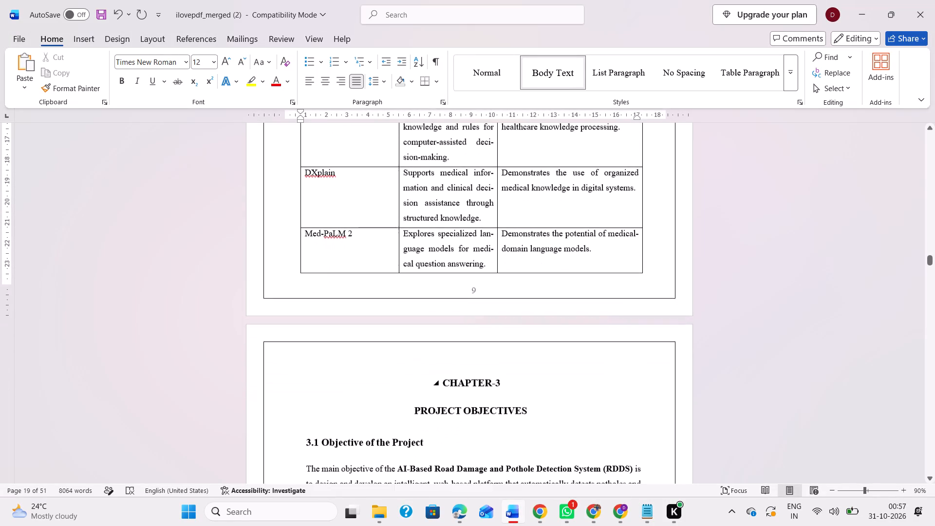
{"action": "scroll", "coordinate": [647, 404], "scroll_direction": "down", "scroll_amount": 3}
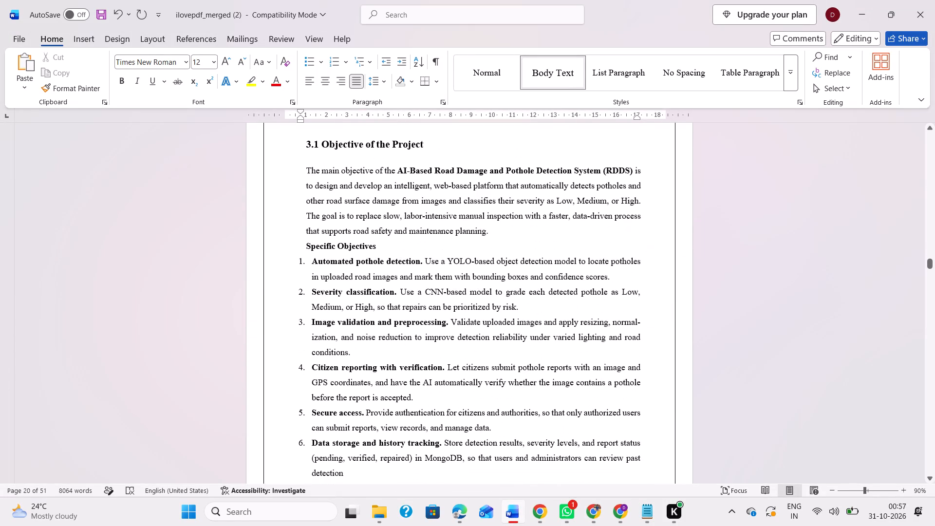
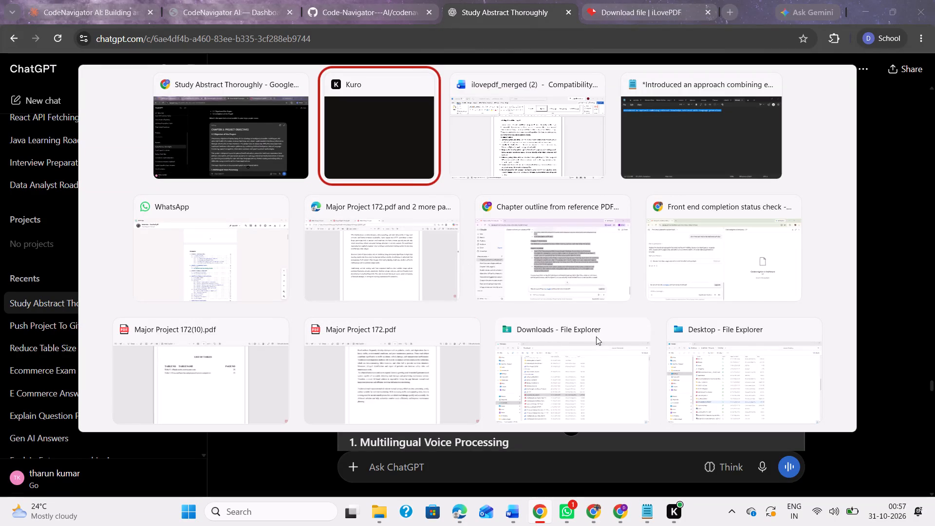
Close the Downloads and Desktop File Explorer windows and the browser windows for the front-end completion check and the chapter outline.
{"action": "left_click", "coordinate": [639, 332]}
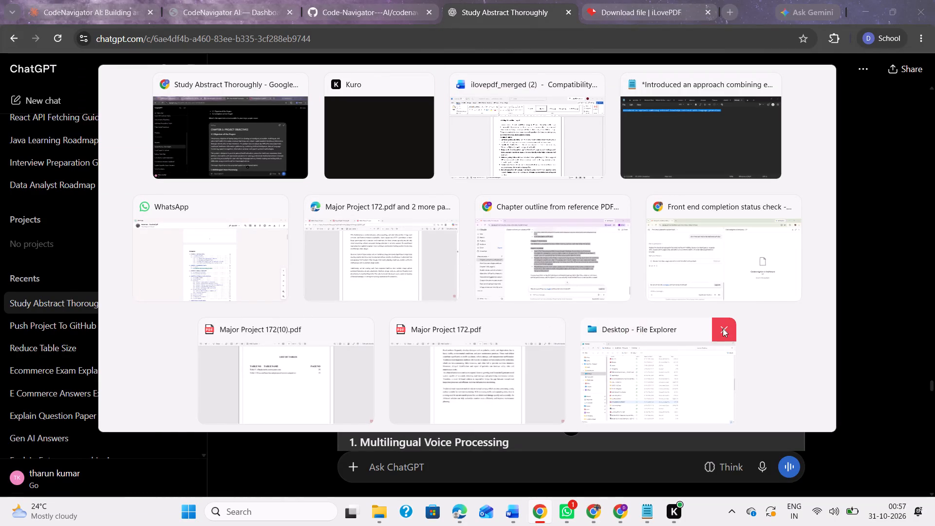
{"action": "left_click", "coordinate": [723, 328]}
{"action": "left_click", "coordinate": [789, 207]}
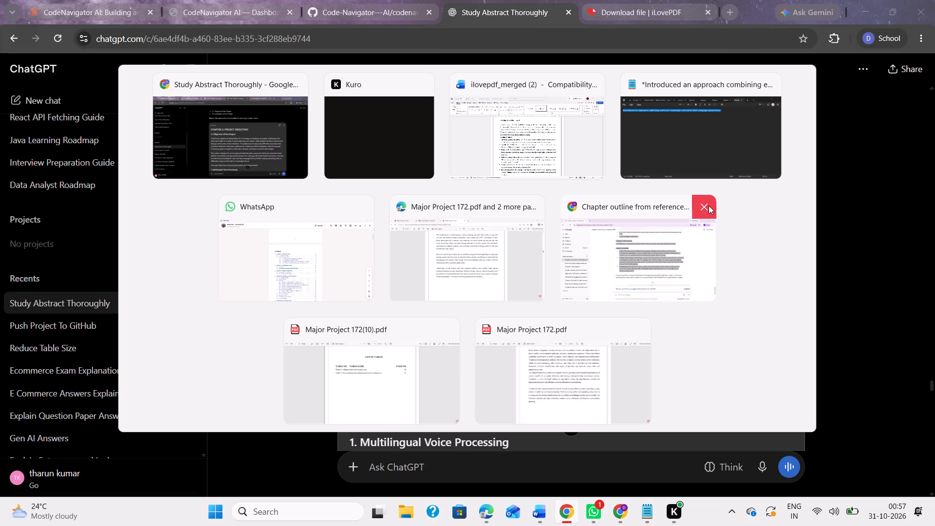
{"action": "left_click", "coordinate": [709, 206]}
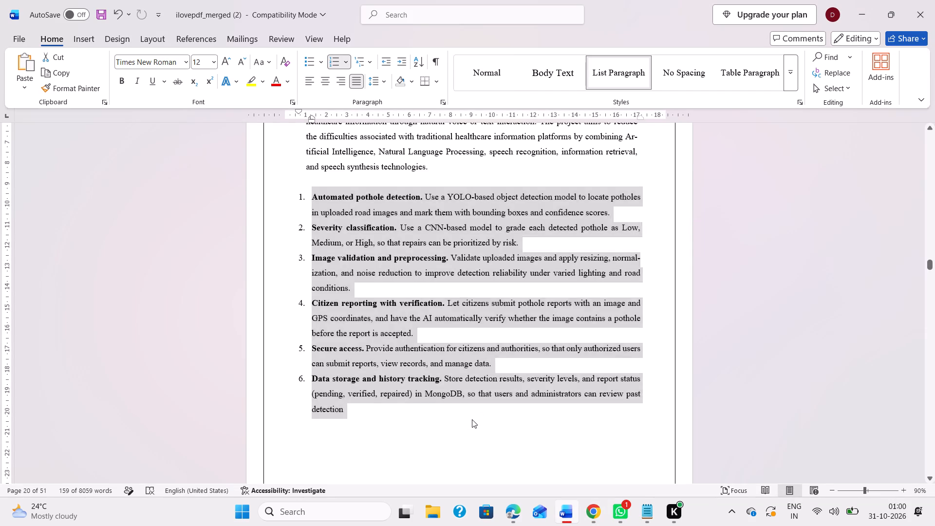
Remove bold from all eight pasted objectives and set their right indent at about the 17 mark.
{"action": "scroll", "coordinate": [425, 353], "scroll_direction": "up", "scroll_amount": 1}
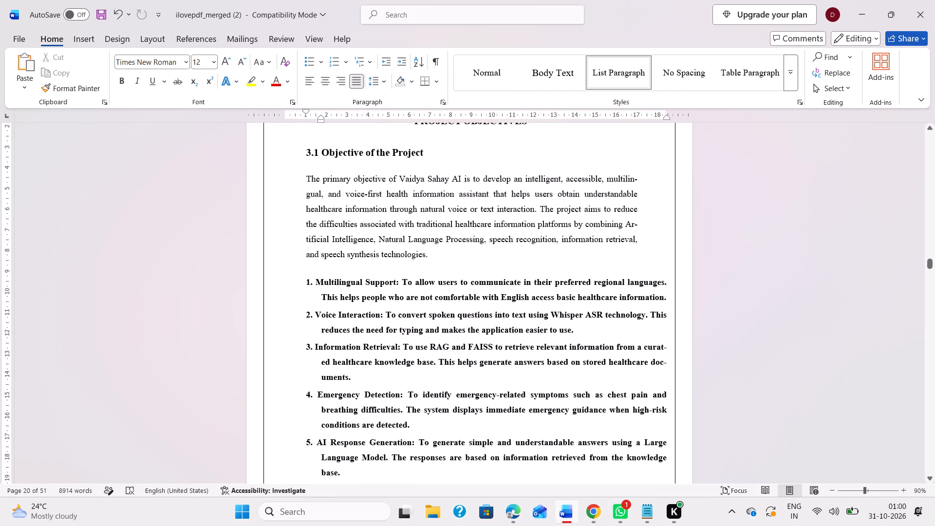
{"action": "scroll", "coordinate": [361, 317], "scroll_direction": "down", "scroll_amount": 1}
{"action": "left_click_drag", "start_coordinate": [302, 254], "coordinate": [582, 186]}
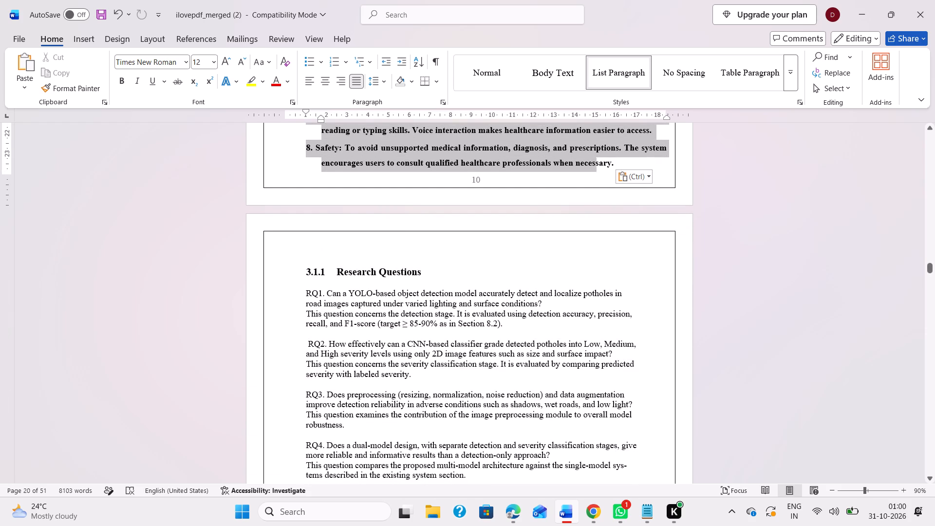
{"action": "left_click_drag", "start_coordinate": [582, 186], "coordinate": [619, 165]}
{"action": "scroll", "coordinate": [496, 193], "scroll_direction": "up", "scroll_amount": 2}
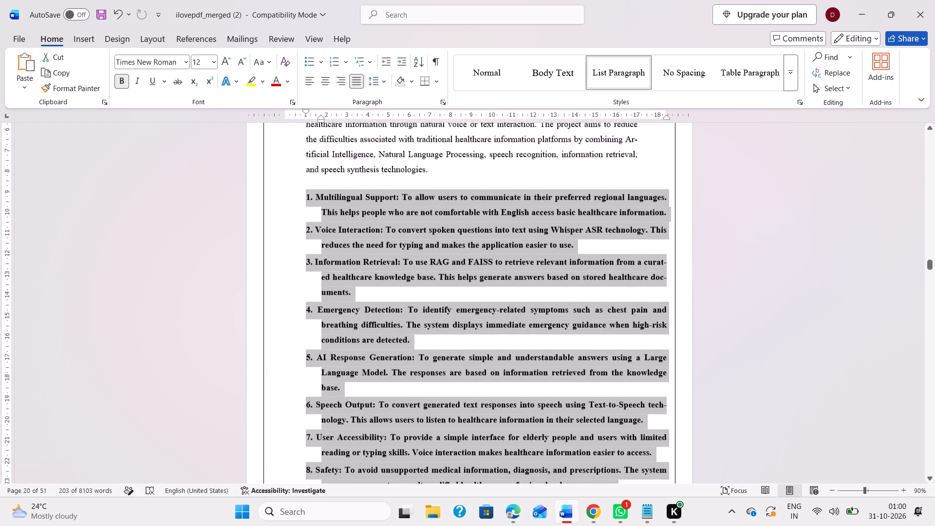
{"action": "scroll", "coordinate": [496, 193], "scroll_direction": "up", "scroll_amount": 1}
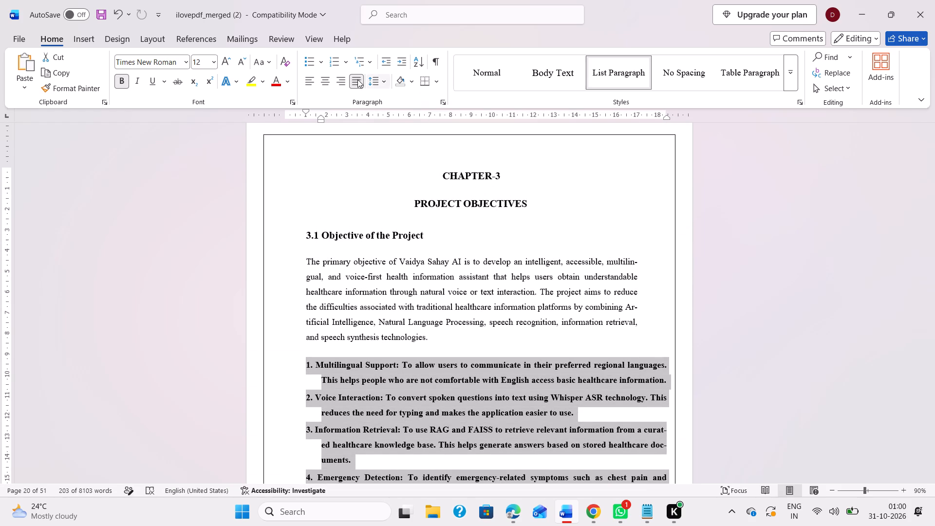
{"action": "left_click", "coordinate": [381, 80]}
{"action": "left_click", "coordinate": [384, 82]}
{"action": "left_click", "coordinate": [121, 83]}
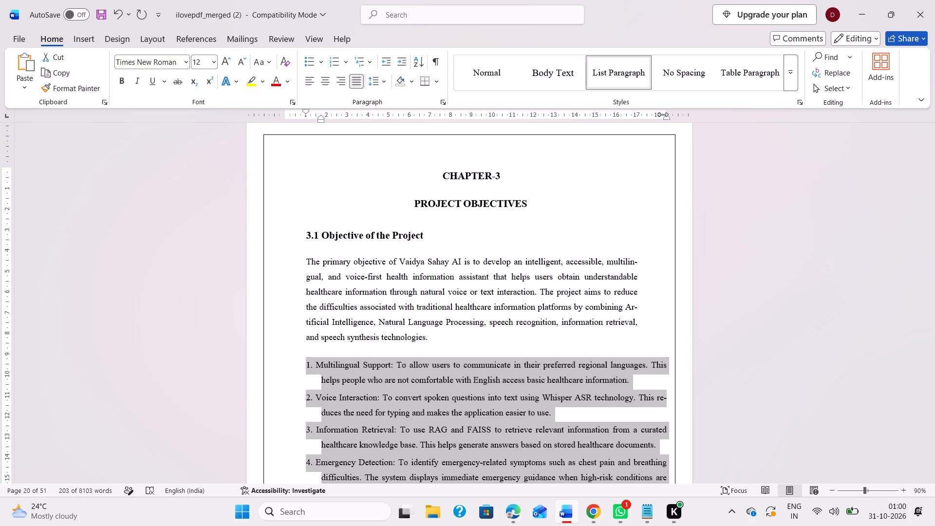
{"action": "left_click_drag", "start_coordinate": [664, 117], "coordinate": [644, 114]}
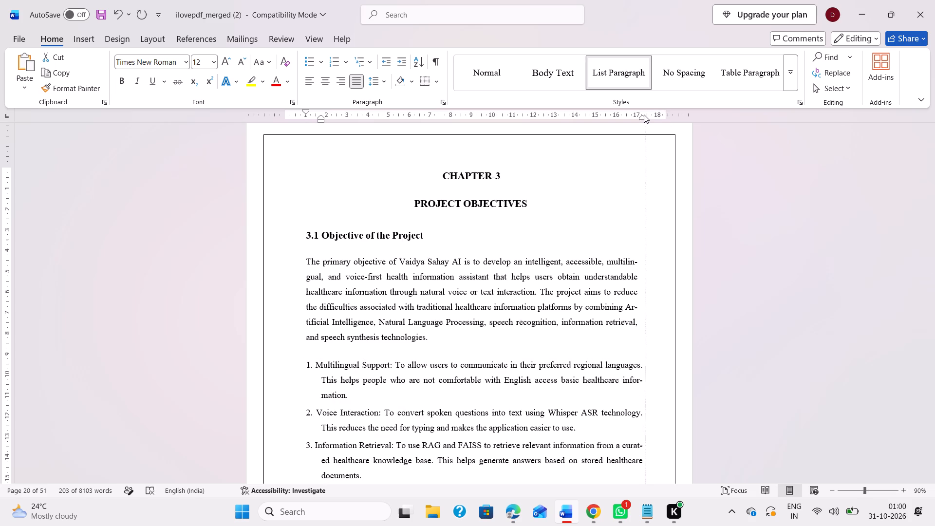
{"action": "left_click_drag", "start_coordinate": [644, 114], "coordinate": [636, 114]}
Delete objectives 7 (User Accessibility) and 8 (Safety) from the numbered list under 3.1 Objective of the Project.
{"action": "scroll", "coordinate": [549, 281], "scroll_direction": "down", "scroll_amount": 5}
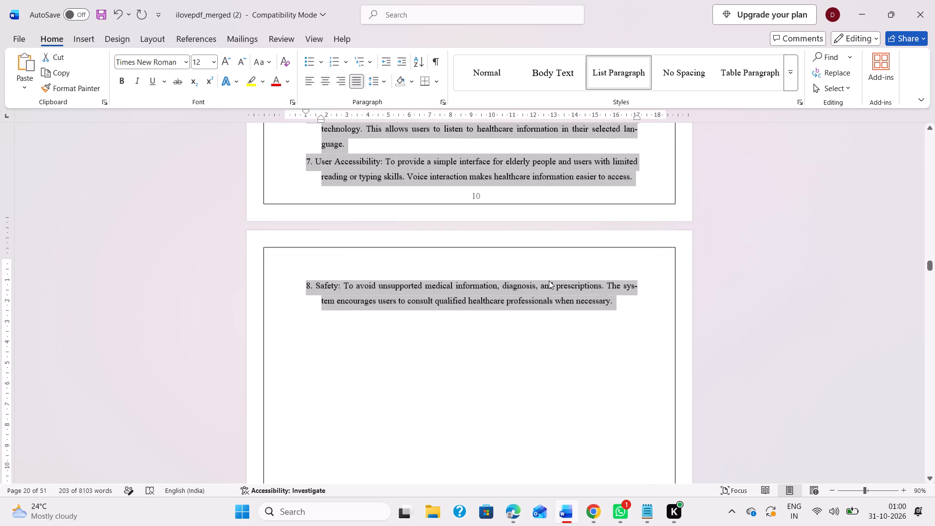
{"action": "scroll", "coordinate": [484, 264], "scroll_direction": "up", "scroll_amount": 1}
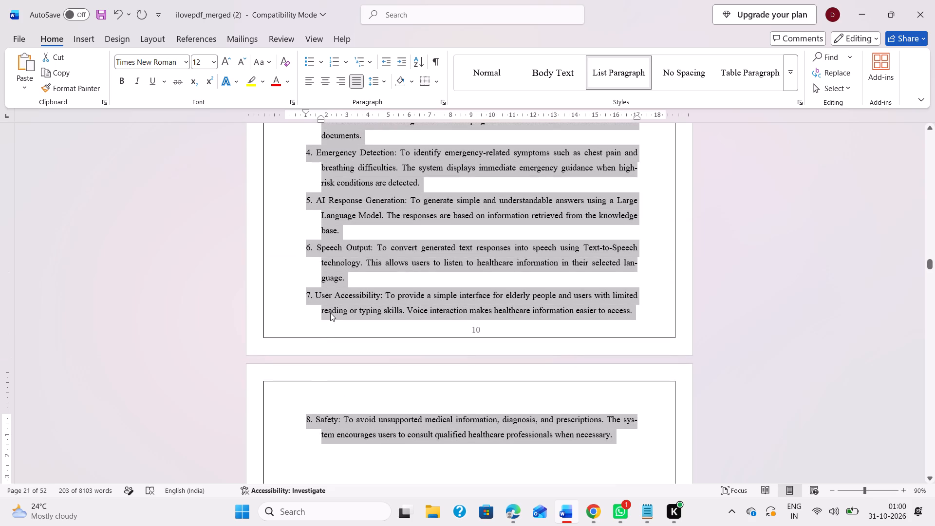
{"action": "left_click", "coordinate": [303, 283]}
{"action": "left_click_drag", "start_coordinate": [306, 292], "coordinate": [634, 434]}
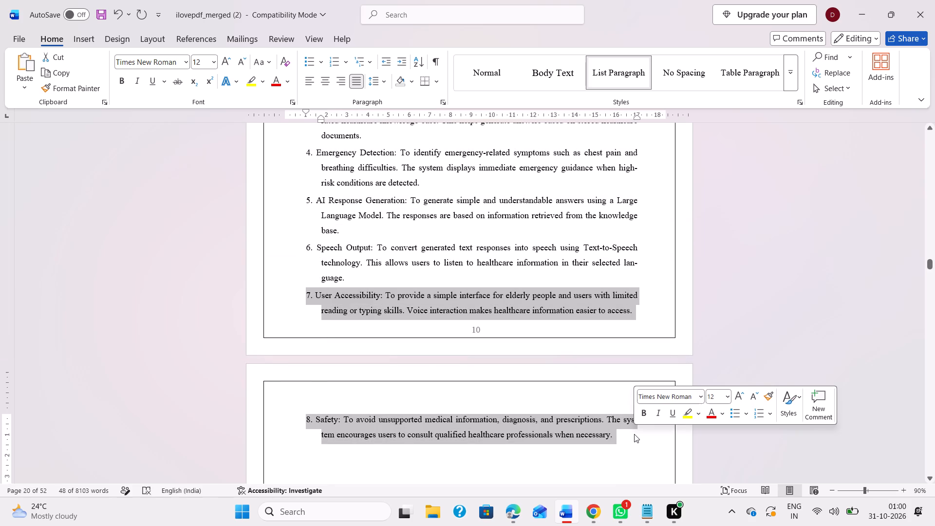
{"action": "scroll", "coordinate": [634, 434], "scroll_direction": "up", "scroll_amount": 1}
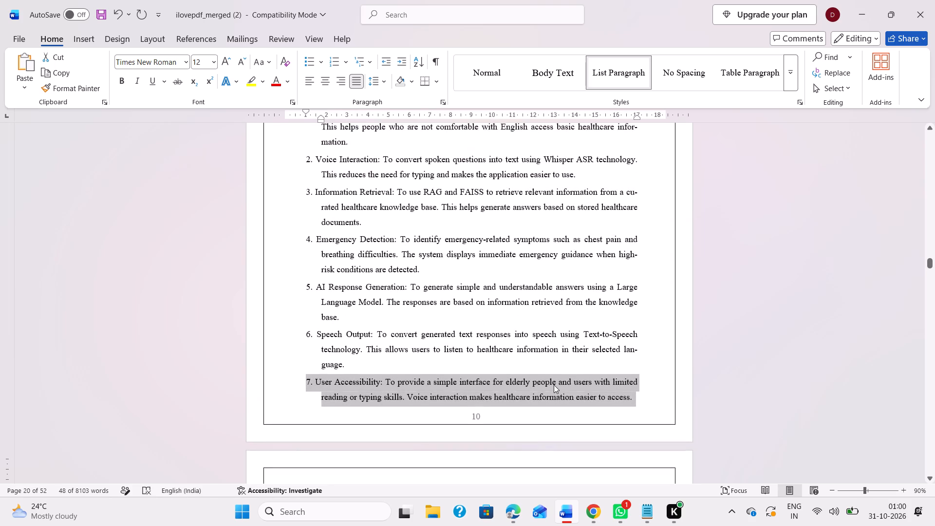
{"action": "scroll", "coordinate": [554, 385], "scroll_direction": "up", "scroll_amount": 1}
{"action": "scroll", "coordinate": [554, 385], "scroll_direction": "down", "scroll_amount": 2}
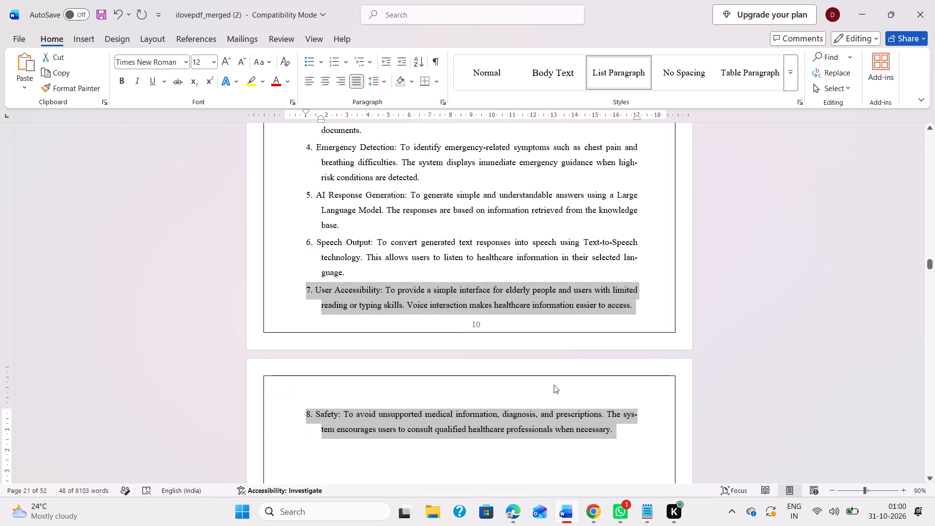
{"action": "key", "text": "BackSpace"}
Bold the lead-in labels "Multilingual Support:" and "Voice Interaction:" of objectives 1 and 2 under 3.1.
{"action": "scroll", "coordinate": [452, 305], "scroll_direction": "up", "scroll_amount": 2}
{"action": "scroll", "coordinate": [388, 372], "scroll_direction": "down", "scroll_amount": 2}
{"action": "scroll", "coordinate": [392, 276], "scroll_direction": "up", "scroll_amount": 1}
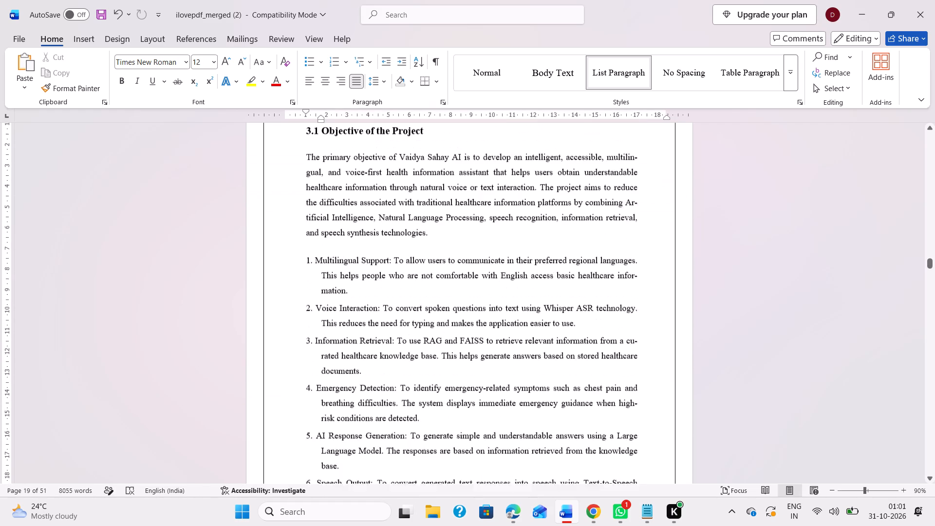
{"action": "scroll", "coordinate": [392, 276], "scroll_direction": "up", "scroll_amount": 1}
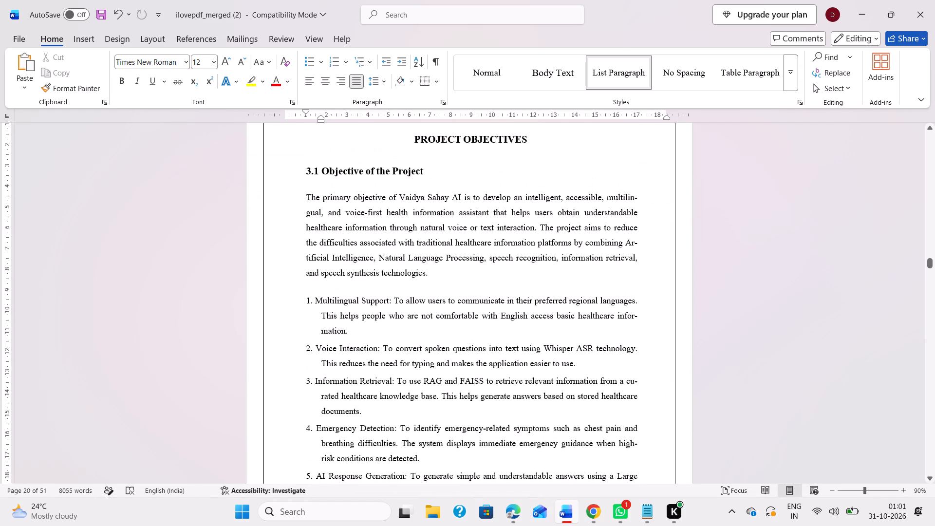
{"action": "left_click_drag", "start_coordinate": [391, 300], "coordinate": [320, 300]}
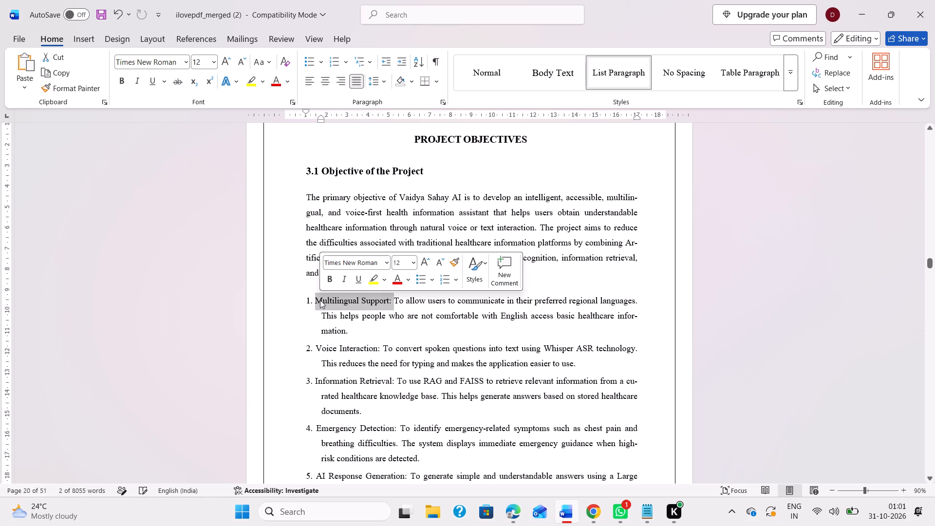
{"action": "left_click", "coordinate": [330, 281]}
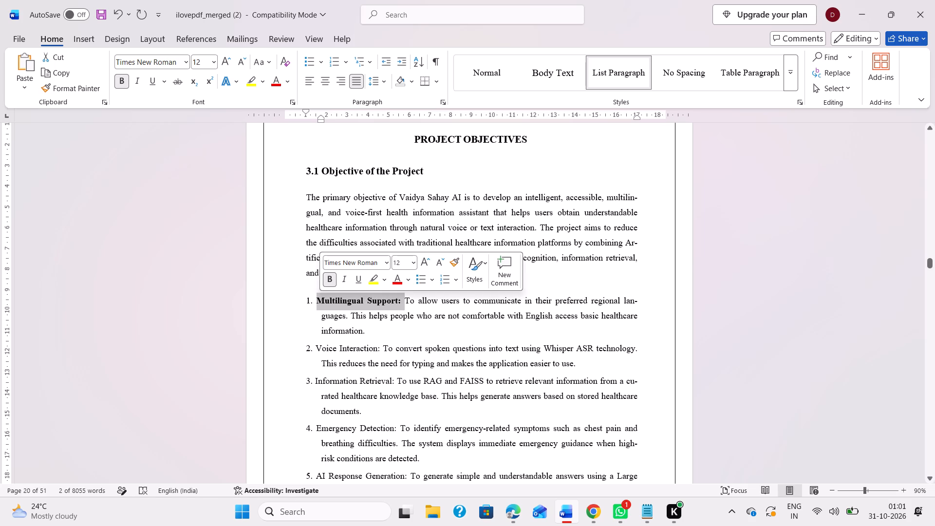
{"action": "left_click_drag", "start_coordinate": [378, 348], "coordinate": [336, 343]}
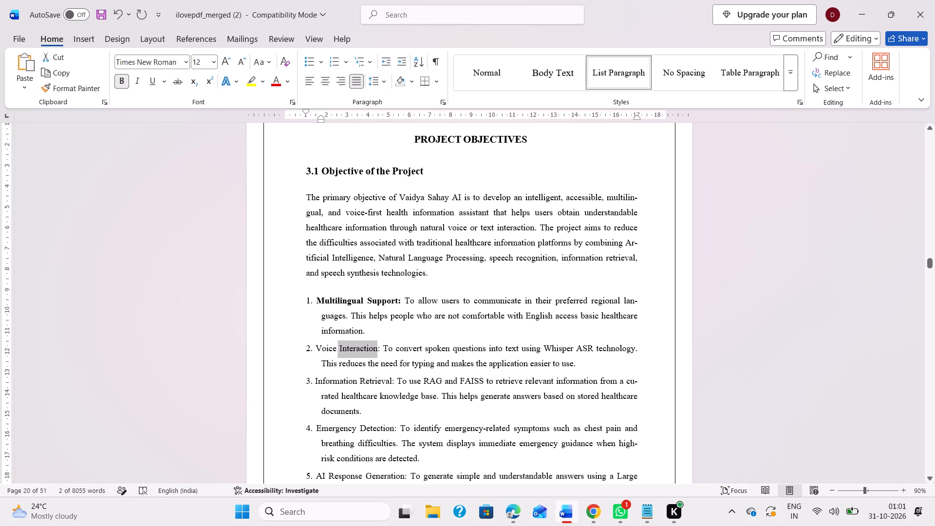
{"action": "left_click_drag", "start_coordinate": [336, 343], "coordinate": [321, 343]}
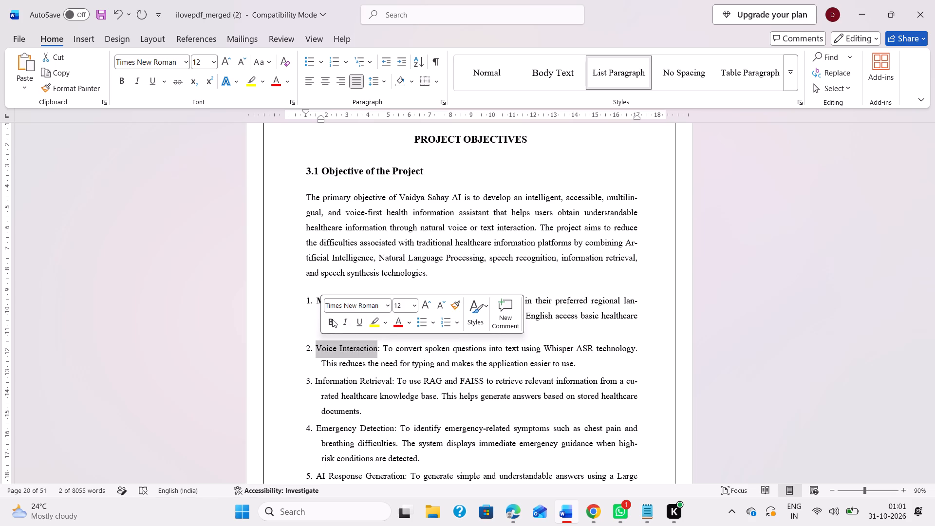
{"action": "left_click_drag", "start_coordinate": [382, 348], "coordinate": [324, 343]}
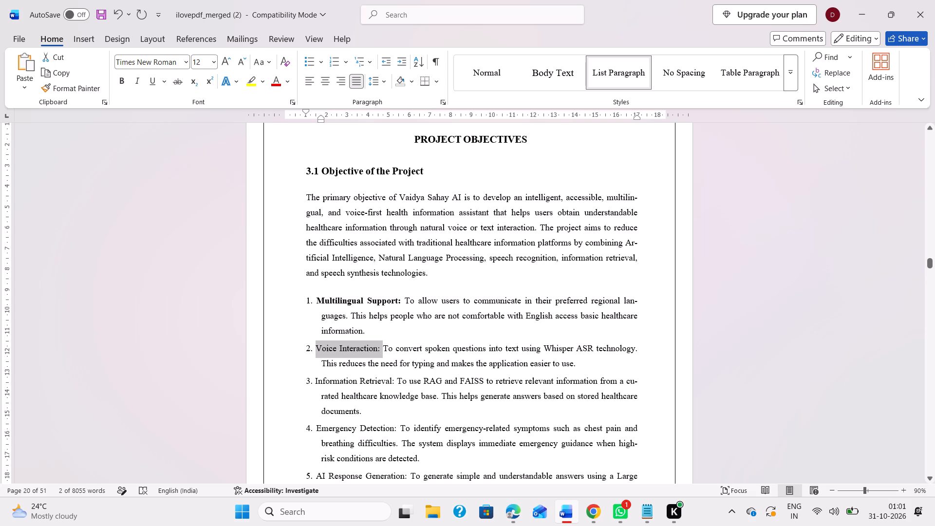
{"action": "left_click_drag", "start_coordinate": [324, 343], "coordinate": [322, 343]}
{"action": "left_click", "coordinate": [330, 323]}
Bold the lead-in labels of objectives 3 to 6: Information Retrieval, Emergency Detection, AI Response Generation and Speech Output.
{"action": "scroll", "coordinate": [359, 366], "scroll_direction": "down", "scroll_amount": 1}
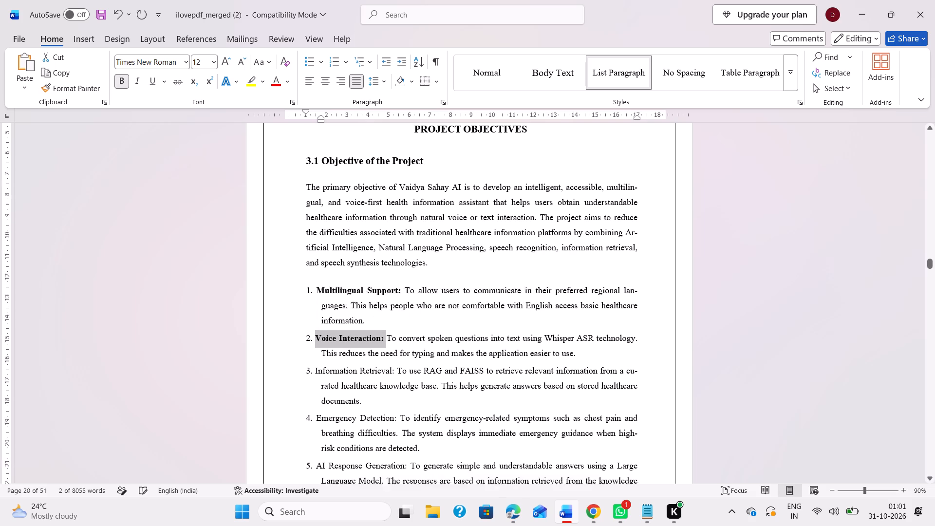
{"action": "scroll", "coordinate": [359, 366], "scroll_direction": "down", "scroll_amount": 1}
{"action": "left_click_drag", "start_coordinate": [394, 240], "coordinate": [328, 238]}
{"action": "left_click", "coordinate": [338, 213]}
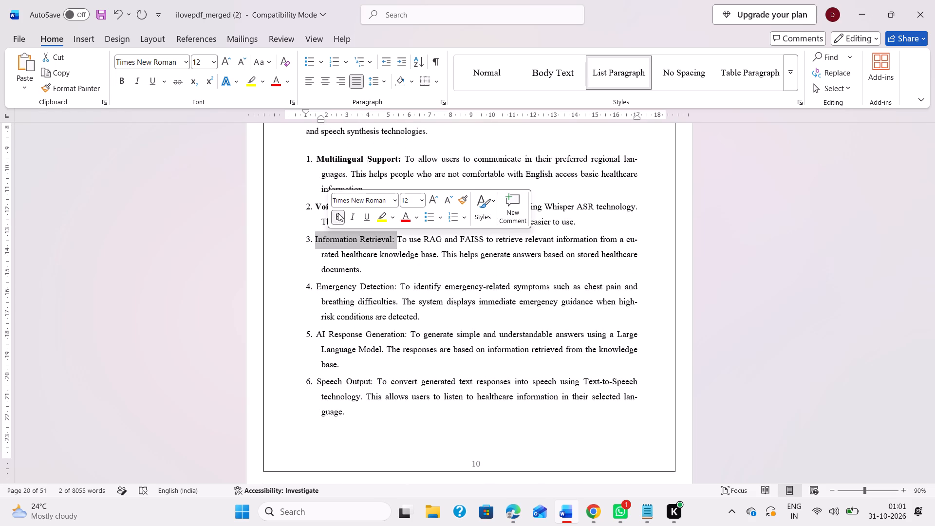
{"action": "left_click_drag", "start_coordinate": [397, 287], "coordinate": [364, 283]}
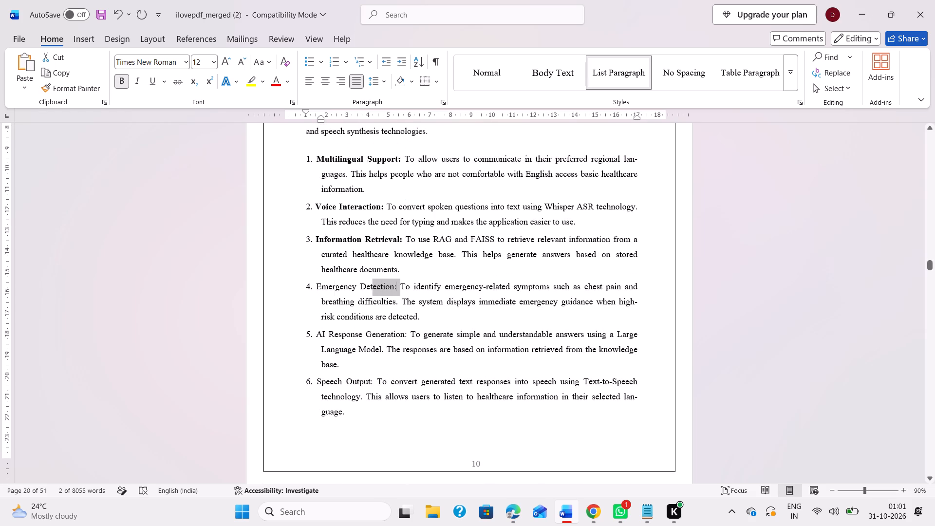
{"action": "left_click_drag", "start_coordinate": [364, 283], "coordinate": [330, 283]}
{"action": "left_click", "coordinate": [341, 263]}
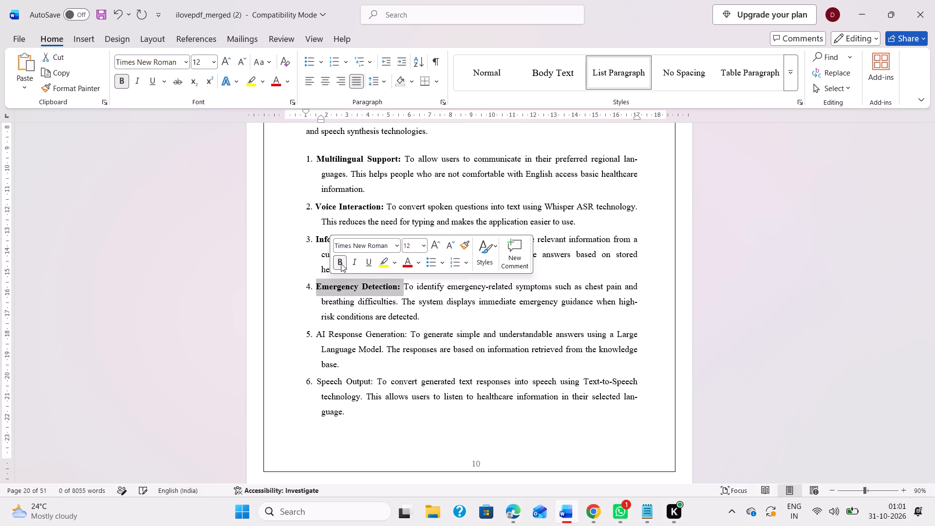
{"action": "left_click_drag", "start_coordinate": [407, 335], "coordinate": [349, 328]}
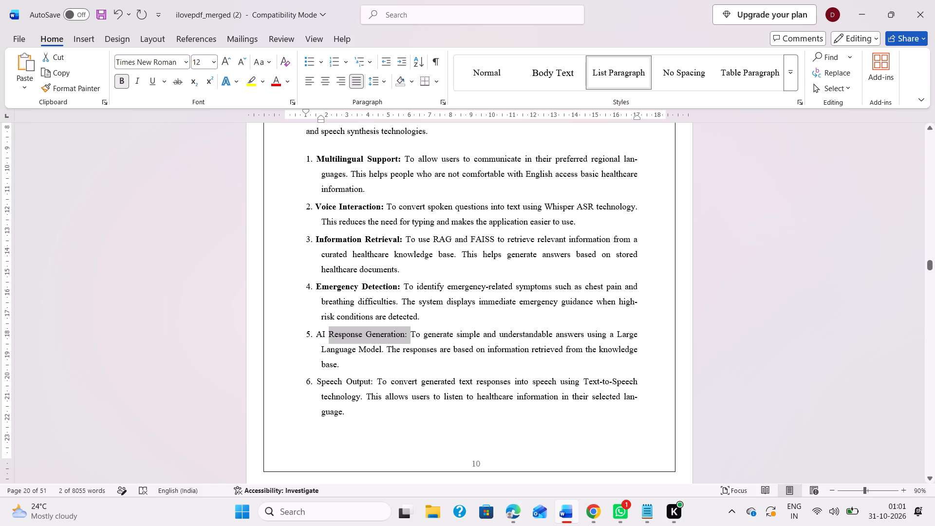
{"action": "left_click_drag", "start_coordinate": [349, 328], "coordinate": [317, 329]}
{"action": "left_click", "coordinate": [325, 312]}
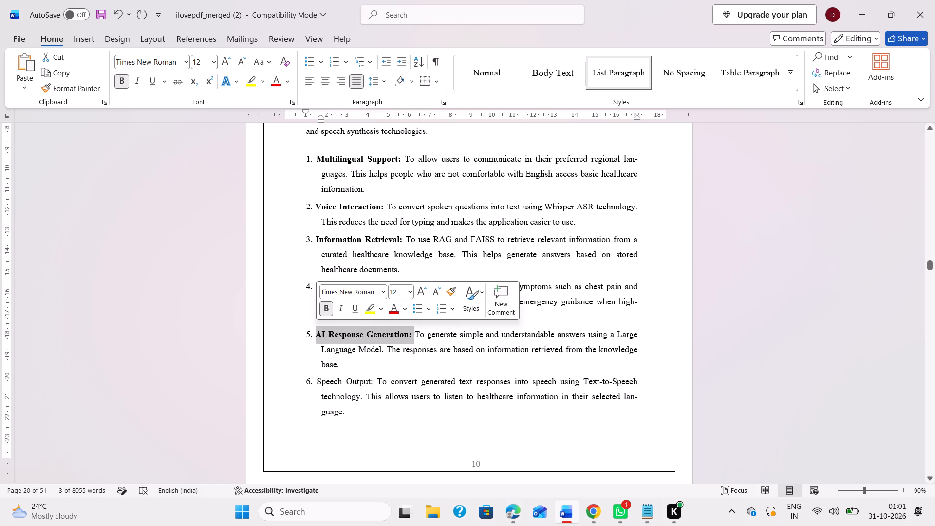
{"action": "left_click_drag", "start_coordinate": [373, 382], "coordinate": [329, 377]}
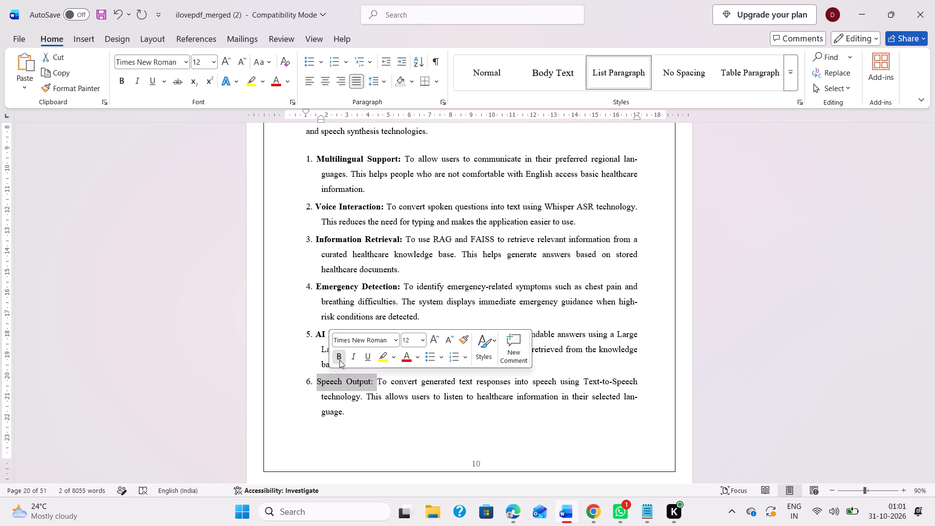
{"action": "left_click", "coordinate": [339, 360]}
{"action": "left_click", "coordinate": [380, 411]}
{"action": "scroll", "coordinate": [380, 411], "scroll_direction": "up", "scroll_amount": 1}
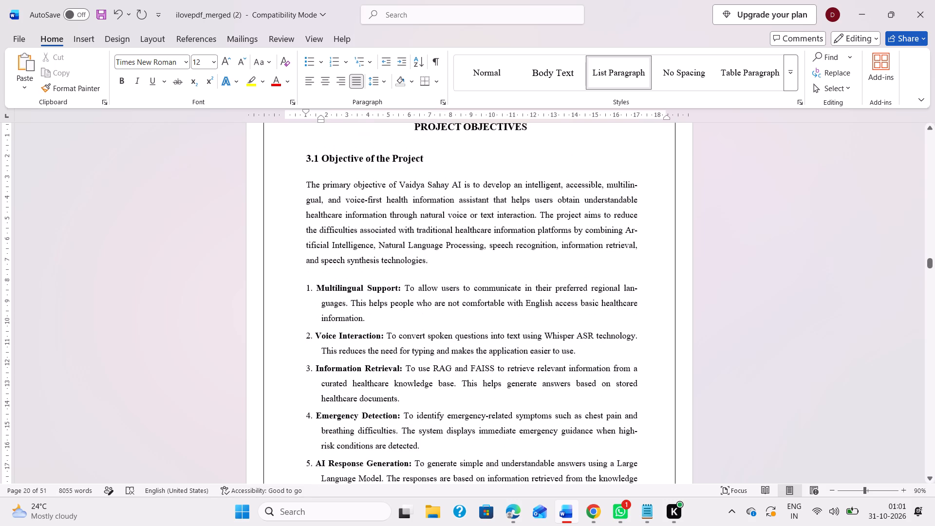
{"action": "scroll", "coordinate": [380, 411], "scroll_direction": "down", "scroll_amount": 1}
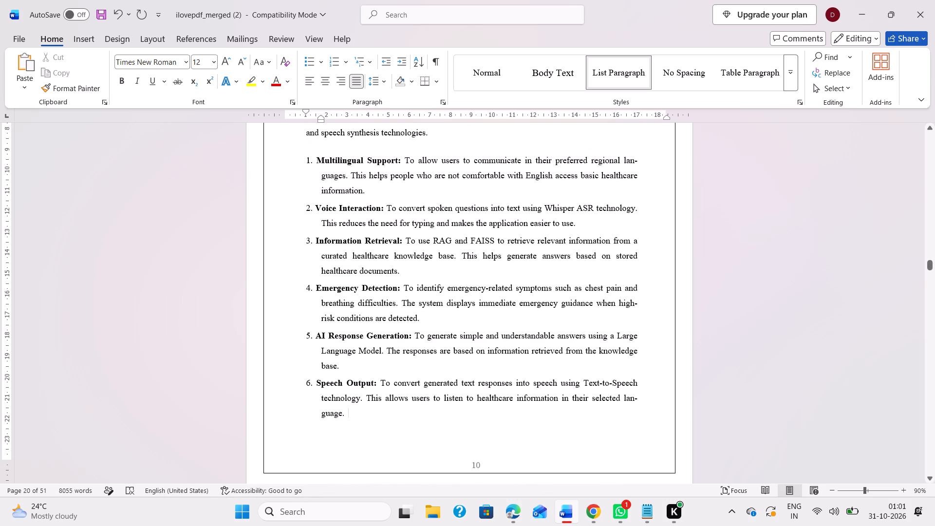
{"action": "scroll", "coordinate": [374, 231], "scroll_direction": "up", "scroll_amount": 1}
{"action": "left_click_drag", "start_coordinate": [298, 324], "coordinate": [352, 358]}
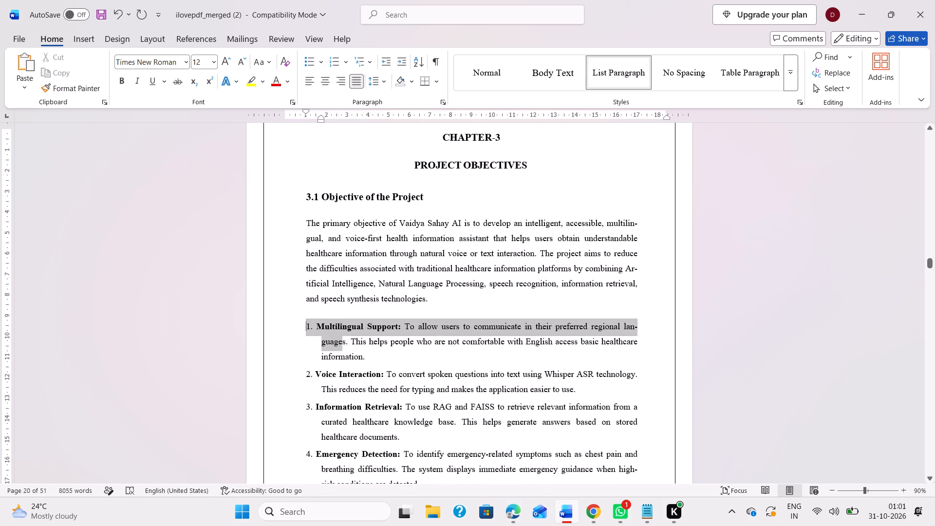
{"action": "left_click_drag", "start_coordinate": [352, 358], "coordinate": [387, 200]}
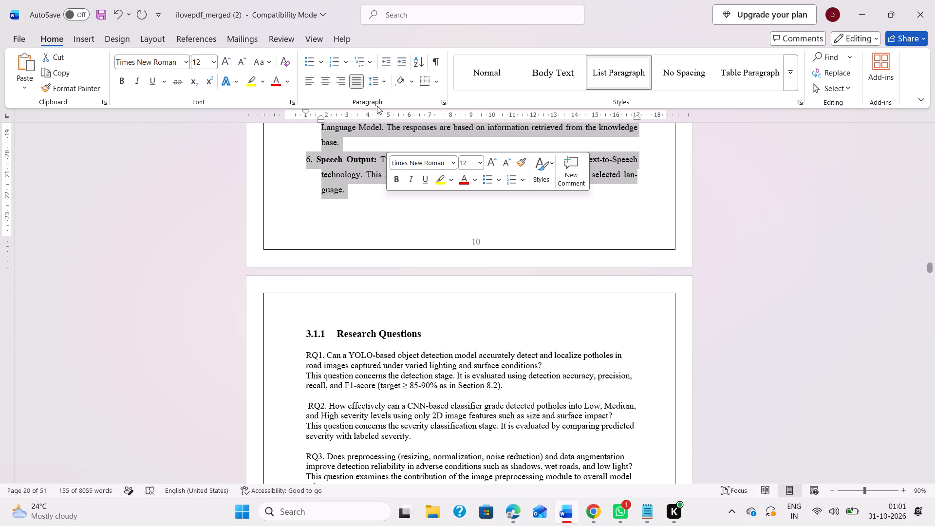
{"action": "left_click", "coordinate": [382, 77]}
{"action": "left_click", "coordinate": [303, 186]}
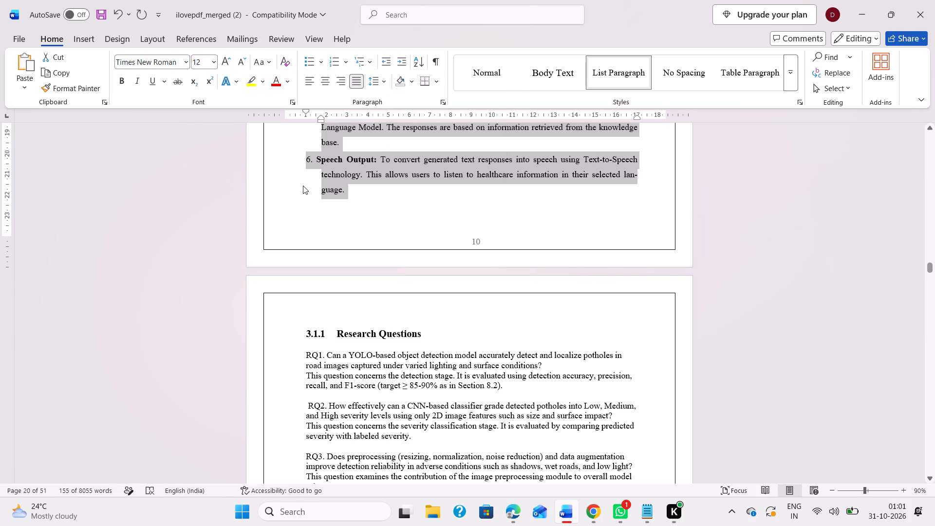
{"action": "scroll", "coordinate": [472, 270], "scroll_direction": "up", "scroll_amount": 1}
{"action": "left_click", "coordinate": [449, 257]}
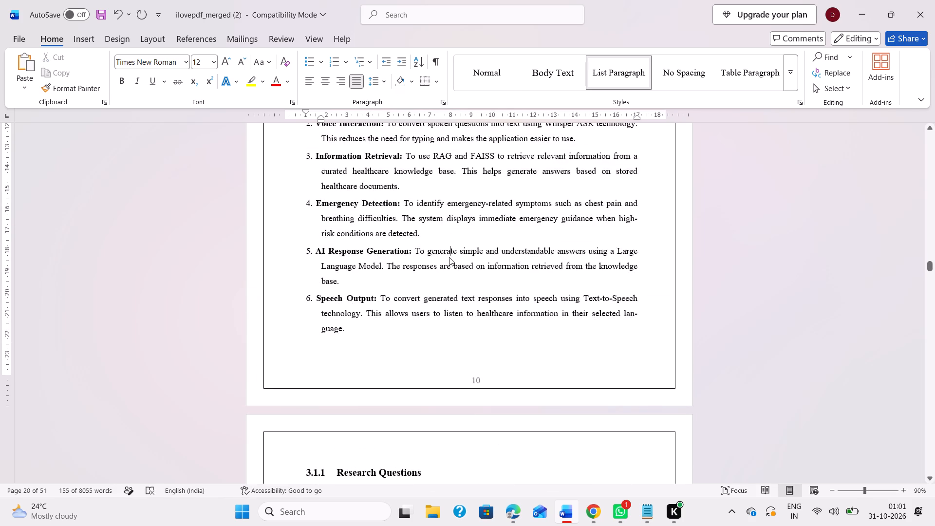
{"action": "scroll", "coordinate": [449, 257], "scroll_direction": "up", "scroll_amount": 5}
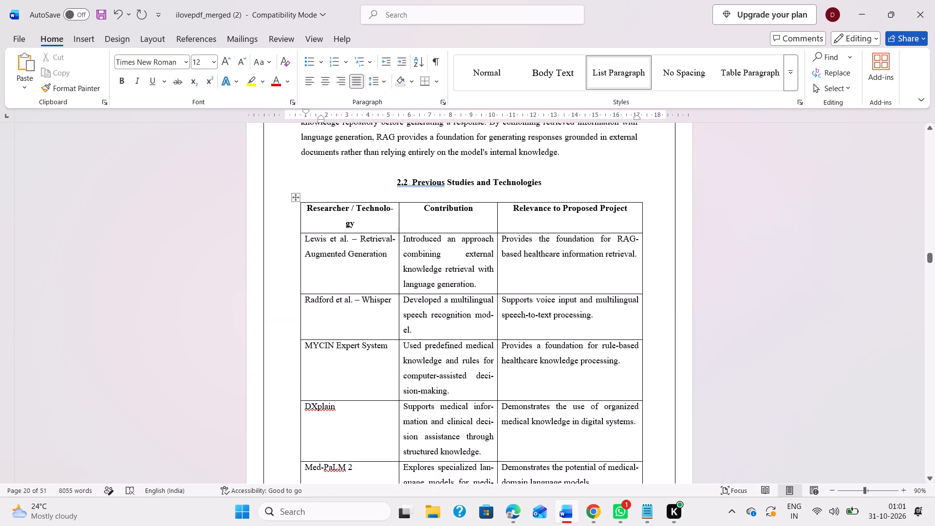
{"action": "scroll", "coordinate": [449, 257], "scroll_direction": "down", "scroll_amount": 4}
{"action": "scroll", "coordinate": [449, 257], "scroll_direction": "up", "scroll_amount": 3}
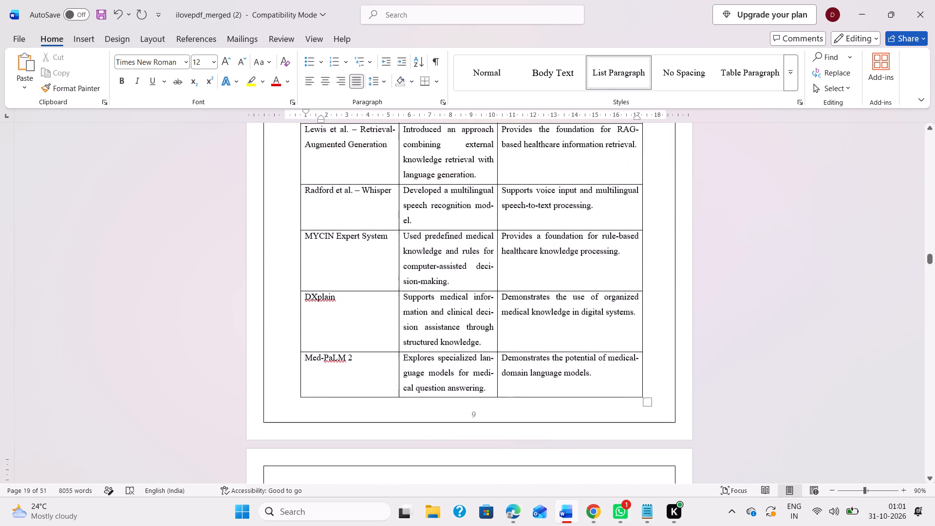
{"action": "scroll", "coordinate": [449, 257], "scroll_direction": "up", "scroll_amount": 1}
{"action": "scroll", "coordinate": [411, 316], "scroll_direction": "down", "scroll_amount": 7}
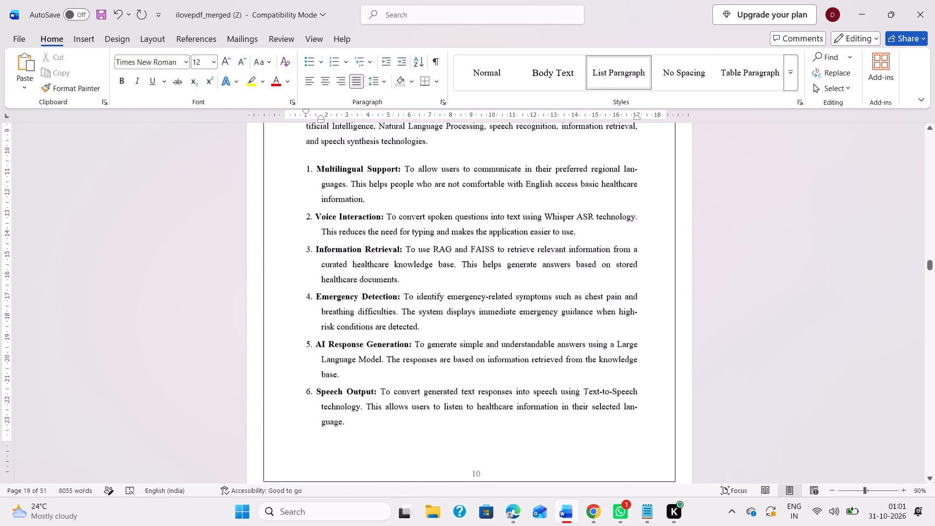
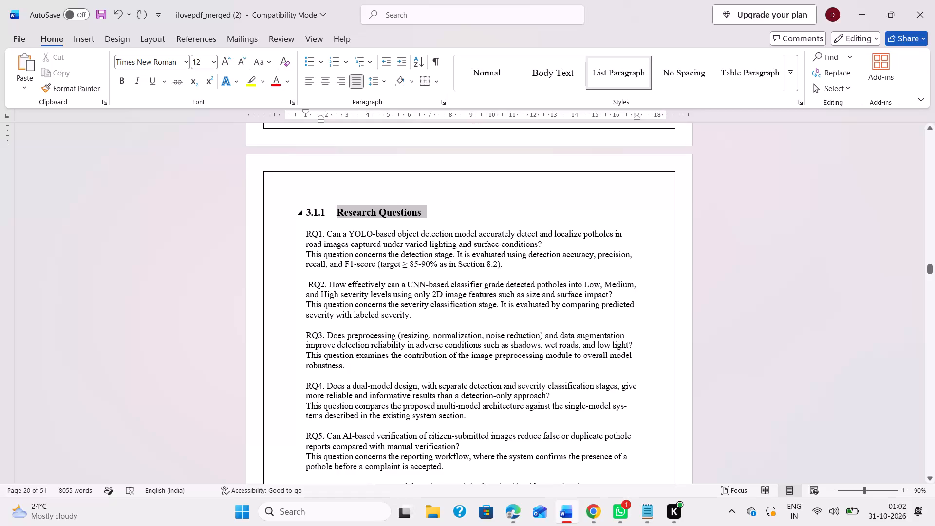
Delete the whole 3.1.1 Research Questions section, from its heading through RQ7.
{"action": "left_click", "coordinate": [409, 286]}
{"action": "scroll", "coordinate": [409, 286], "scroll_direction": "up", "scroll_amount": 2}
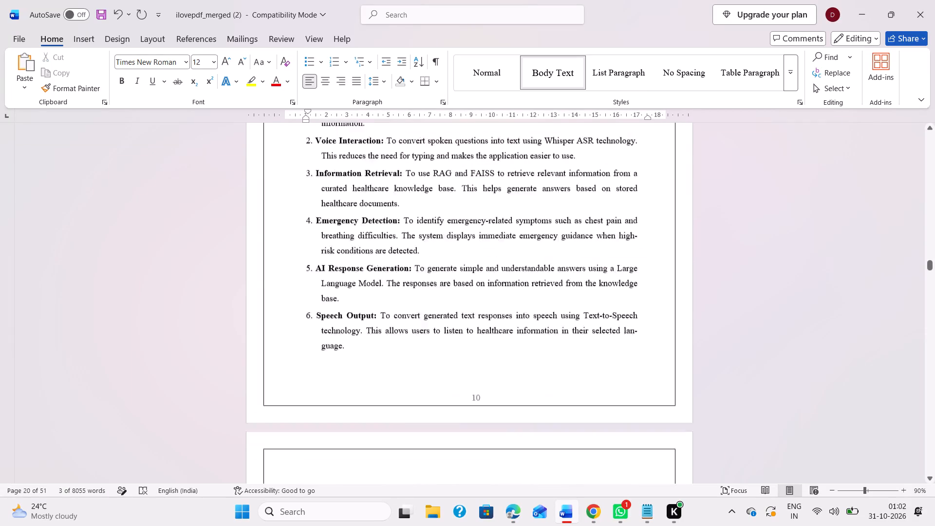
{"action": "scroll", "coordinate": [409, 286], "scroll_direction": "up", "scroll_amount": 3}
{"action": "scroll", "coordinate": [409, 286], "scroll_direction": "down", "scroll_amount": 6}
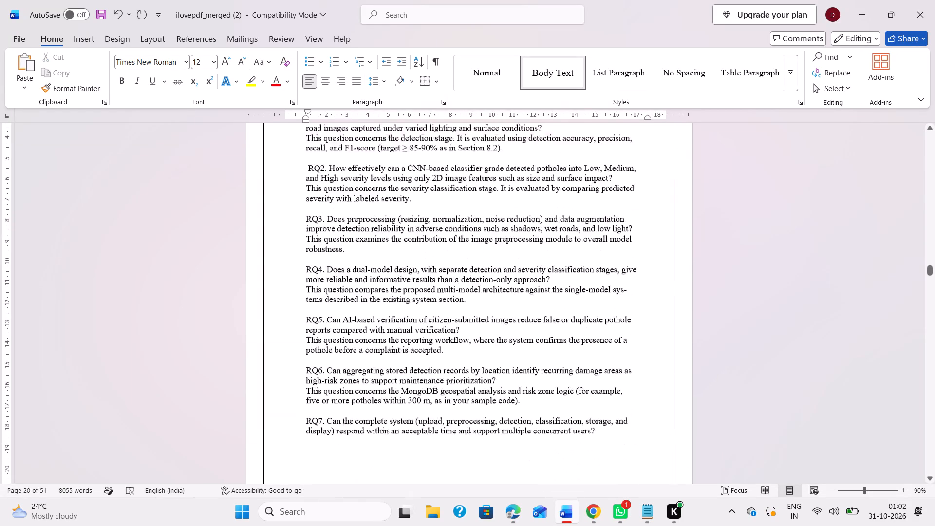
{"action": "scroll", "coordinate": [409, 286], "scroll_direction": "down", "scroll_amount": 16}
{"action": "scroll", "coordinate": [409, 286], "scroll_direction": "up", "scroll_amount": 2}
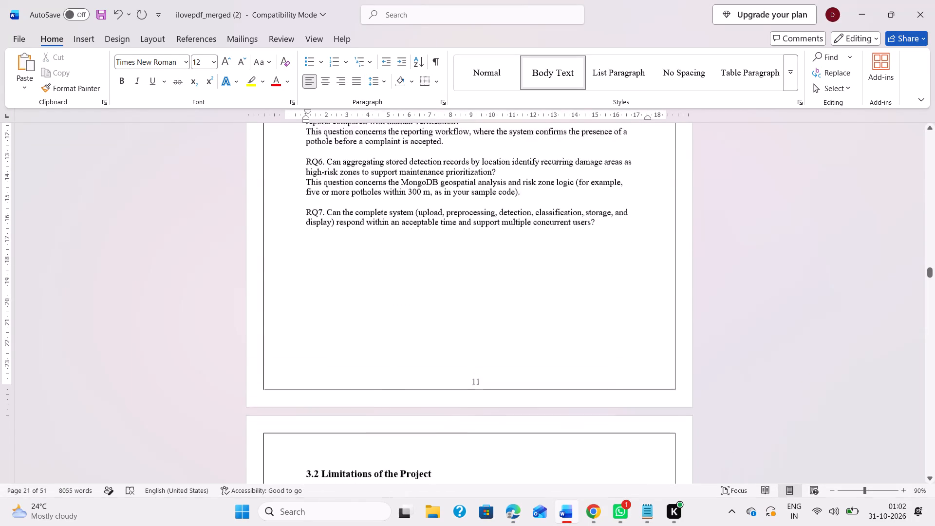
{"action": "scroll", "coordinate": [409, 286], "scroll_direction": "up", "scroll_amount": 3}
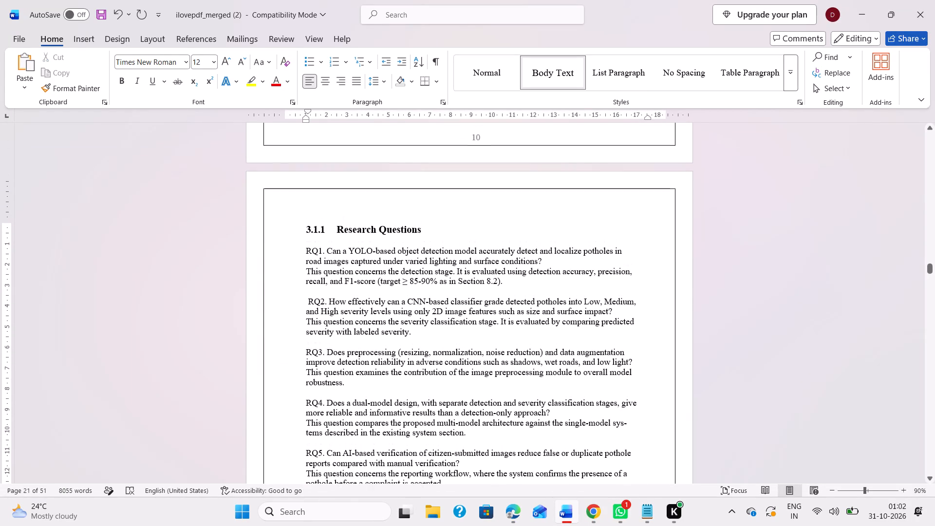
{"action": "left_click_drag", "start_coordinate": [306, 228], "coordinate": [495, 427]}
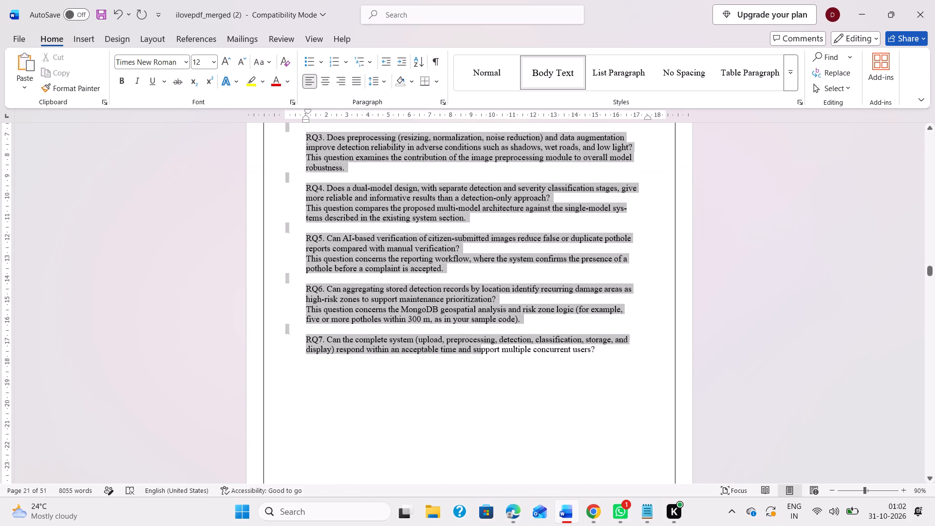
{"action": "left_click_drag", "start_coordinate": [495, 427], "coordinate": [637, 345]}
{"action": "key", "text": "BackSpace"}
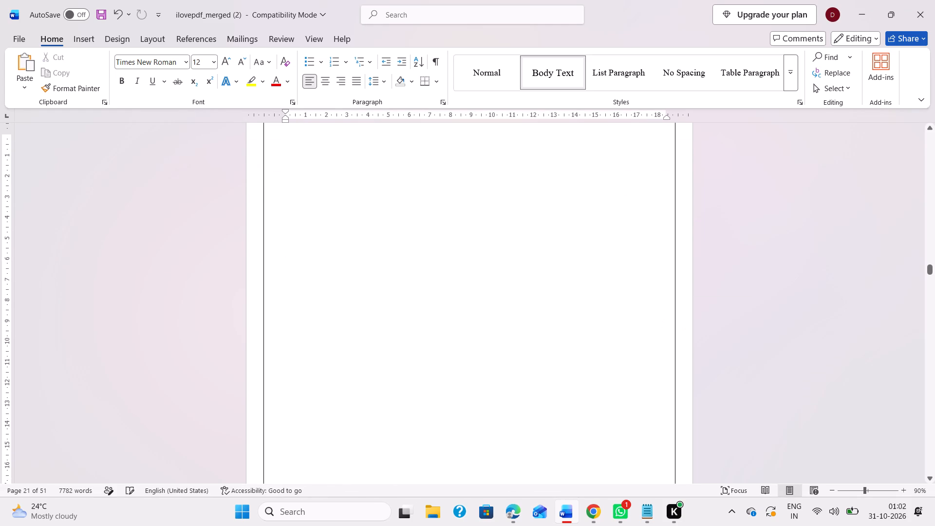
Remove the empty space left by the deleted section so the limitations section follows directly after page 10.
{"action": "scroll", "coordinate": [603, 291], "scroll_direction": "up", "scroll_amount": 2}
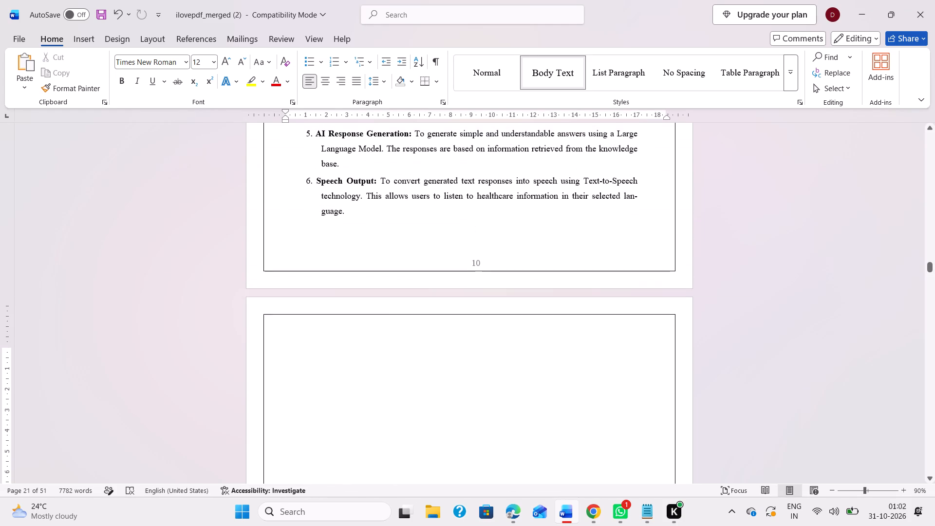
{"action": "left_click", "coordinate": [391, 387]}
{"action": "double_click", "coordinate": [391, 387]}
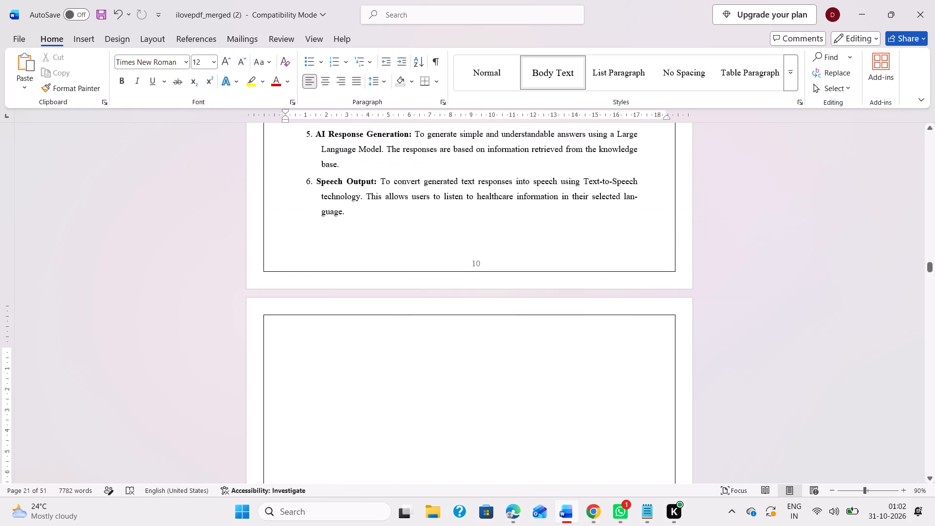
{"action": "key", "text": "Delete"}
{"action": "key", "text": "Delete"}
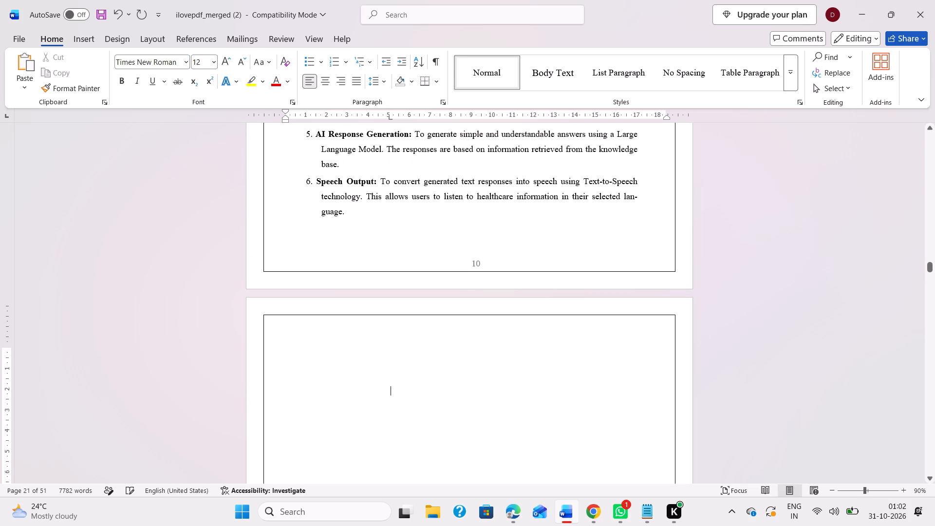
{"action": "key", "text": "Delete"}
Replace the displaced limitations heading and the blank lines above it with the copied bold heading "3.2 Limitations of the Project".
{"action": "left_click_drag", "start_coordinate": [483, 390], "coordinate": [316, 343]}
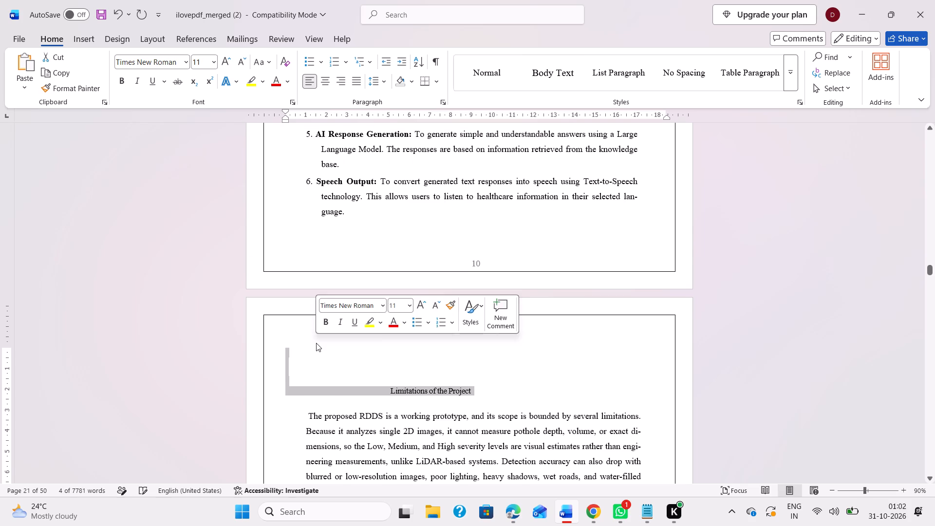
{"action": "key", "text": "BackSpace"}
{"action": "key", "text": "ctrl+v"}
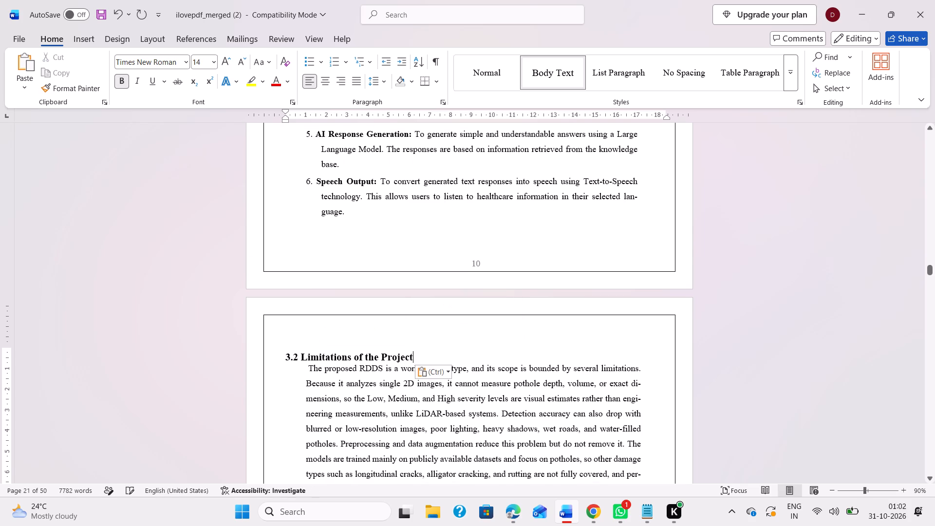
Indent the 3.2 Limitations of the Project heading to about 1 on the ruler, near the body text's edge.
{"action": "left_click", "coordinate": [281, 354]}
{"action": "left_click_drag", "start_coordinate": [285, 117], "coordinate": [304, 118]}
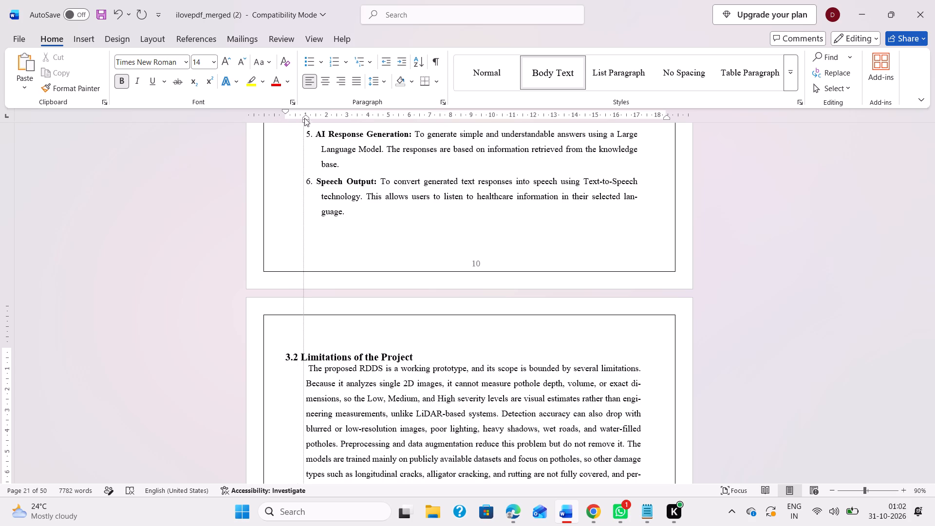
{"action": "left_click_drag", "start_coordinate": [304, 118], "coordinate": [306, 118]}
{"action": "left_click_drag", "start_coordinate": [285, 111], "coordinate": [299, 110]}
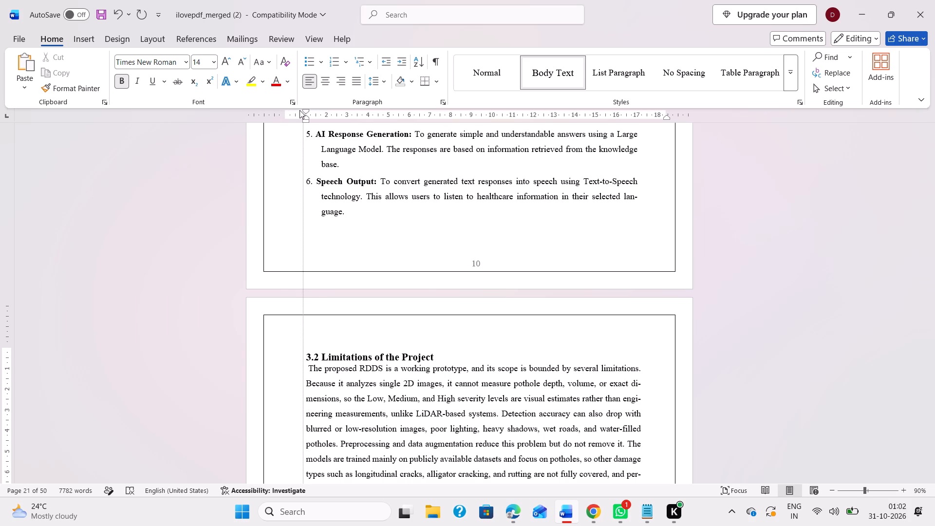
{"action": "left_click_drag", "start_coordinate": [299, 110], "coordinate": [300, 110]}
Compare the 3.2 heading's layout with the 3.1 heading and the six numbered objectives before it.
{"action": "scroll", "coordinate": [320, 267], "scroll_direction": "up", "scroll_amount": 1}
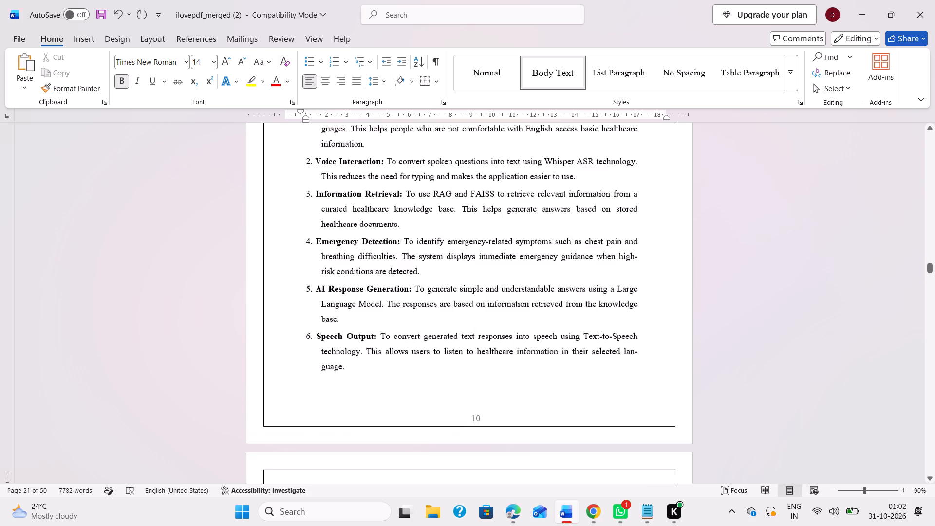
{"action": "scroll", "coordinate": [320, 267], "scroll_direction": "up", "scroll_amount": 1}
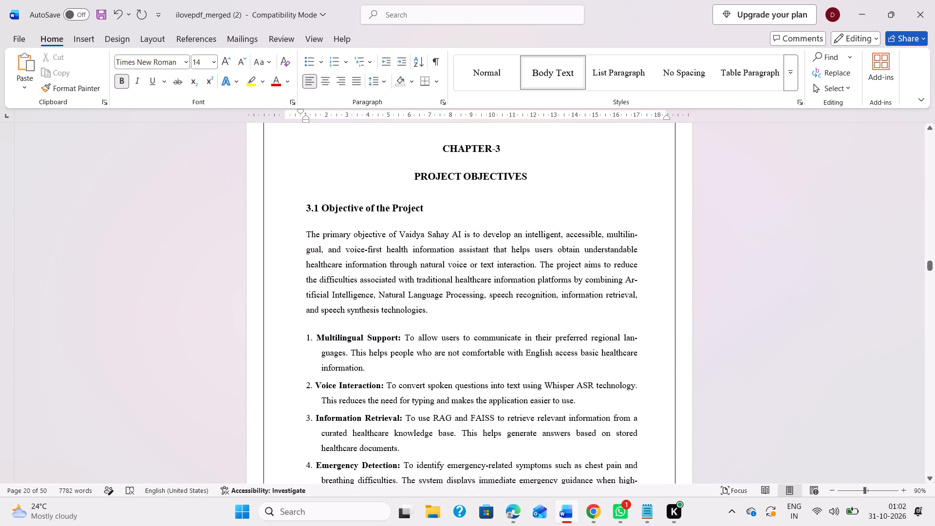
{"action": "scroll", "coordinate": [336, 316], "scroll_direction": "down", "scroll_amount": 1}
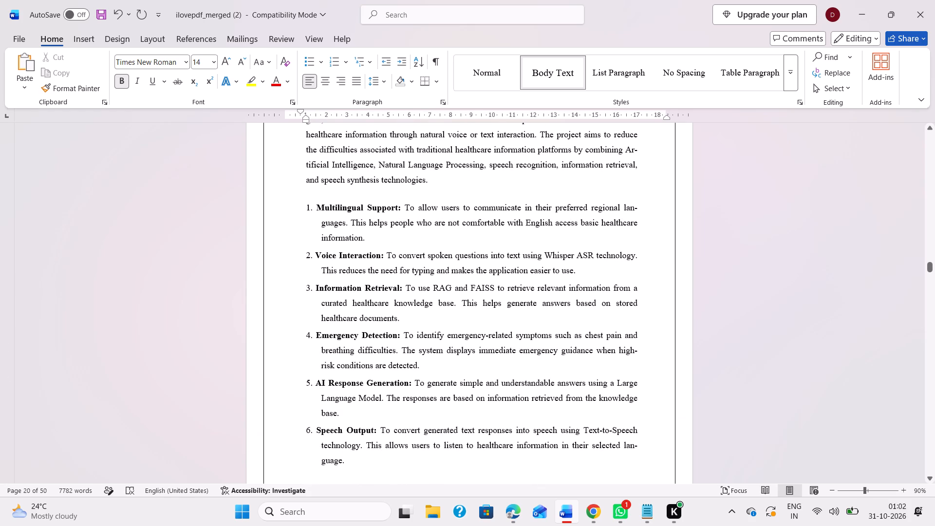
{"action": "left_click_drag", "start_coordinate": [305, 205], "coordinate": [309, 293]}
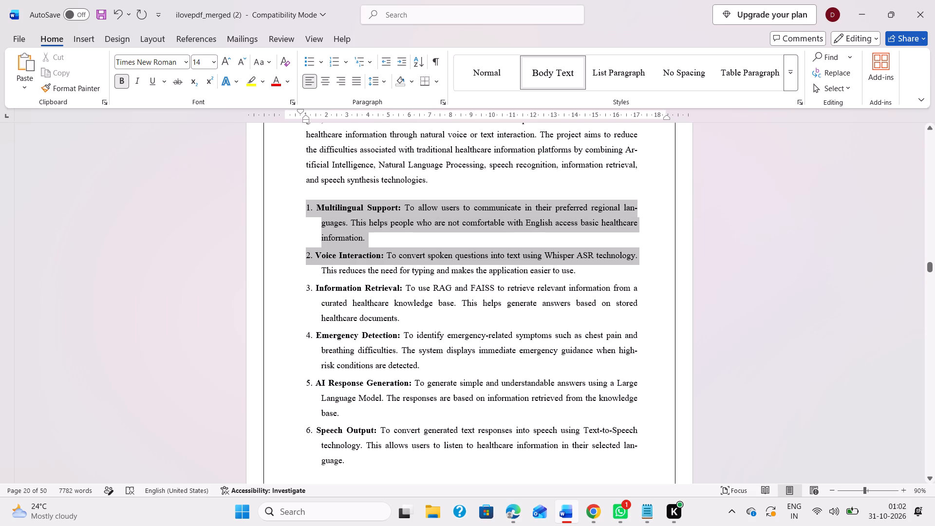
{"action": "left_click_drag", "start_coordinate": [309, 293], "coordinate": [321, 278]}
{"action": "left_click", "coordinate": [321, 278]}
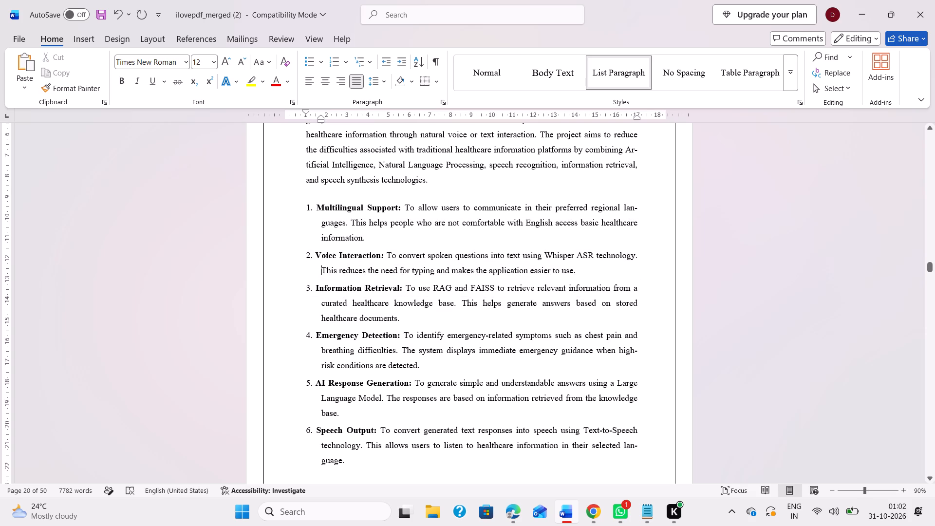
{"action": "scroll", "coordinate": [323, 307], "scroll_direction": "down", "scroll_amount": 2}
{"action": "scroll", "coordinate": [342, 375], "scroll_direction": "down", "scroll_amount": 1}
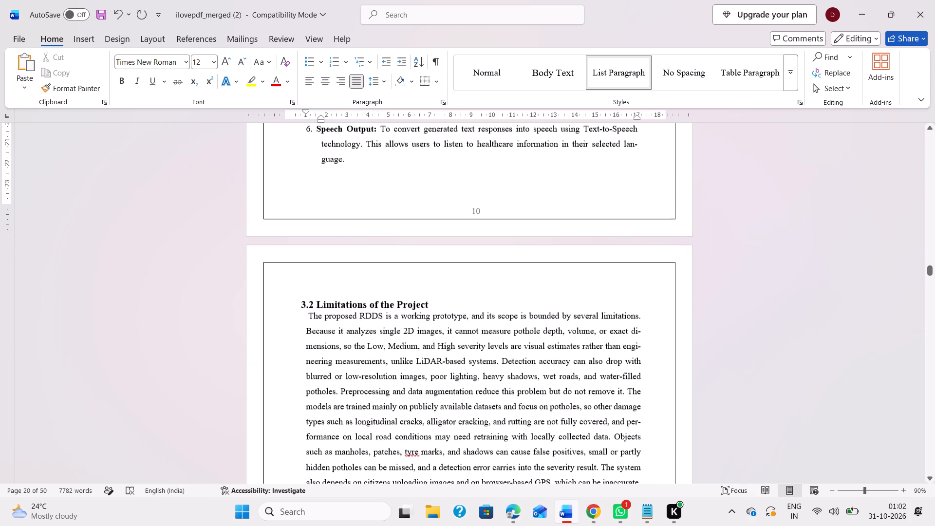
Widen the gap between the number 3.2 and its heading title by three spaces.
{"action": "left_click", "coordinate": [430, 304]}
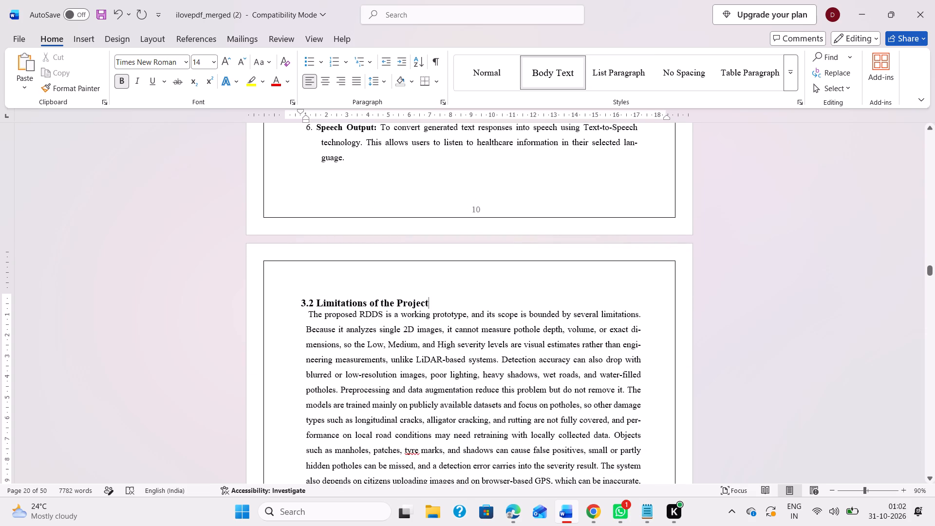
{"action": "left_click_drag", "start_coordinate": [430, 304], "coordinate": [376, 296]}
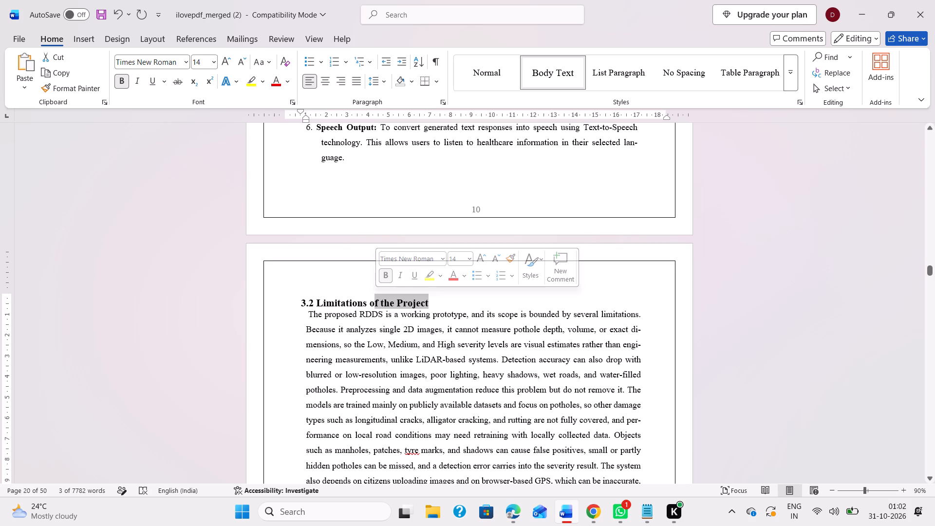
{"action": "left_click", "coordinate": [317, 301]}
{"action": "key", "text": "space"}
{"action": "key", "text": "space"}
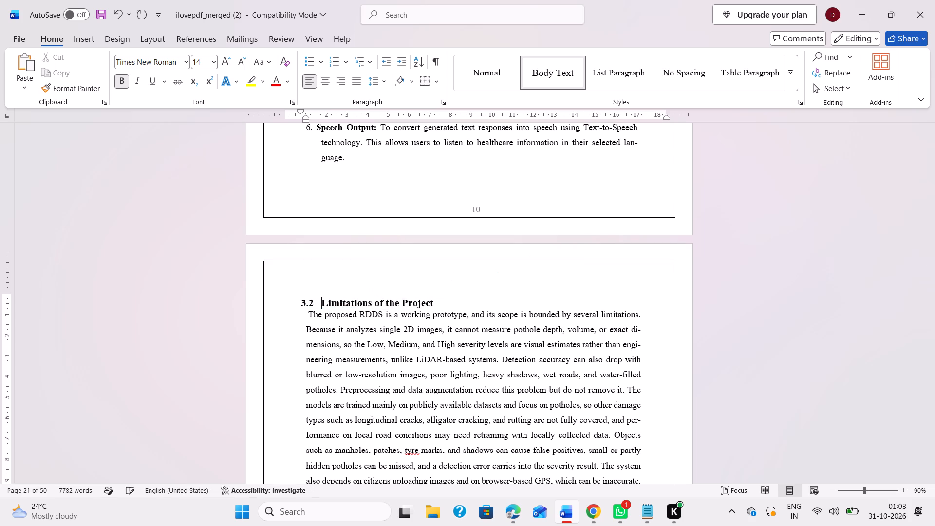
{"action": "key", "text": "space"}
Widen the gap between the number and title of the 3.1 Objective of the Project heading by two spaces.
{"action": "scroll", "coordinate": [322, 311], "scroll_direction": "up", "scroll_amount": 1}
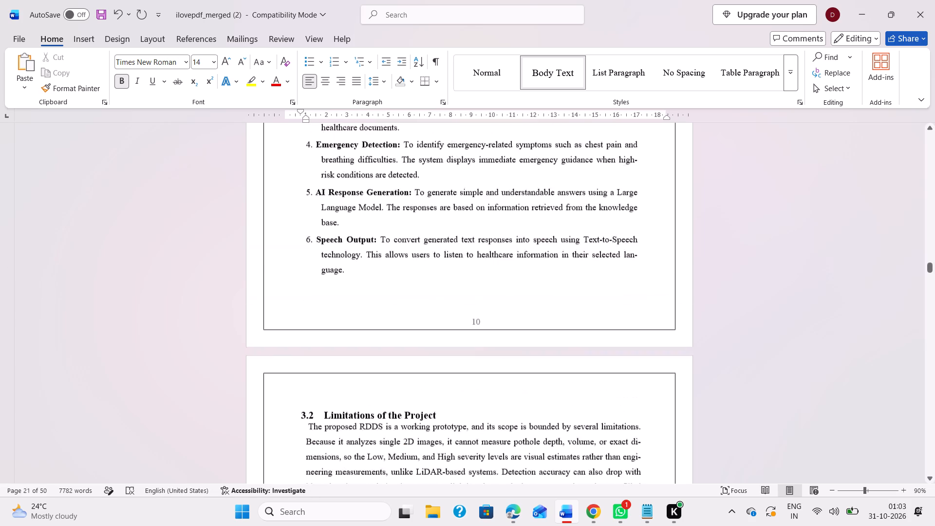
{"action": "scroll", "coordinate": [322, 311], "scroll_direction": "up", "scroll_amount": 2}
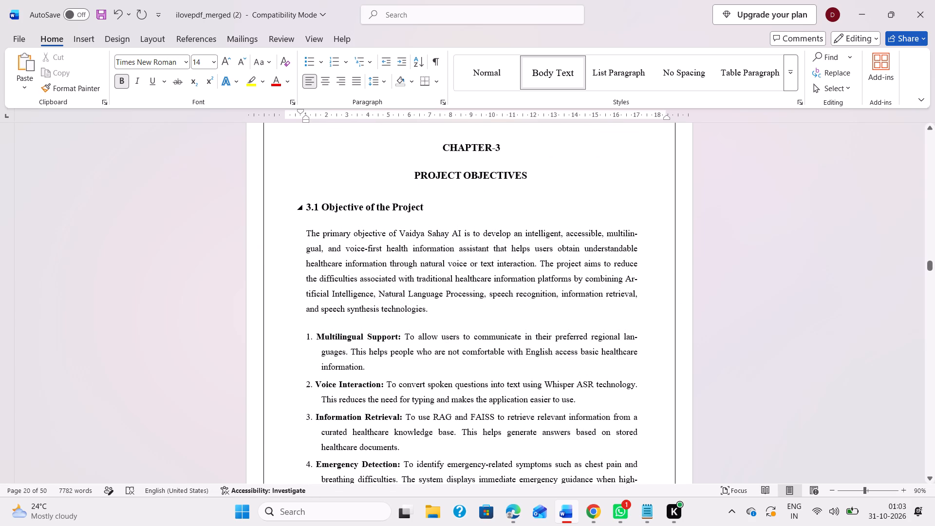
{"action": "left_click", "coordinate": [321, 206]}
{"action": "key", "text": "space"}
{"action": "key", "text": "space"}
{"action": "key", "text": "space"}
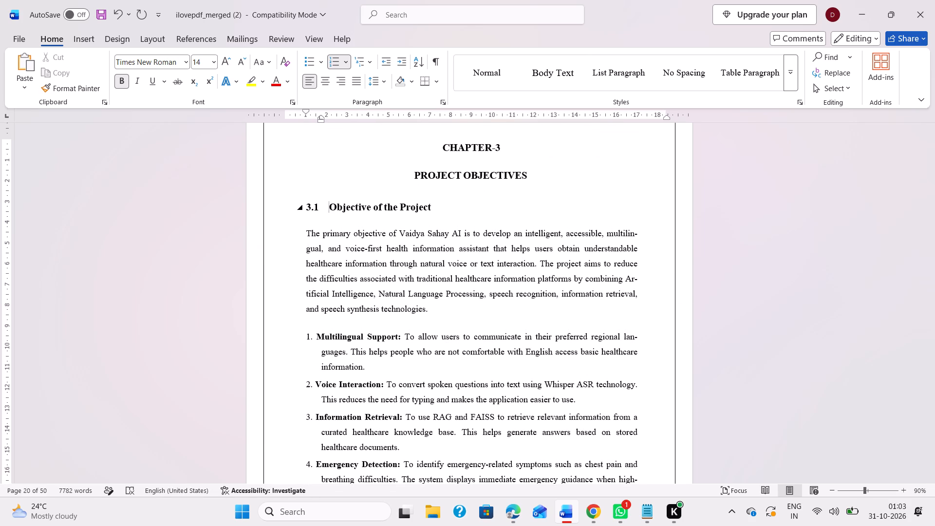
{"action": "key", "text": "BackSpace"}
Remove one of the extra spaces after 3.2 so its gap matches the 3.1 heading.
{"action": "scroll", "coordinate": [350, 217], "scroll_direction": "down", "scroll_amount": 3}
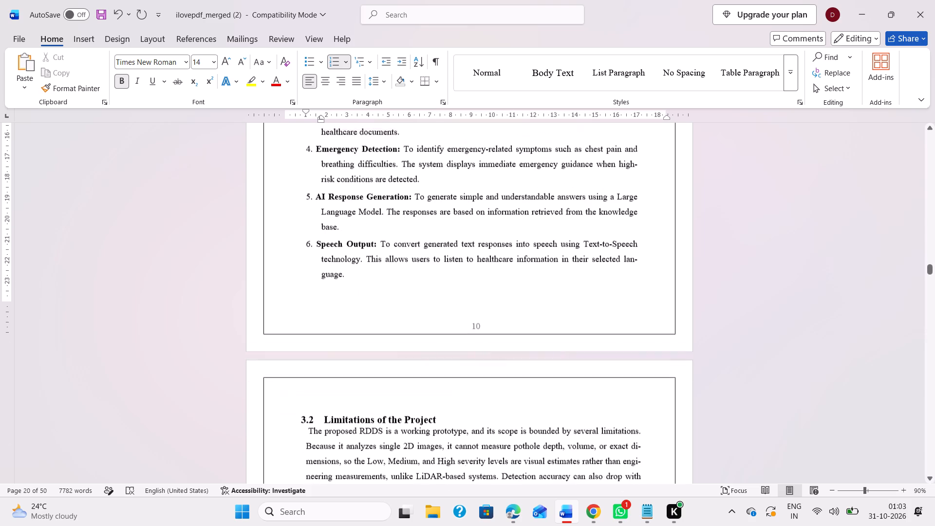
{"action": "left_click", "coordinate": [325, 401]}
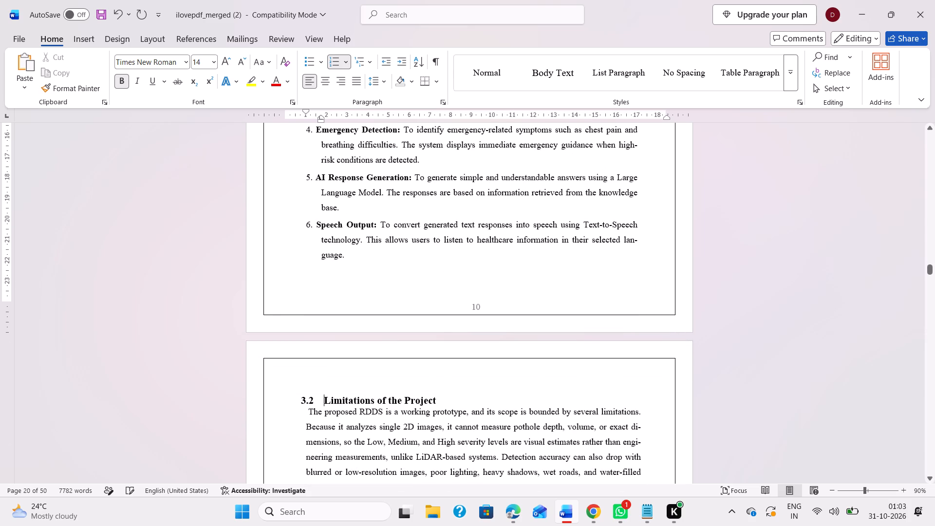
{"action": "key", "text": "BackSpace"}
Add two spaces after the number in the "2.2 Previous Studies and Existing System continued" heading.
{"action": "scroll", "coordinate": [325, 401], "scroll_direction": "up", "scroll_amount": 5}
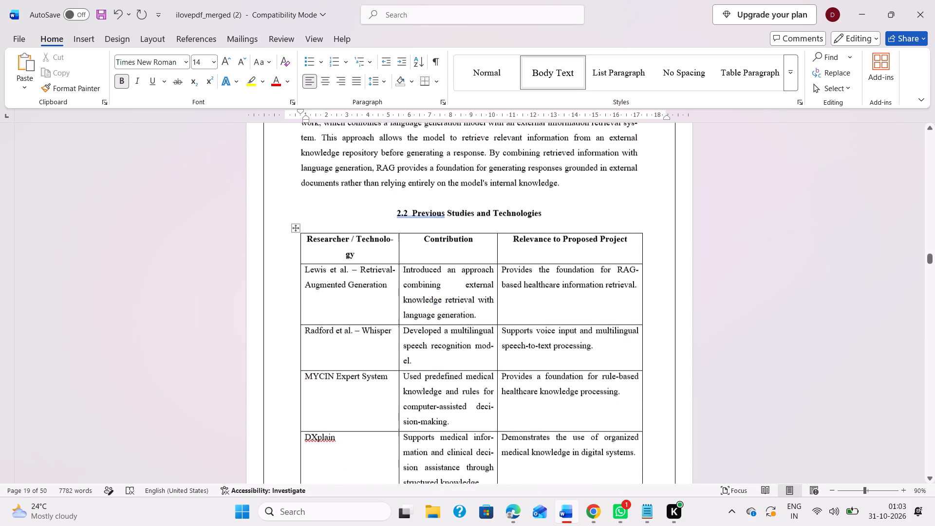
{"action": "scroll", "coordinate": [321, 380], "scroll_direction": "up", "scroll_amount": 1}
{"action": "scroll", "coordinate": [332, 293], "scroll_direction": "up", "scroll_amount": 3}
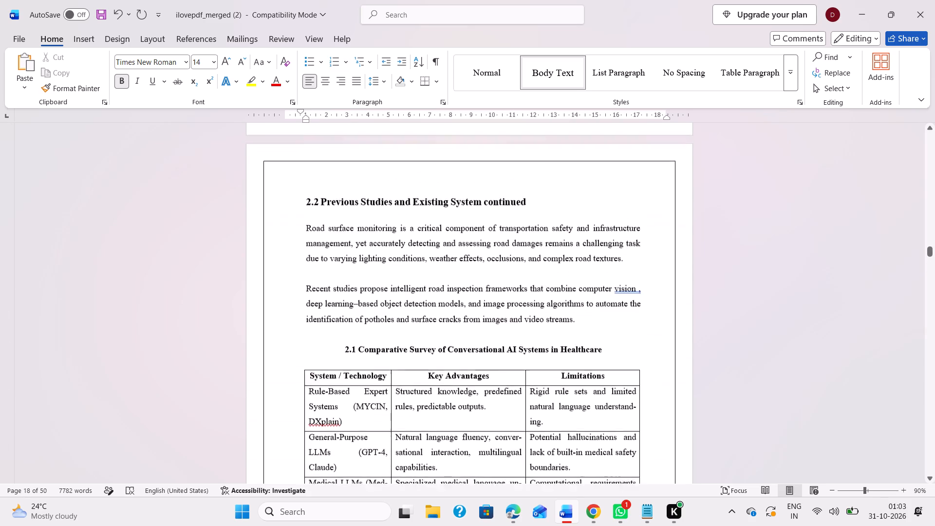
{"action": "scroll", "coordinate": [332, 293], "scroll_direction": "up", "scroll_amount": 1}
{"action": "scroll", "coordinate": [330, 329], "scroll_direction": "down", "scroll_amount": 5}
{"action": "scroll", "coordinate": [337, 265], "scroll_direction": "up", "scroll_amount": 1}
{"action": "left_click", "coordinate": [318, 211]}
{"action": "key", "text": "space"}
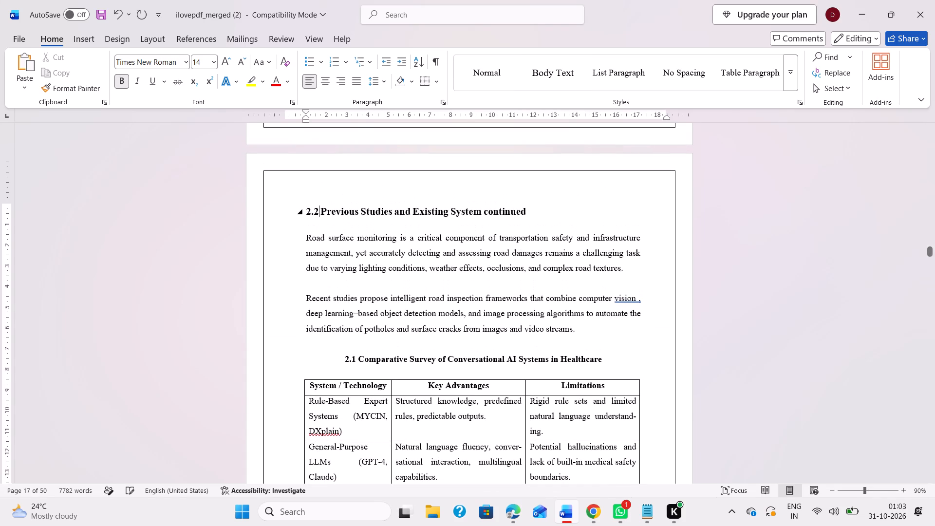
{"action": "key", "text": "space"}
Widen the number gap in the first "2.2 Previous Studies and Existing System" heading by two spaces.
{"action": "scroll", "coordinate": [369, 256], "scroll_direction": "up", "scroll_amount": 3}
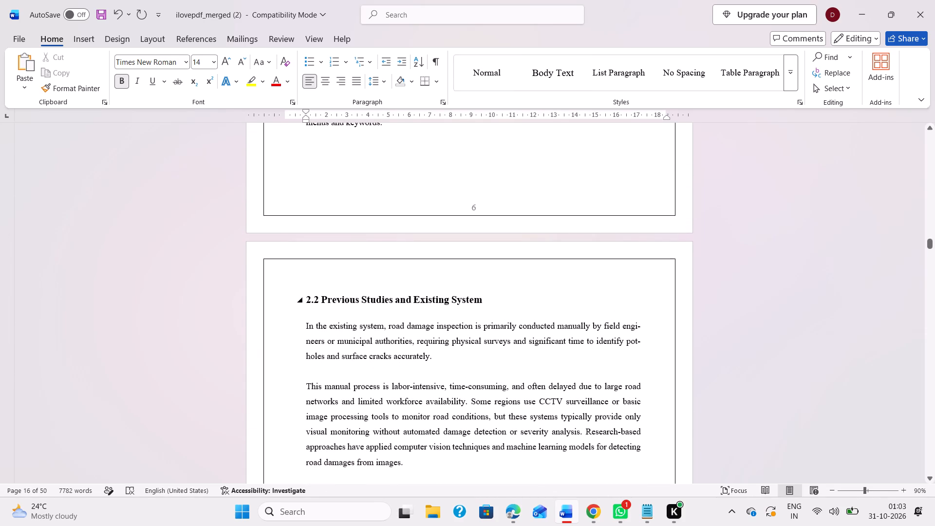
{"action": "left_click", "coordinate": [320, 297]}
{"action": "key", "text": "space"}
{"action": "key", "text": "space"}
{"action": "key", "text": "space"}
{"action": "key", "text": "BackSpace"}
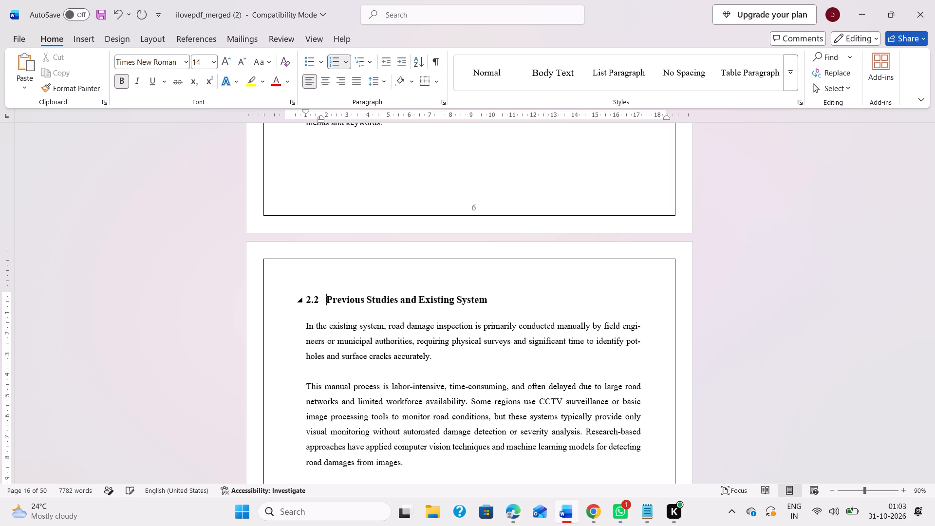
Widen the gap between the number and title of the 2.1 Survey heading to match the other section headings.
{"action": "scroll", "coordinate": [320, 297], "scroll_direction": "up", "scroll_amount": 4}
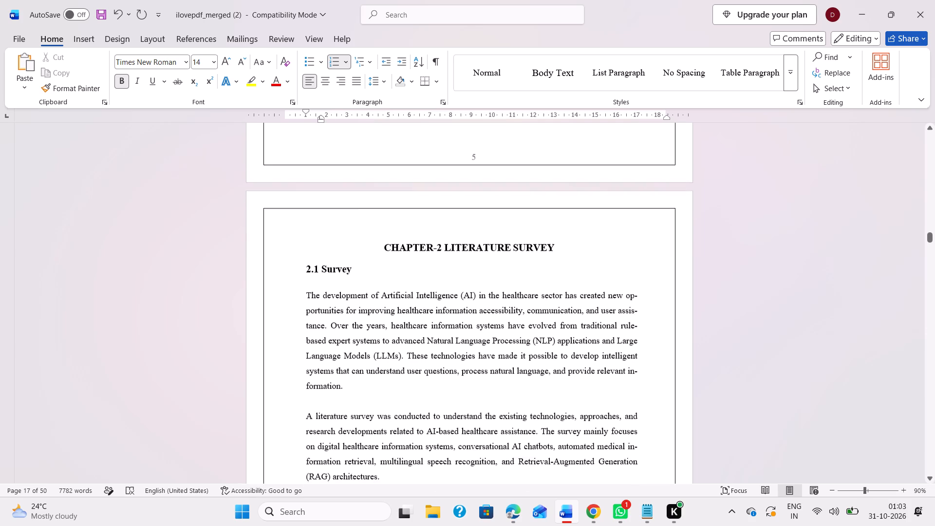
{"action": "left_click", "coordinate": [320, 273]}
{"action": "key", "text": "space"}
{"action": "key", "text": "space"}
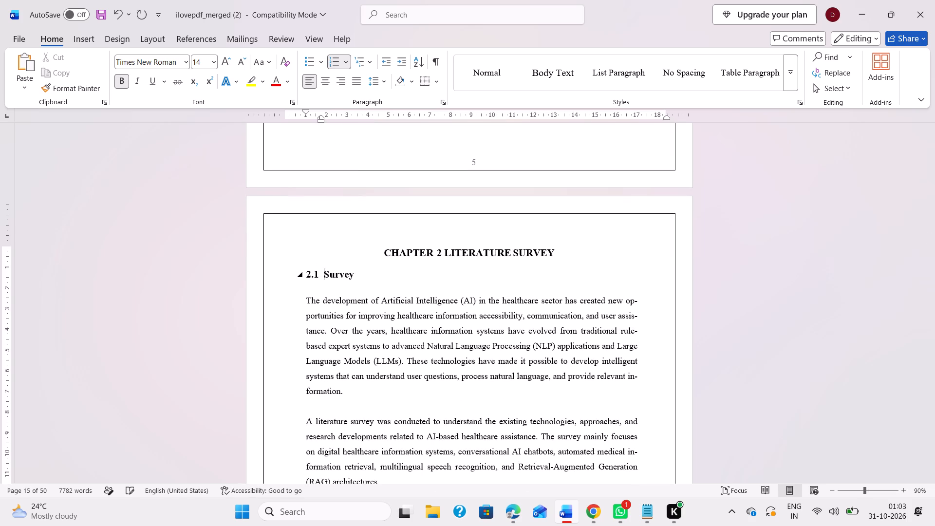
{"action": "key", "text": "space"}
{"action": "key", "text": "BackSpace"}
Insert a blank line above the 1.2.3 Information Fragmentation and Technical Complexity heading to push it onto the page with its text.
{"action": "scroll", "coordinate": [320, 273], "scroll_direction": "up", "scroll_amount": 4}
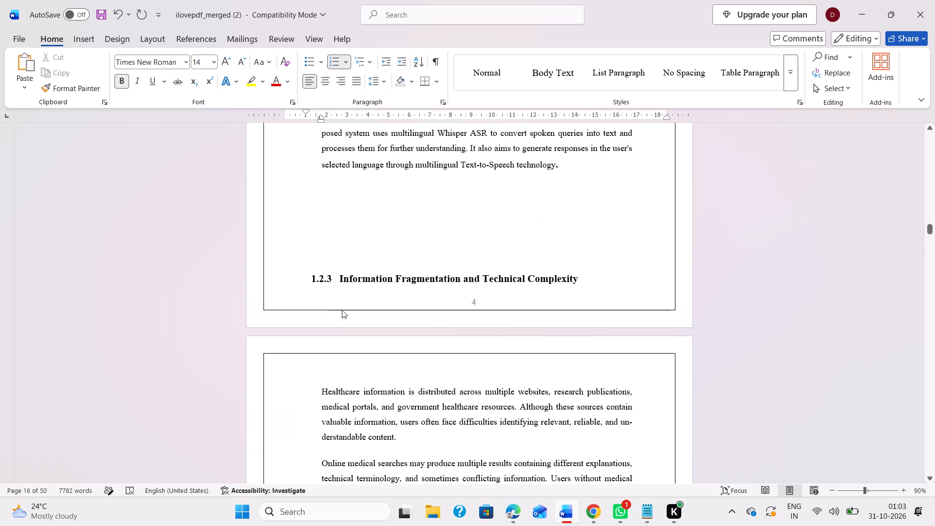
{"action": "scroll", "coordinate": [342, 310], "scroll_direction": "up", "scroll_amount": 1}
{"action": "scroll", "coordinate": [352, 329], "scroll_direction": "down", "scroll_amount": 3}
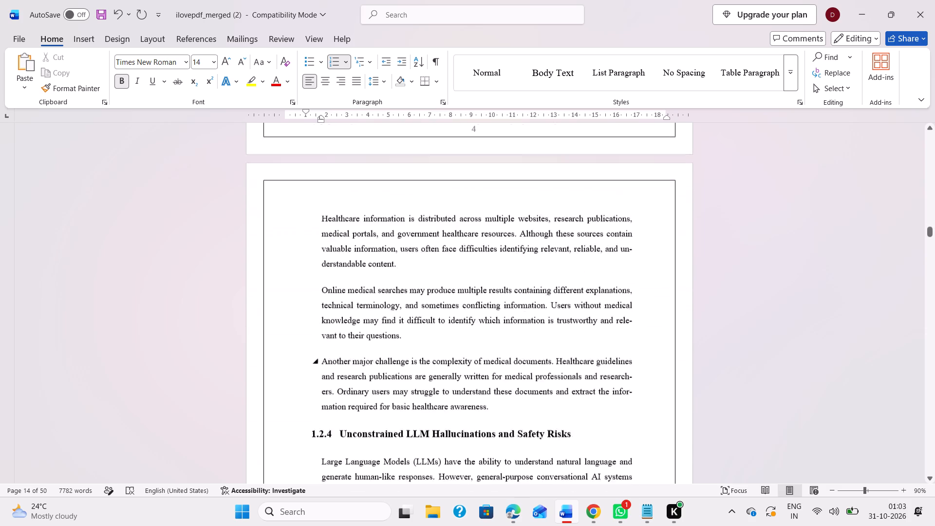
{"action": "scroll", "coordinate": [352, 329], "scroll_direction": "down", "scroll_amount": 2}
{"action": "scroll", "coordinate": [352, 329], "scroll_direction": "up", "scroll_amount": 3}
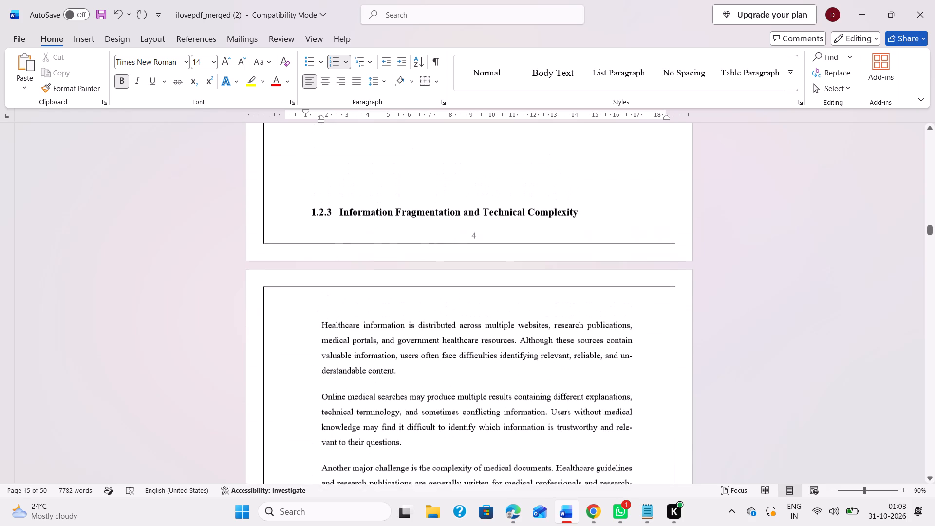
{"action": "left_click", "coordinate": [350, 195]}
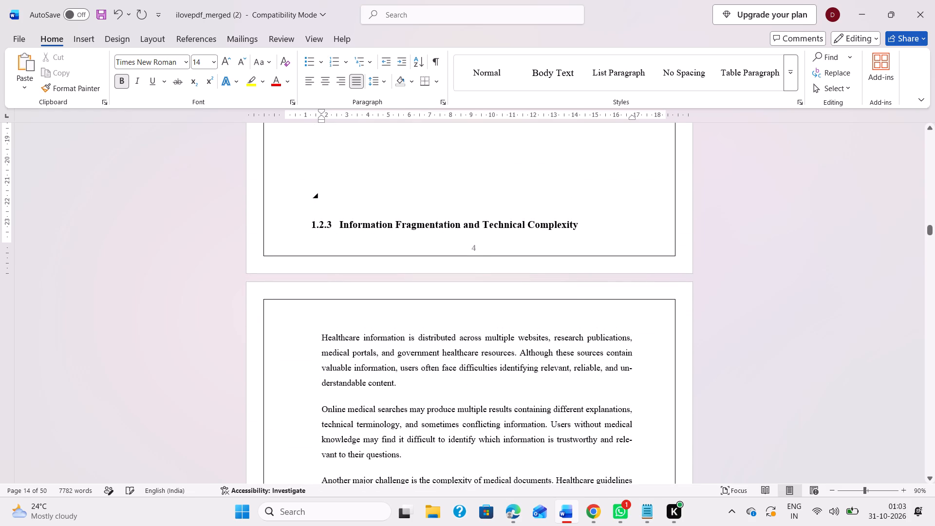
{"action": "key", "text": "Return"}
{"action": "scroll", "coordinate": [368, 283], "scroll_direction": "down", "scroll_amount": 1}
{"action": "scroll", "coordinate": [368, 283], "scroll_direction": "up", "scroll_amount": 2}
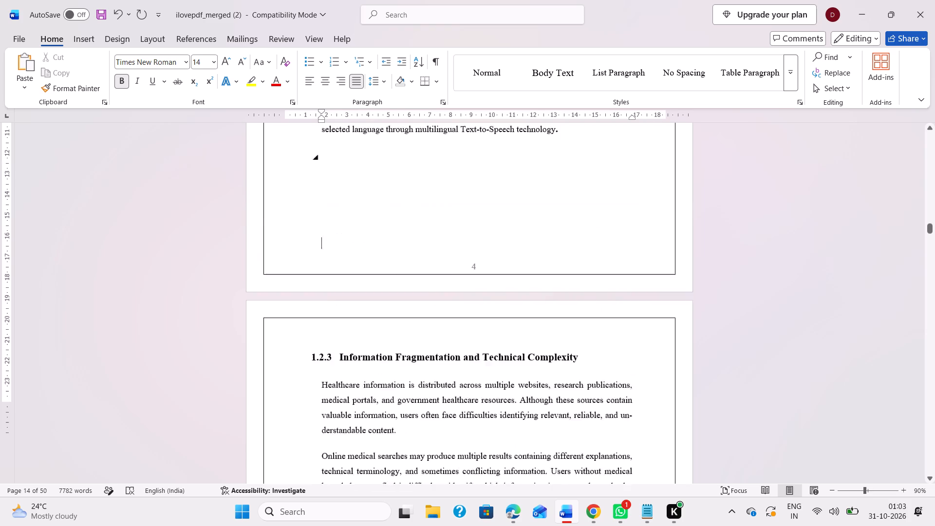
Review the heading spacing and page layout of the Chapter 1 sections from 1.2.2 back to 1.1 Outline of Project.
{"action": "scroll", "coordinate": [368, 283], "scroll_direction": "up", "scroll_amount": 4}
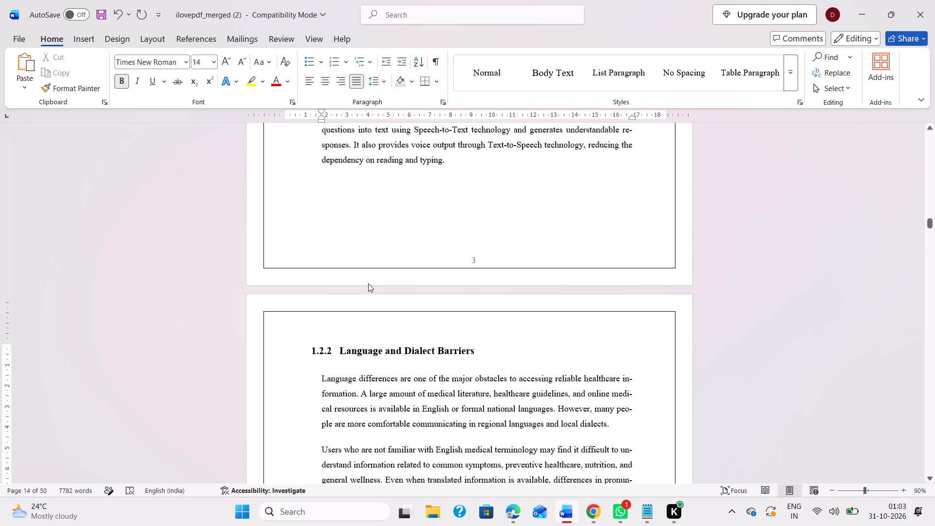
{"action": "scroll", "coordinate": [368, 283], "scroll_direction": "up", "scroll_amount": 3}
{"action": "scroll", "coordinate": [368, 283], "scroll_direction": "down", "scroll_amount": 1}
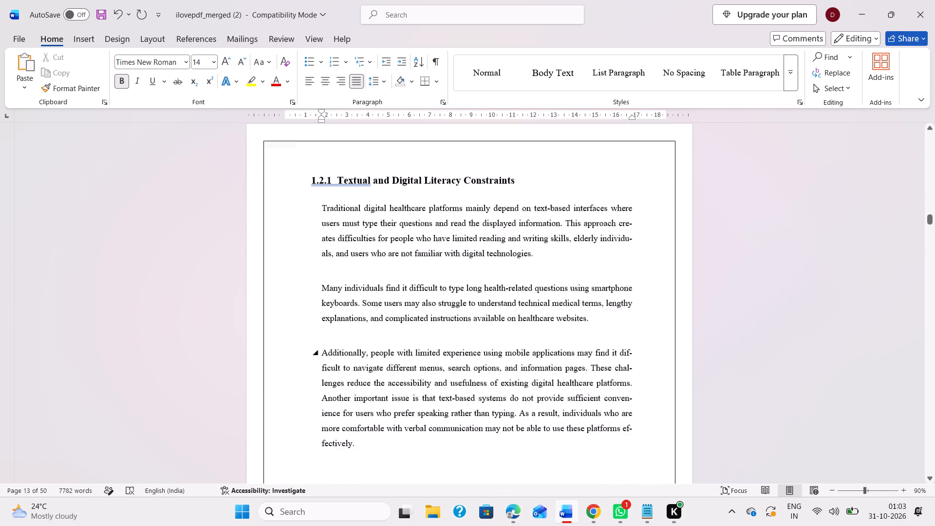
{"action": "scroll", "coordinate": [368, 283], "scroll_direction": "down", "scroll_amount": 1}
{"action": "scroll", "coordinate": [368, 283], "scroll_direction": "up", "scroll_amount": 3}
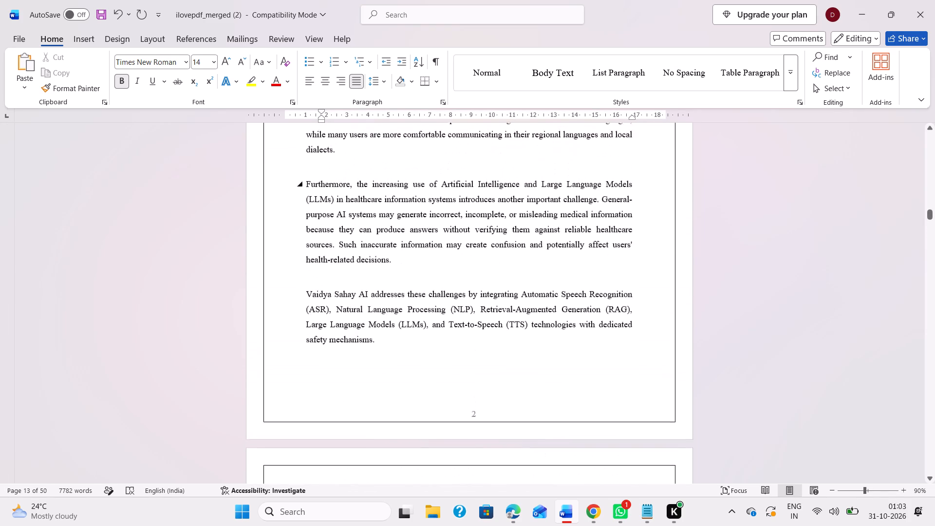
{"action": "scroll", "coordinate": [368, 283], "scroll_direction": "up", "scroll_amount": 4}
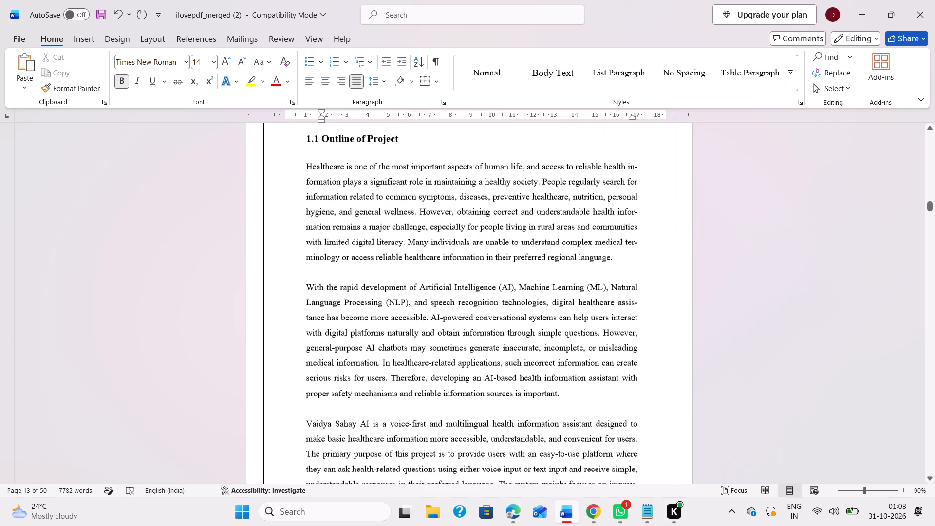
Delete the old RDDS body text under the 3.2 Limitations of the Project heading.
{"action": "scroll", "coordinate": [368, 283], "scroll_direction": "down", "scroll_amount": 18}
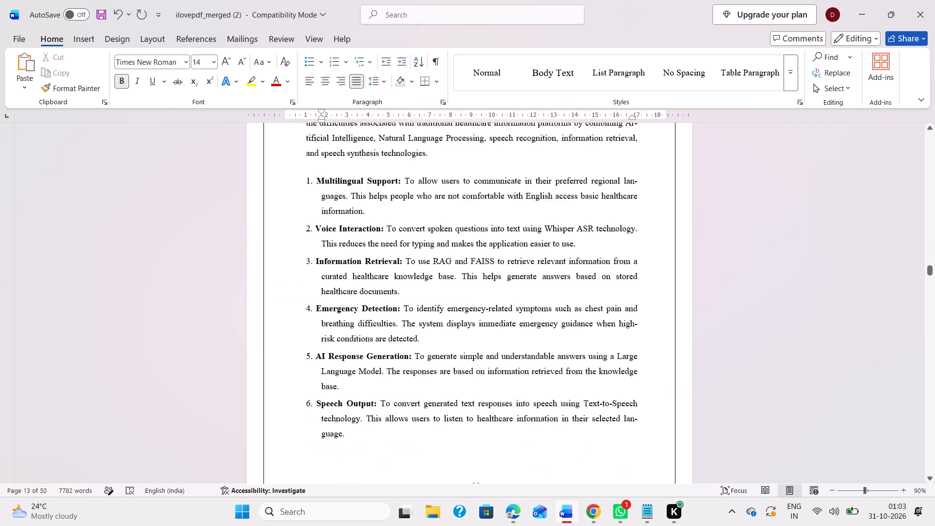
{"action": "scroll", "coordinate": [368, 283], "scroll_direction": "down", "scroll_amount": 1}
{"action": "scroll", "coordinate": [368, 283], "scroll_direction": "up", "scroll_amount": 2}
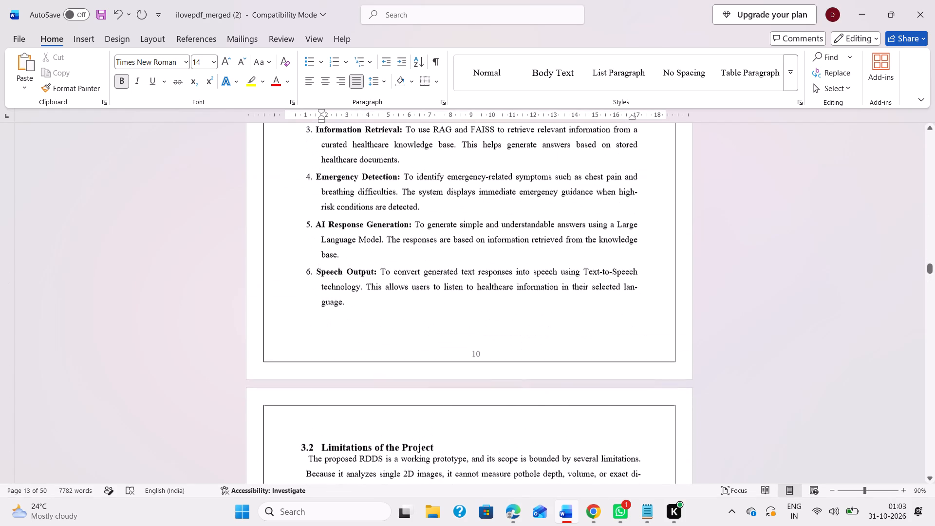
{"action": "scroll", "coordinate": [368, 283], "scroll_direction": "down", "scroll_amount": 2}
{"action": "left_click_drag", "start_coordinate": [304, 246], "coordinate": [376, 290]}
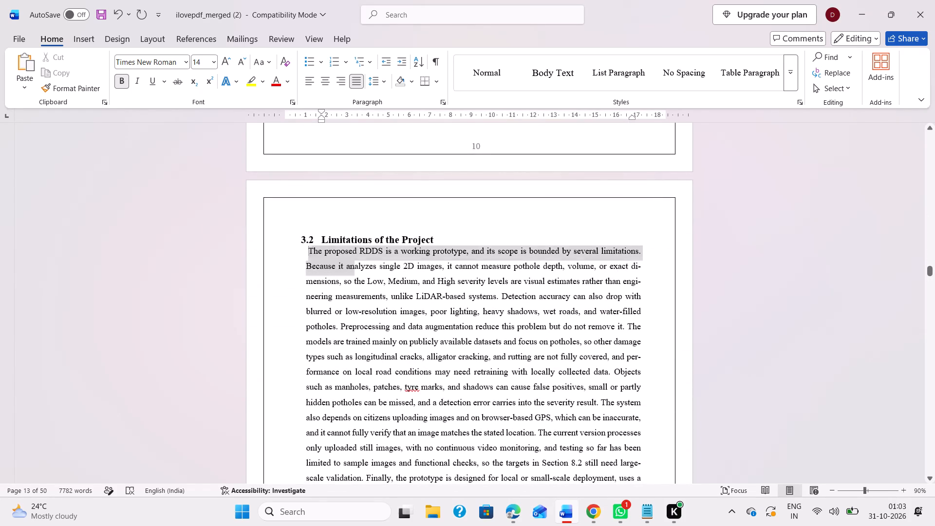
{"action": "left_click_drag", "start_coordinate": [376, 290], "coordinate": [524, 243]}
{"action": "key", "text": "BackSpace"}
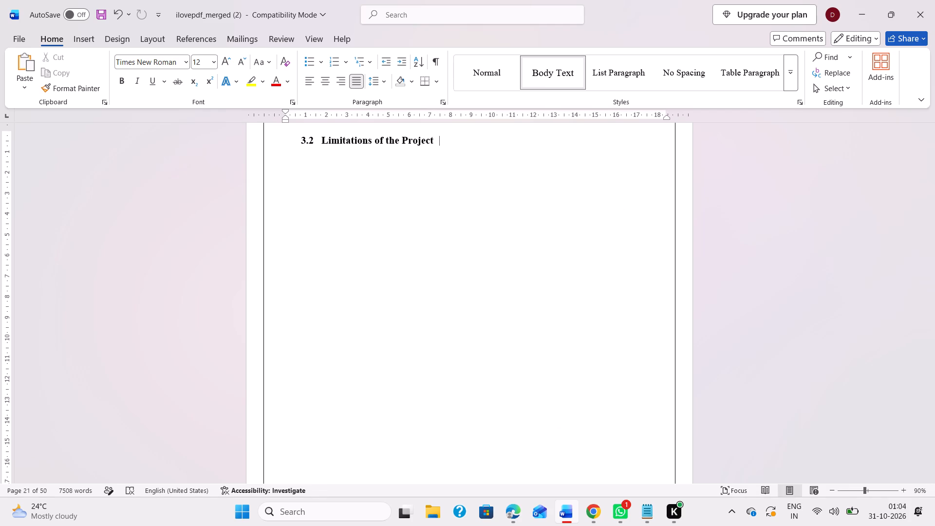
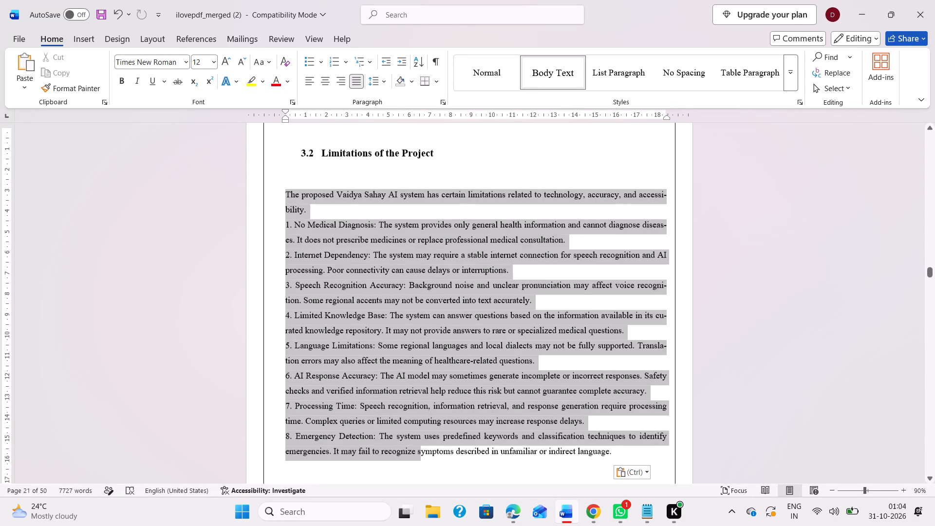
{"action": "left_click_drag", "start_coordinate": [420, 488], "coordinate": [618, 409]}
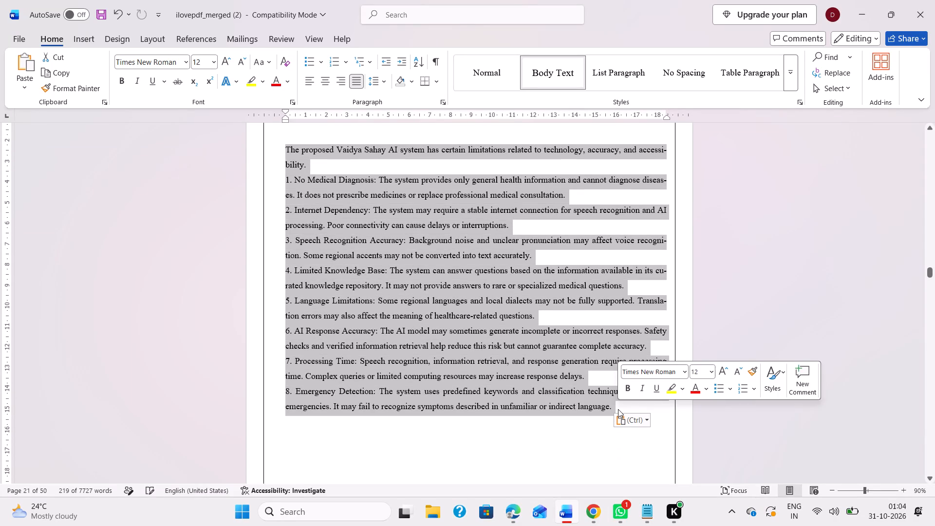
{"action": "left_click", "coordinate": [385, 78]}
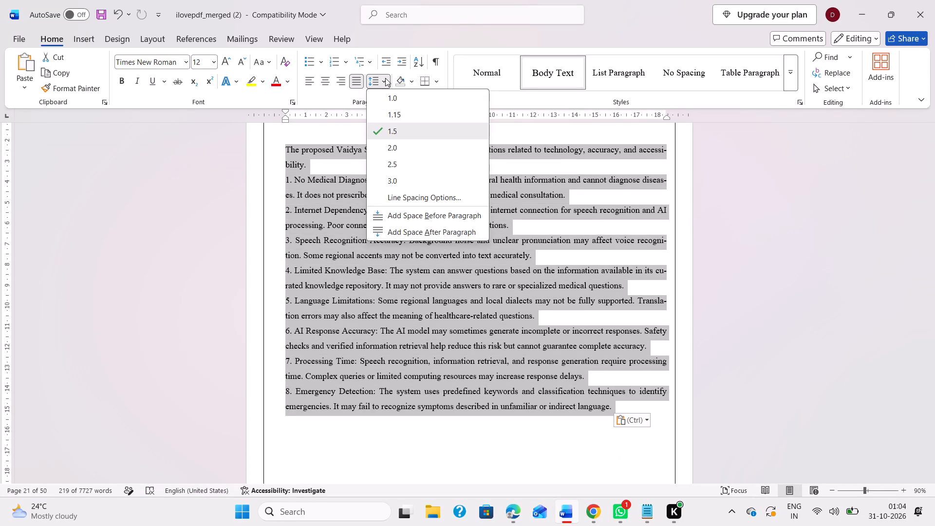
{"action": "left_click", "coordinate": [396, 131]}
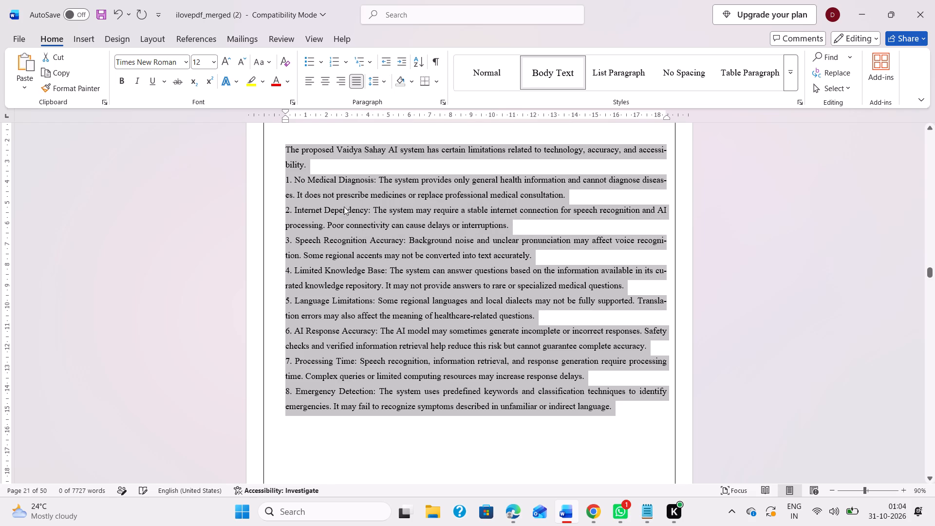
Indent the 3.2 Limitations text to about 1 cm on the left and 17 cm on the right, matching section 3.1.
{"action": "scroll", "coordinate": [304, 133], "scroll_direction": "up", "scroll_amount": 2}
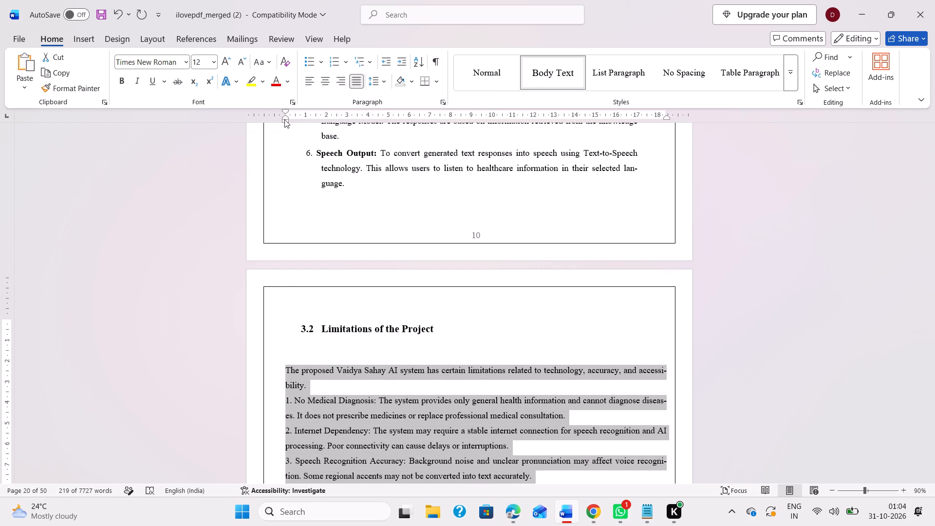
{"action": "left_click_drag", "start_coordinate": [284, 119], "coordinate": [305, 122]}
{"action": "scroll", "coordinate": [453, 273], "scroll_direction": "up", "scroll_amount": 1}
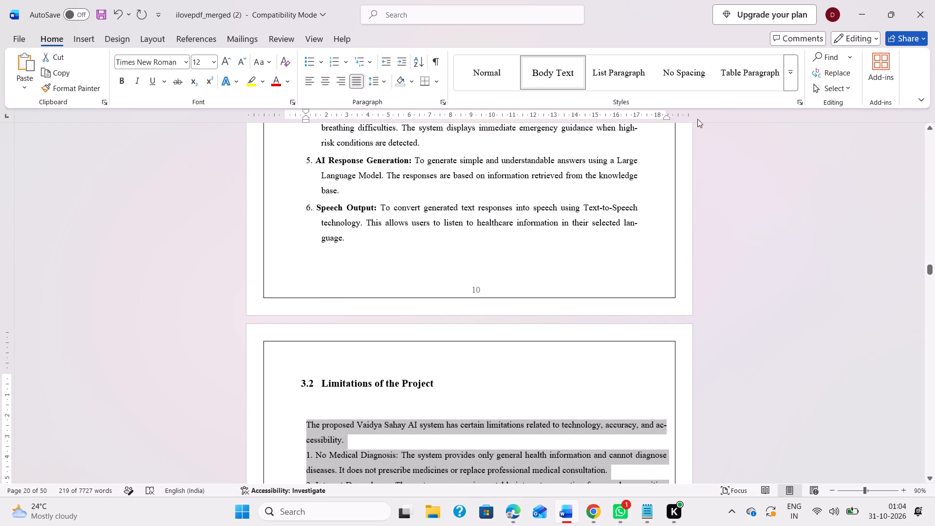
{"action": "left_click_drag", "start_coordinate": [668, 117], "coordinate": [656, 118]}
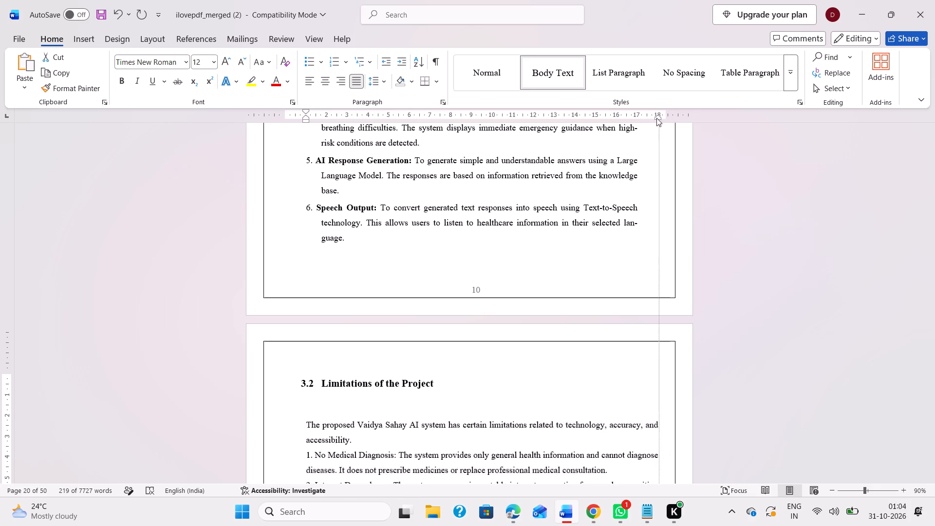
{"action": "left_click_drag", "start_coordinate": [656, 118], "coordinate": [639, 117]}
{"action": "scroll", "coordinate": [476, 380], "scroll_direction": "down", "scroll_amount": 2}
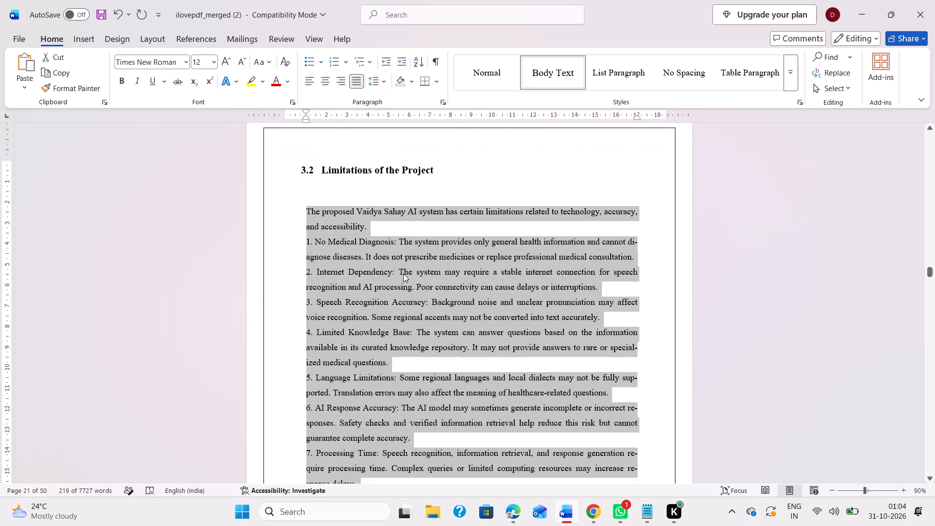
Insert a blank line between the 3.2 introductory sentence and item 1.
{"action": "left_click", "coordinate": [385, 227]}
{"action": "key", "text": "Return"}
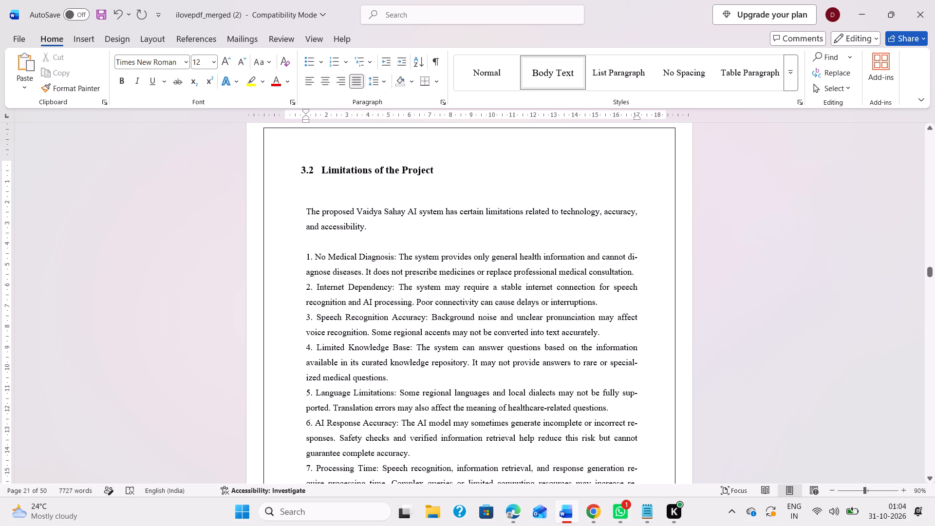
Bold the label "1. No Medical Diagnosis:" in section 3.2.
{"action": "left_click_drag", "start_coordinate": [396, 257], "coordinate": [298, 256]}
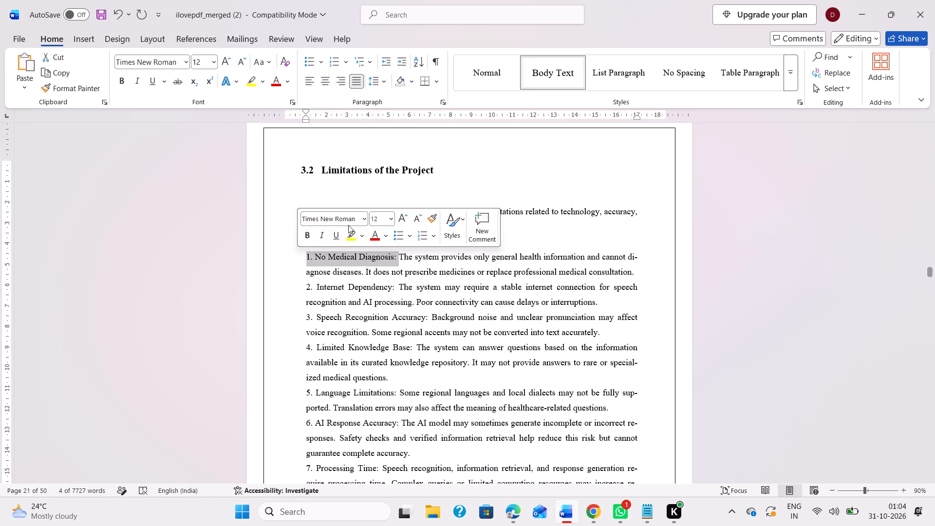
{"action": "left_click", "coordinate": [308, 231]}
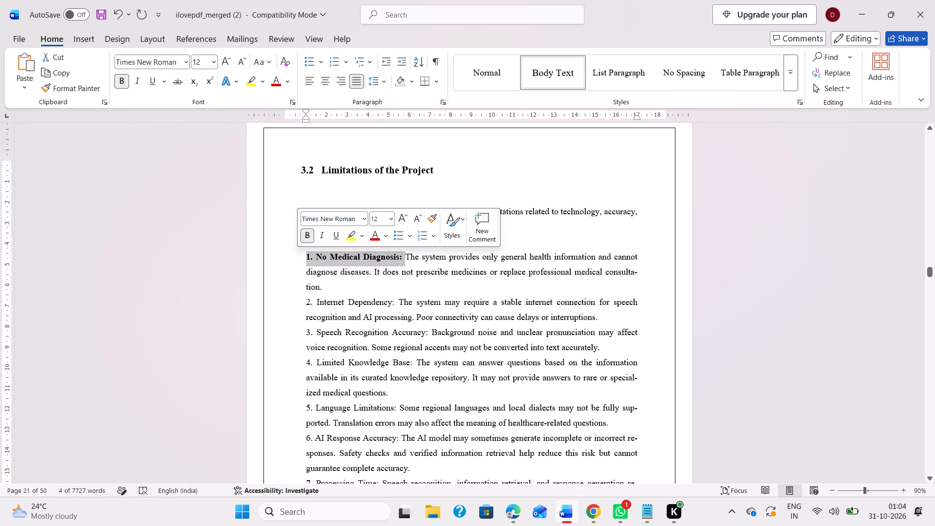
Start a new line after item 1 so it becomes an automatic list entry, and remove the new line's number.
{"action": "left_click", "coordinate": [355, 283]}
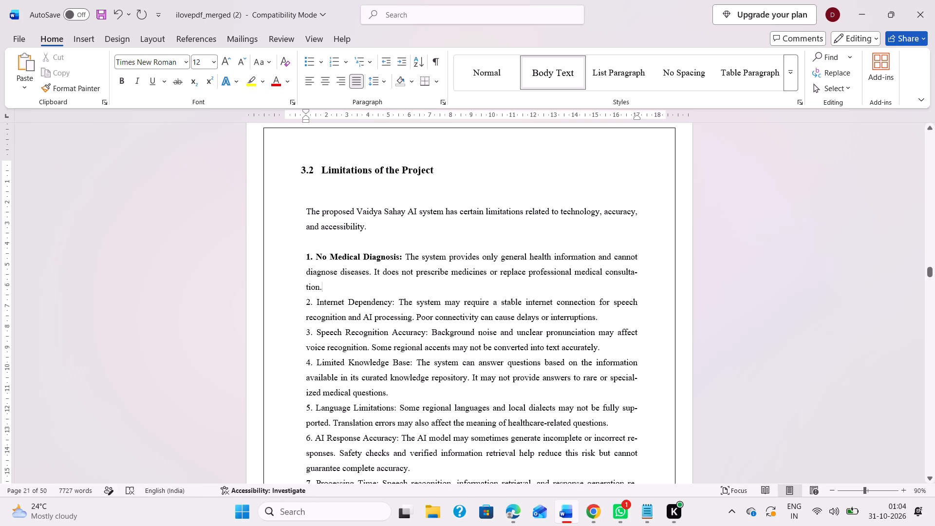
{"action": "scroll", "coordinate": [402, 262], "scroll_direction": "down", "scroll_amount": 1}
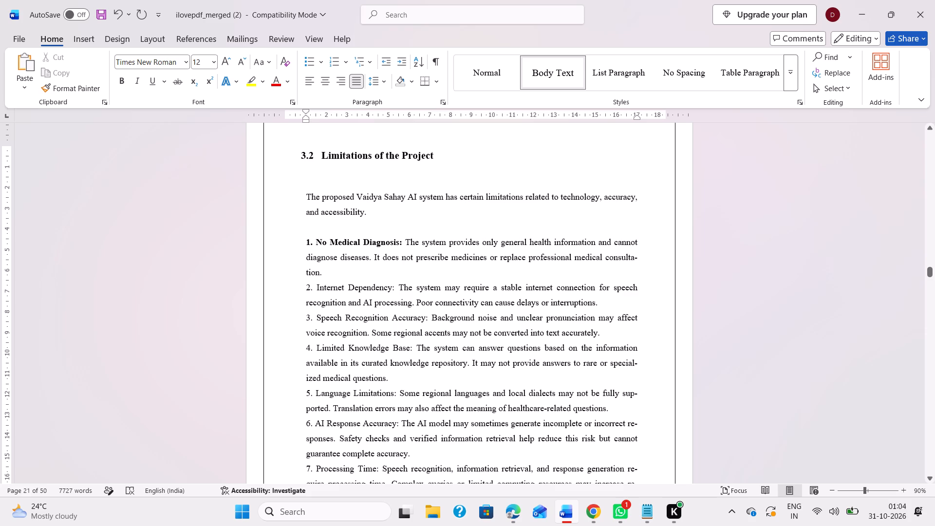
{"action": "key", "text": "Return"}
{"action": "scroll", "coordinate": [355, 296], "scroll_direction": "down", "scroll_amount": 1}
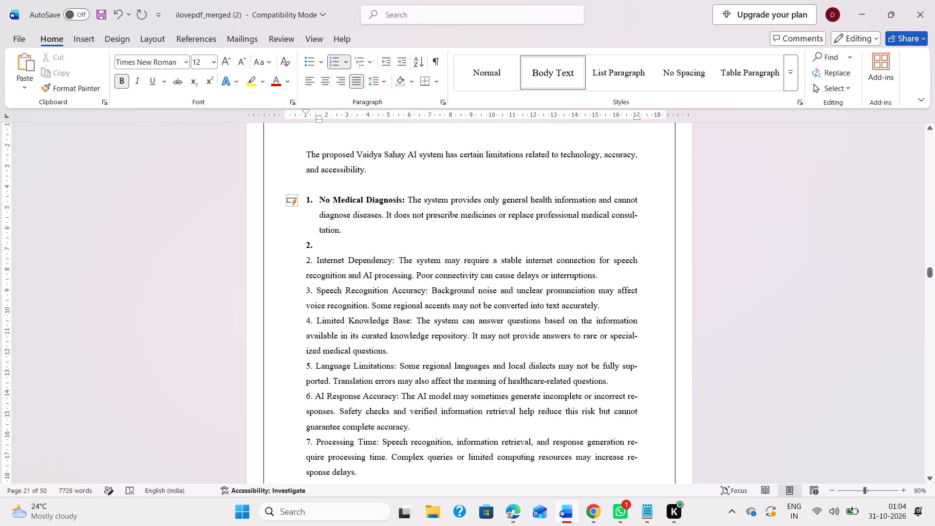
{"action": "key", "text": "BackSpace"}
{"action": "key", "text": "BackSpace"}
{"action": "key", "text": "BackSpace"}
{"action": "scroll", "coordinate": [343, 278], "scroll_direction": "down", "scroll_amount": 1}
{"action": "scroll", "coordinate": [448, 223], "scroll_direction": "up", "scroll_amount": 1}
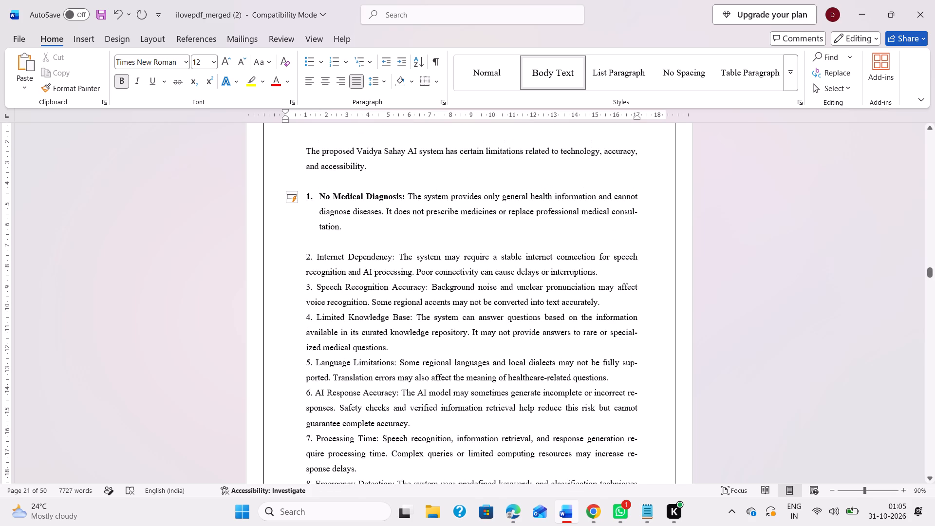
Bold the label "2. Internet Dependency:" in section 3.2.
{"action": "left_click_drag", "start_coordinate": [395, 257], "coordinate": [301, 252]}
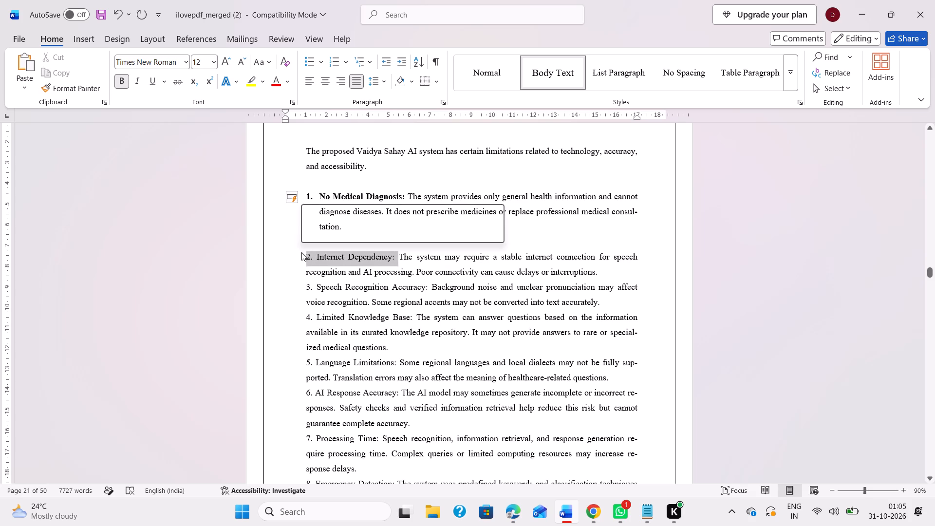
{"action": "left_click", "coordinate": [312, 229]}
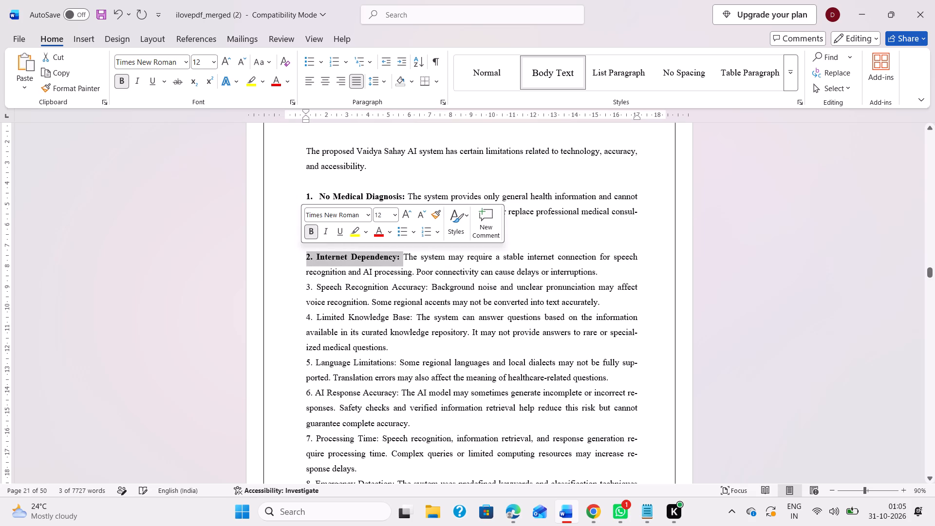
{"action": "left_click", "coordinate": [420, 270]}
Start a new line after item 2 so it becomes an automatic list entry, and remove the new line's number.
{"action": "scroll", "coordinate": [420, 270], "scroll_direction": "down", "scroll_amount": 1}
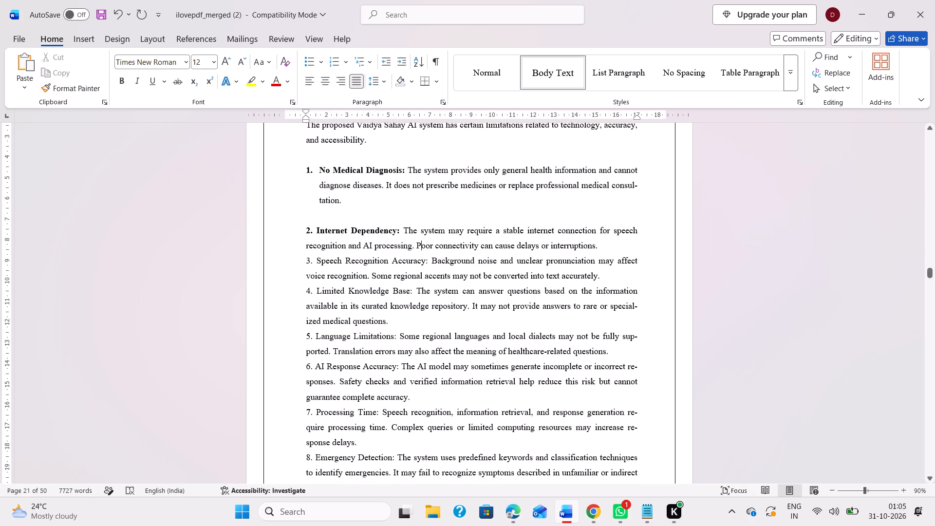
{"action": "left_click", "coordinate": [605, 249]}
{"action": "key", "text": "Return"}
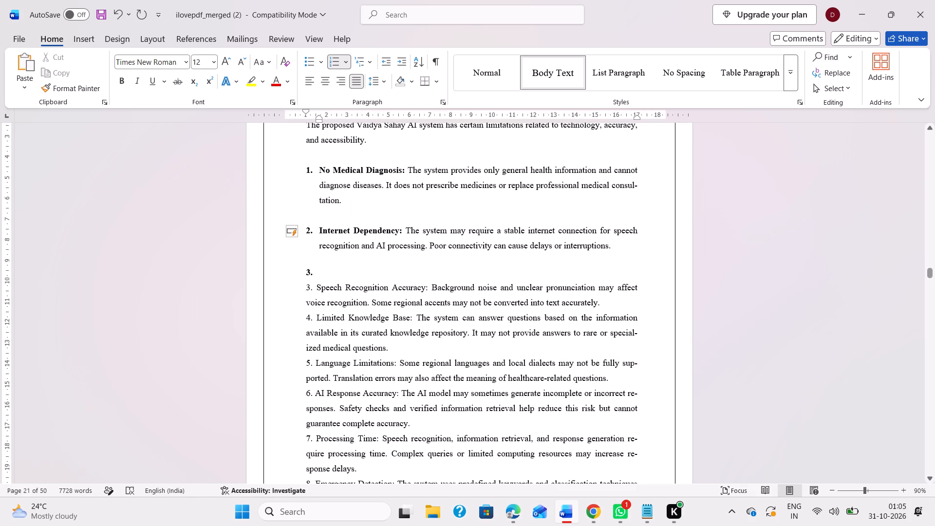
{"action": "key", "text": "BackSpace"}
{"action": "key", "text": "BackSpace"}
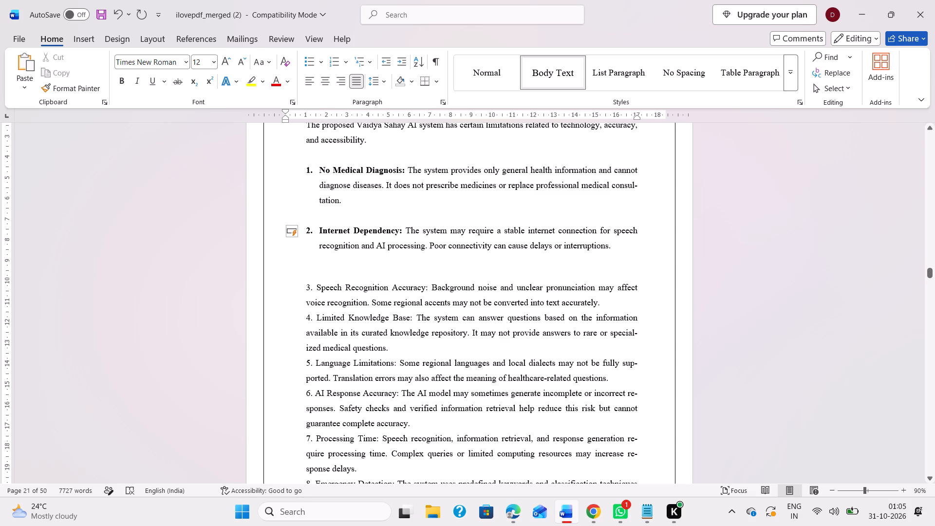
Delete the blank line between items 1 and 2 of the limitations list.
{"action": "left_click", "coordinate": [376, 204]}
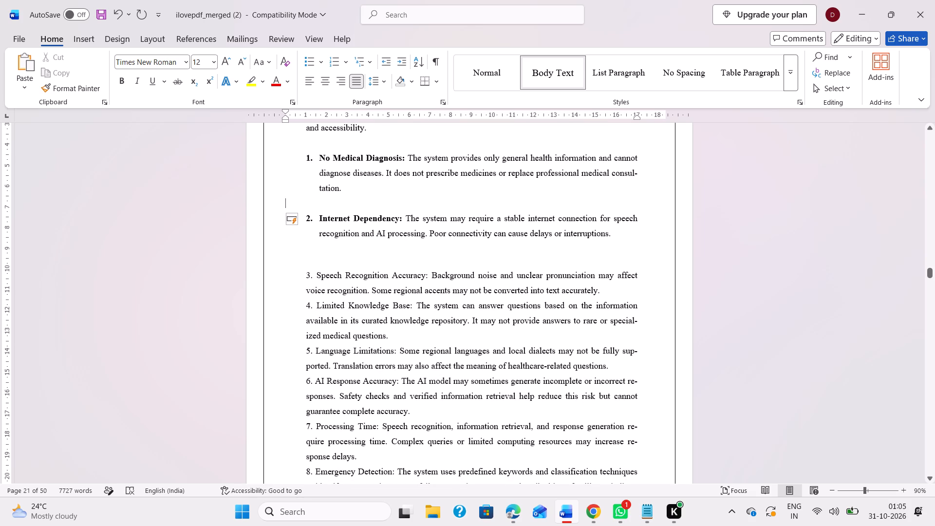
{"action": "key", "text": "BackSpace"}
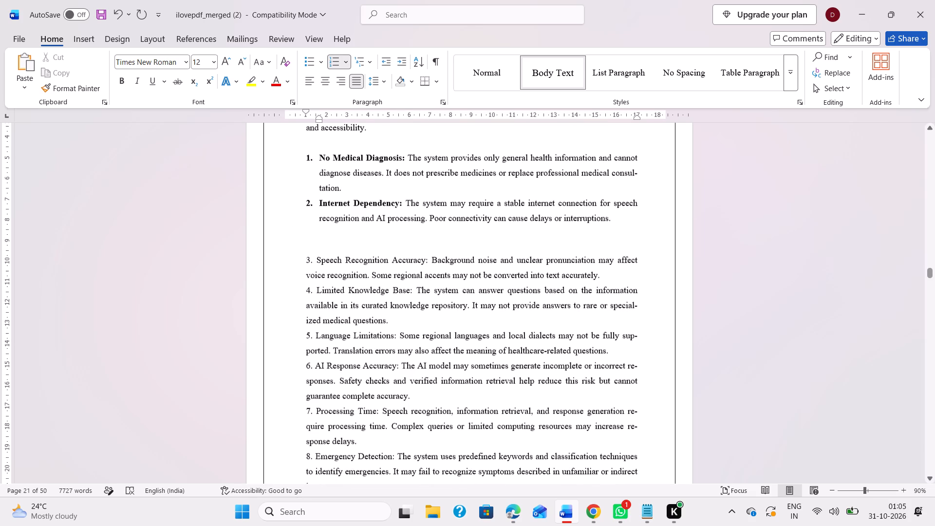
Bold the label "3. Speech Recognition Accuracy:" including its number.
{"action": "scroll", "coordinate": [330, 237], "scroll_direction": "up", "scroll_amount": 3}
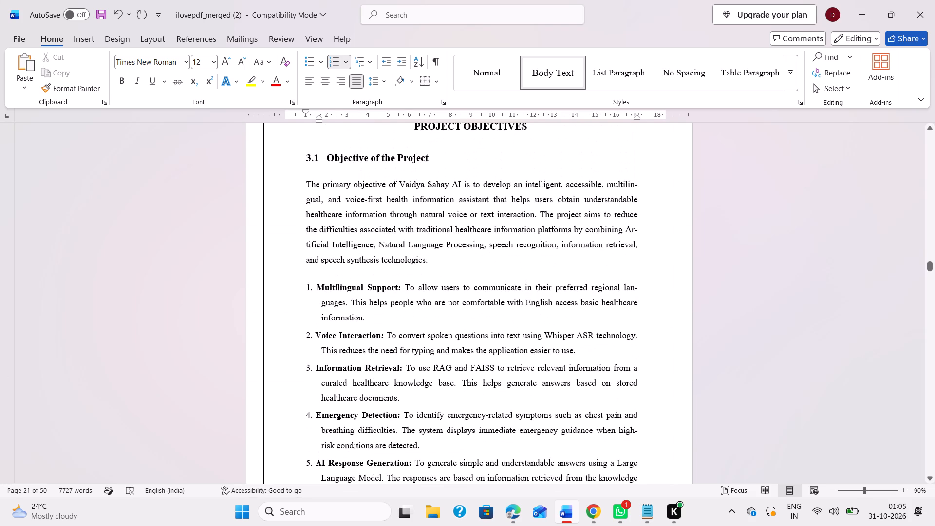
{"action": "scroll", "coordinate": [389, 287], "scroll_direction": "down", "scroll_amount": 5}
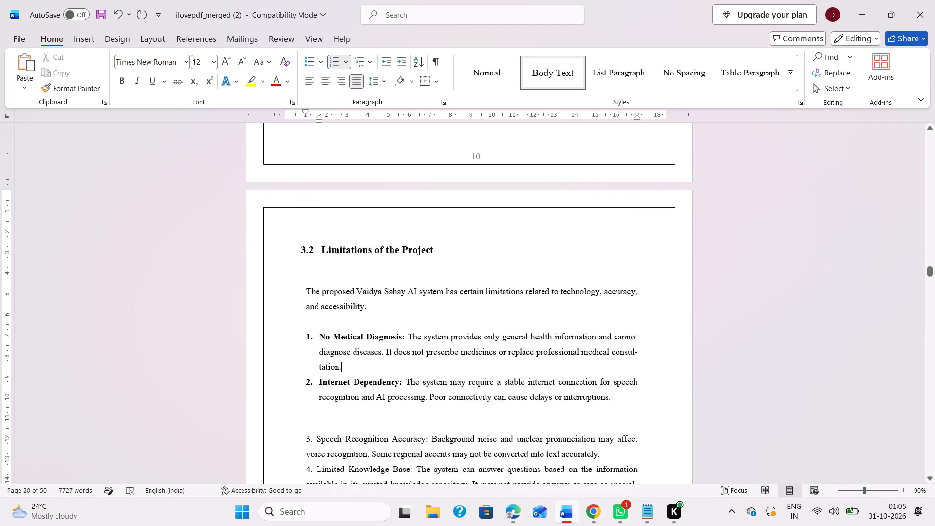
{"action": "scroll", "coordinate": [389, 287], "scroll_direction": "down", "scroll_amount": 1}
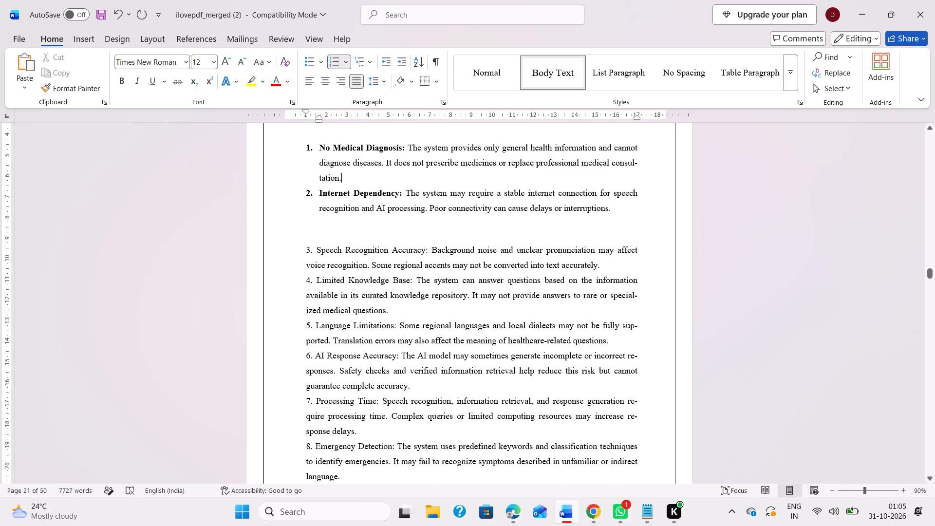
{"action": "left_click_drag", "start_coordinate": [430, 249], "coordinate": [327, 246]}
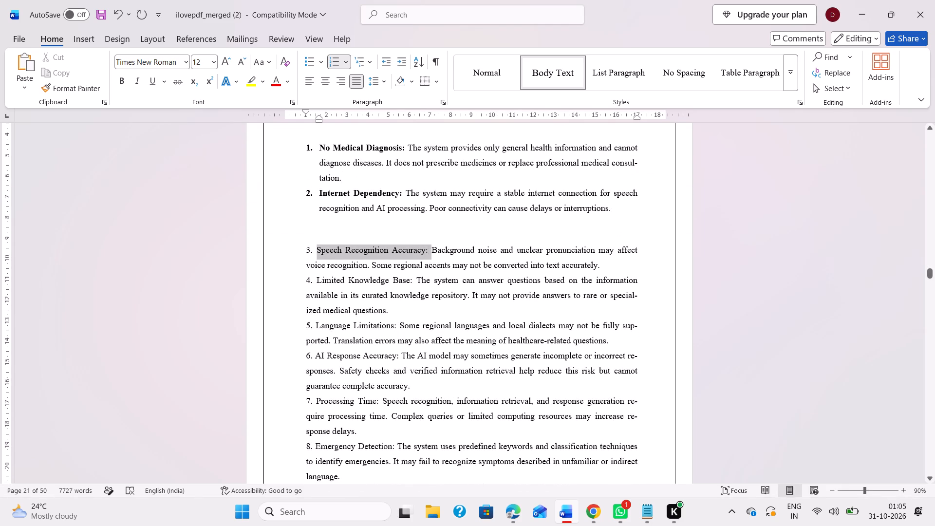
{"action": "left_click_drag", "start_coordinate": [327, 246], "coordinate": [319, 246]}
{"action": "left_click", "coordinate": [329, 225]}
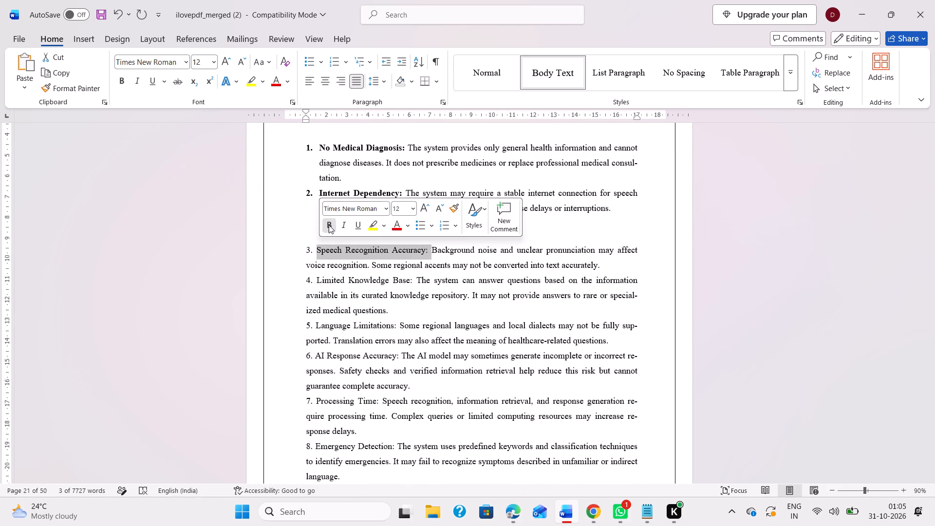
{"action": "left_click", "coordinate": [318, 252]}
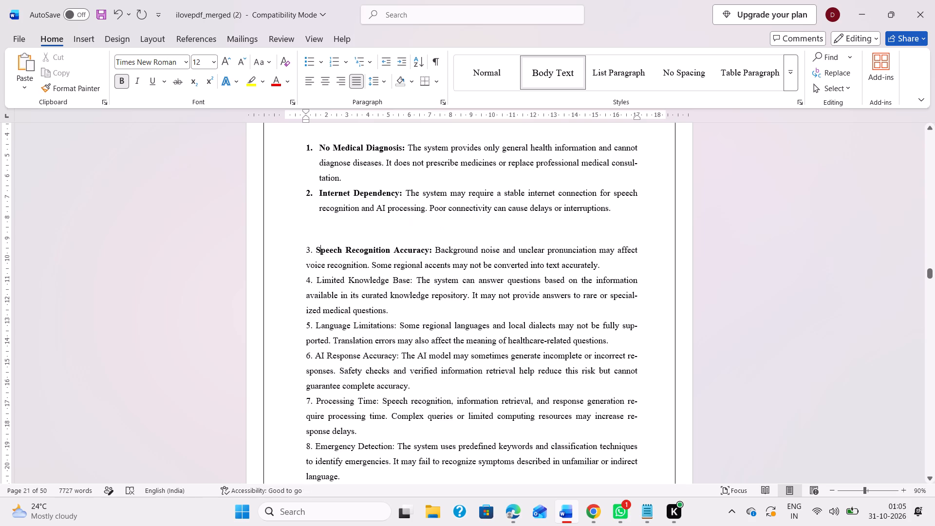
{"action": "left_click_drag", "start_coordinate": [431, 249], "coordinate": [299, 254]}
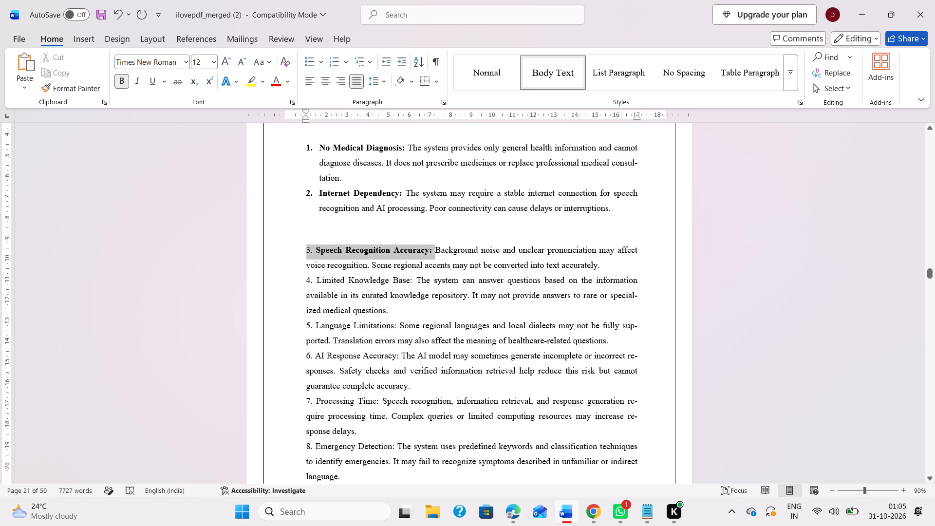
{"action": "left_click_drag", "start_coordinate": [299, 254], "coordinate": [297, 254]}
{"action": "left_click", "coordinate": [306, 234]}
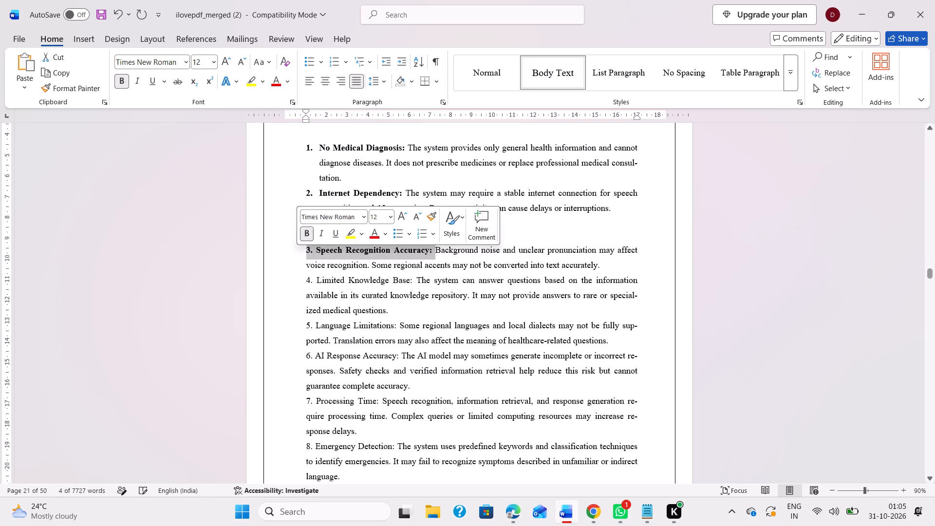
{"action": "left_click", "coordinate": [407, 305]}
Bold the labels "4. Limited Knowledge Base:", "5. Language Limitations:" and "6. AI Response Accuracy:" including their numbers.
{"action": "left_click_drag", "start_coordinate": [411, 280], "coordinate": [297, 278]}
{"action": "left_click", "coordinate": [303, 256]}
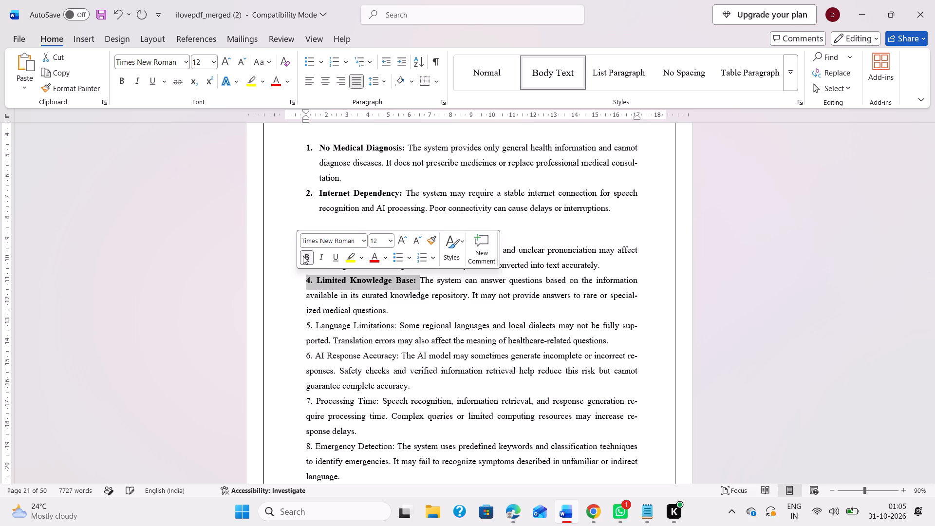
{"action": "left_click_drag", "start_coordinate": [395, 324], "coordinate": [302, 322]}
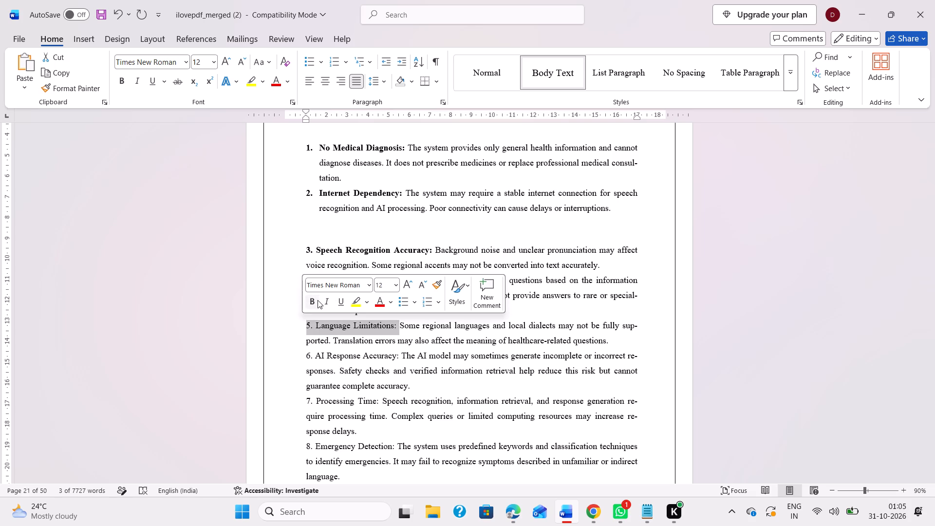
{"action": "left_click", "coordinate": [318, 300]}
{"action": "scroll", "coordinate": [374, 338], "scroll_direction": "down", "scroll_amount": 1}
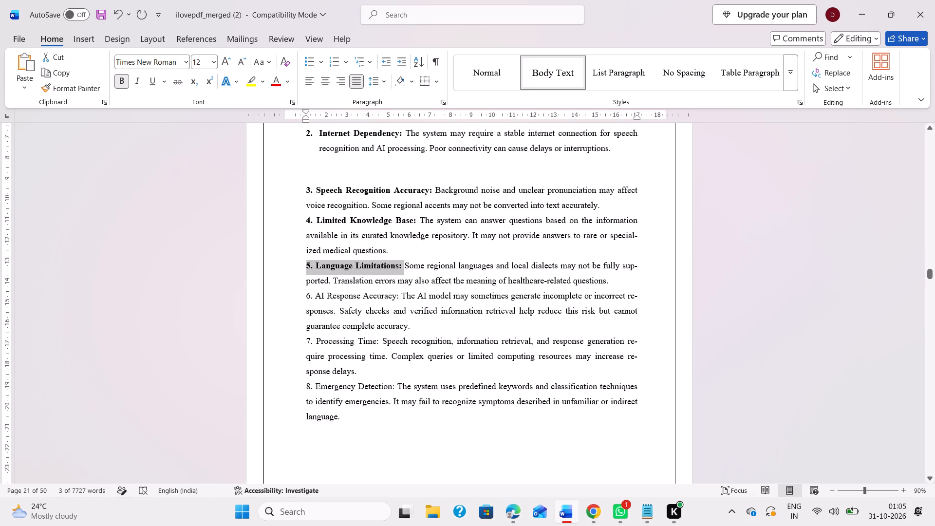
{"action": "left_click_drag", "start_coordinate": [399, 295], "coordinate": [300, 296]}
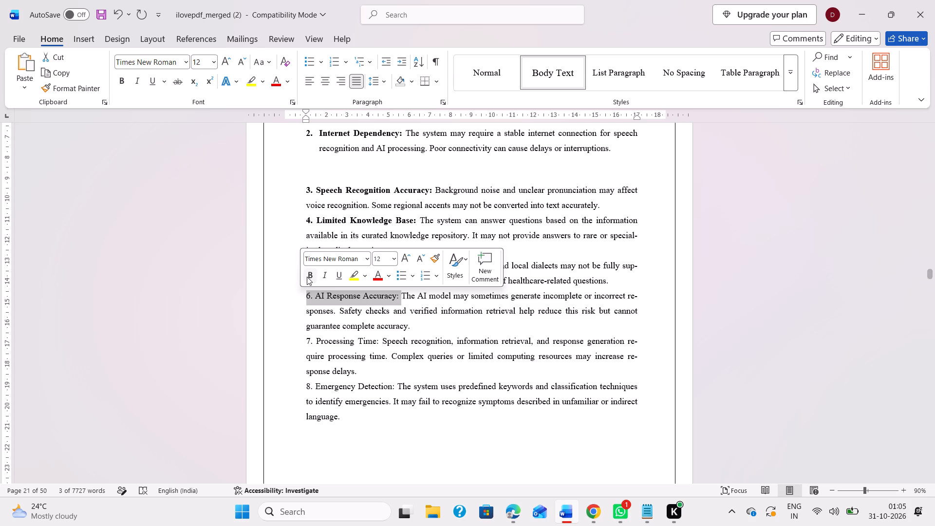
{"action": "left_click", "coordinate": [307, 277]}
Delete the blank lines between items 2 and 3 of the limitations list.
{"action": "scroll", "coordinate": [374, 376], "scroll_direction": "up", "scroll_amount": 1}
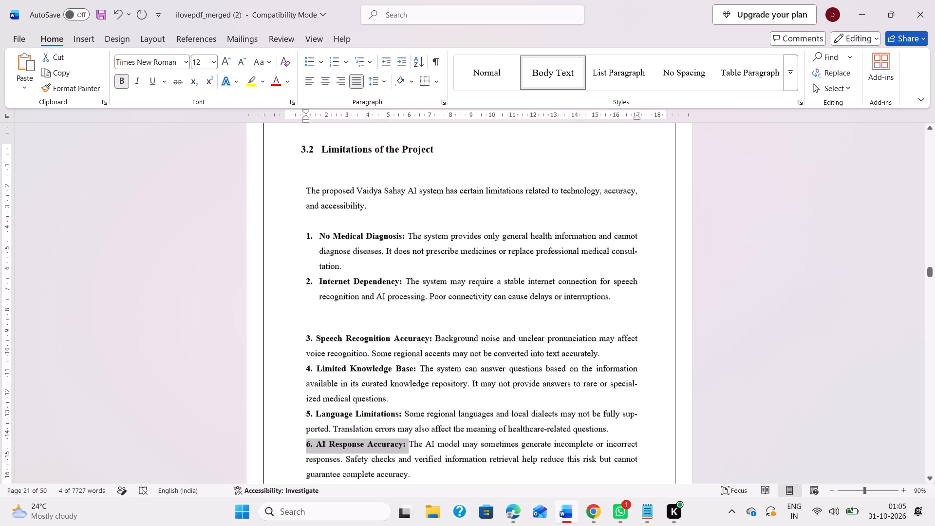
{"action": "left_click", "coordinate": [359, 316]}
{"action": "key", "text": "BackSpace"}
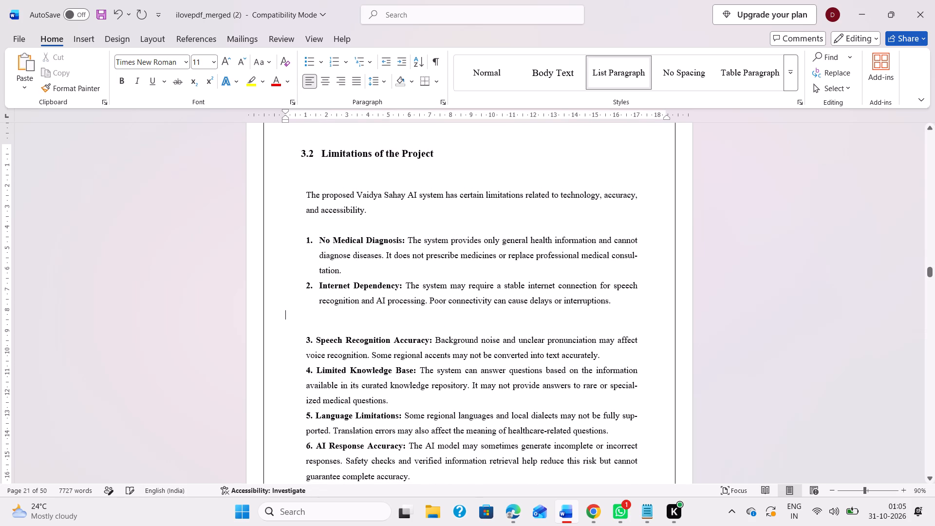
{"action": "key", "text": "BackSpace"}
{"action": "left_click", "coordinate": [334, 324]}
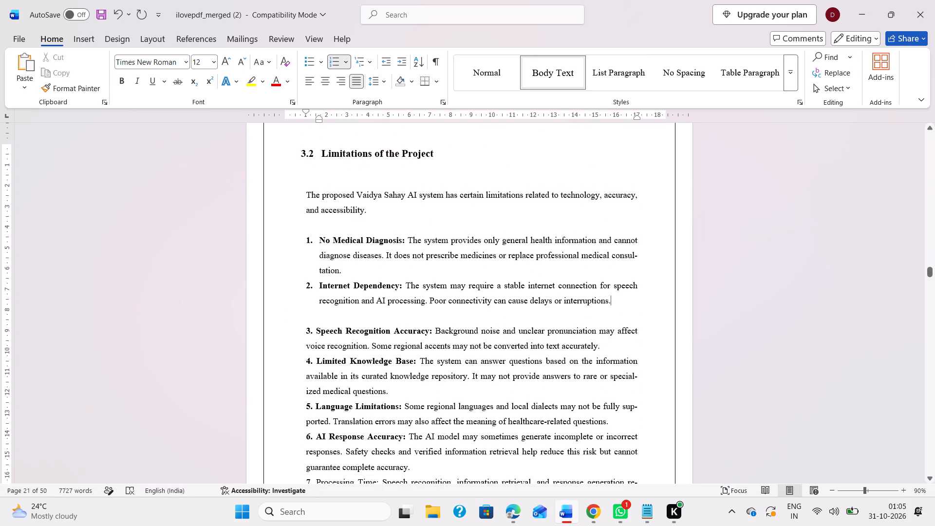
{"action": "key", "text": "BackSpace"}
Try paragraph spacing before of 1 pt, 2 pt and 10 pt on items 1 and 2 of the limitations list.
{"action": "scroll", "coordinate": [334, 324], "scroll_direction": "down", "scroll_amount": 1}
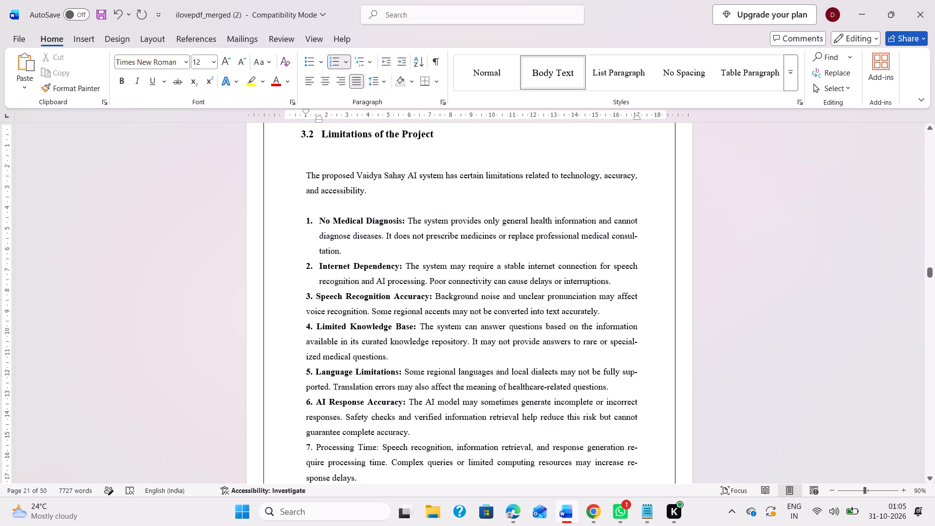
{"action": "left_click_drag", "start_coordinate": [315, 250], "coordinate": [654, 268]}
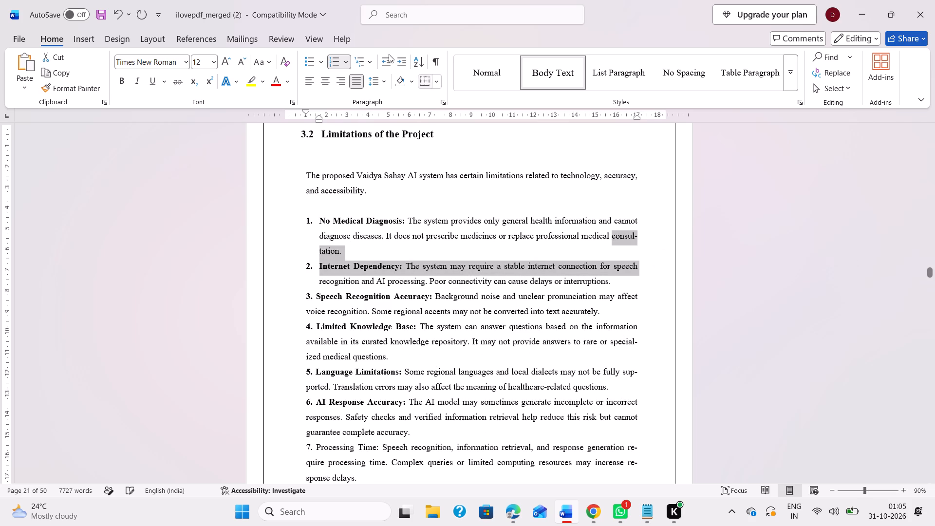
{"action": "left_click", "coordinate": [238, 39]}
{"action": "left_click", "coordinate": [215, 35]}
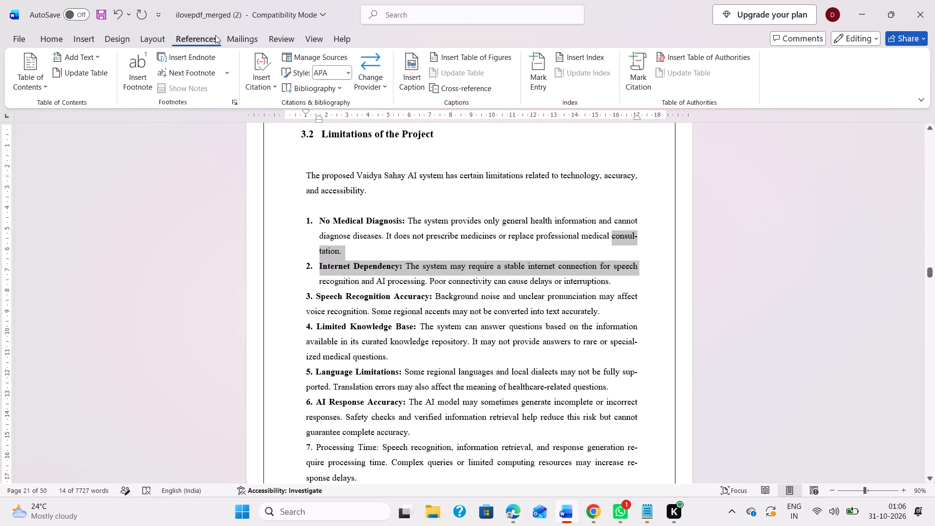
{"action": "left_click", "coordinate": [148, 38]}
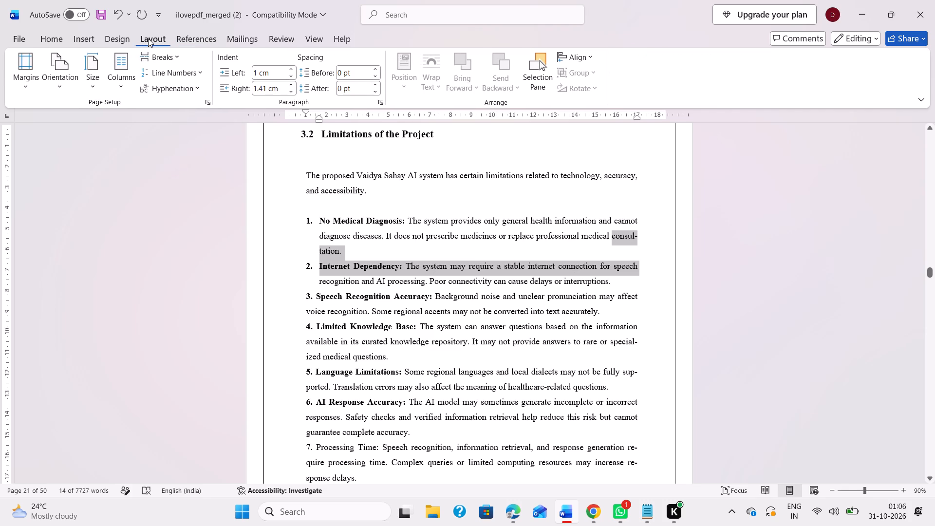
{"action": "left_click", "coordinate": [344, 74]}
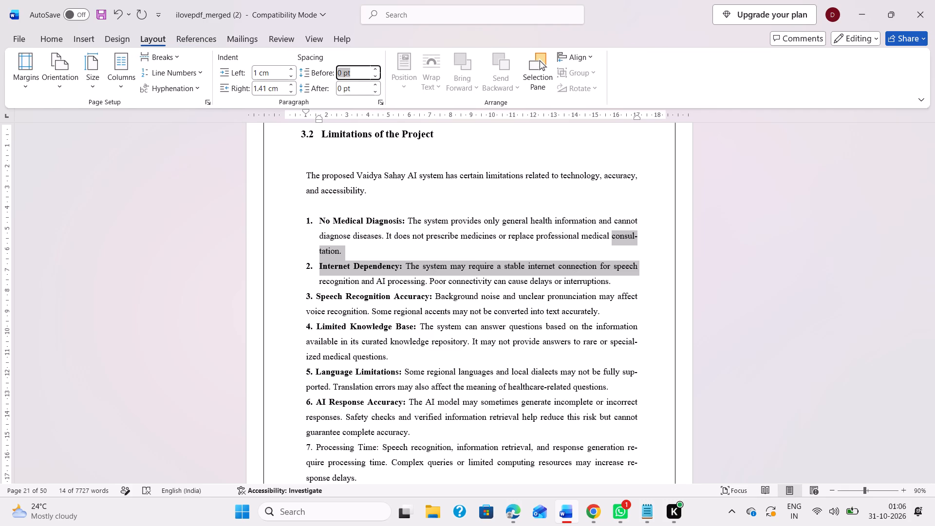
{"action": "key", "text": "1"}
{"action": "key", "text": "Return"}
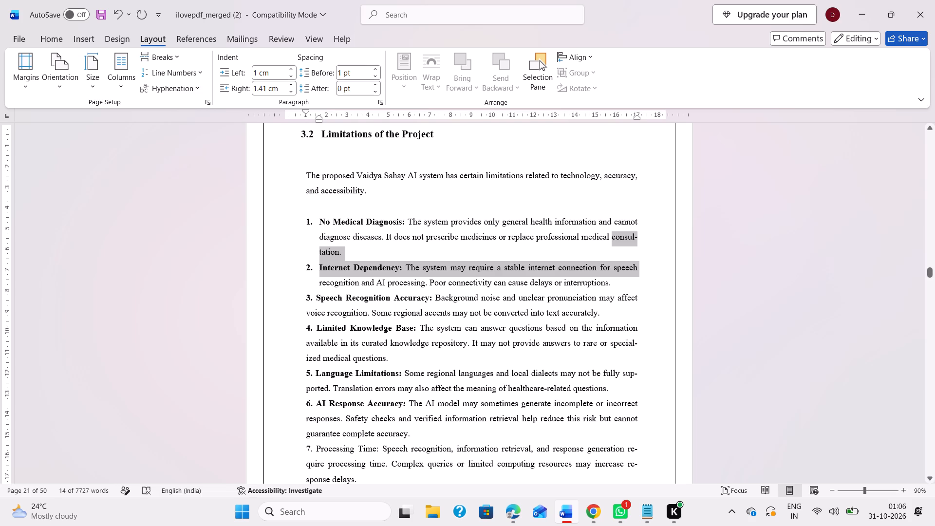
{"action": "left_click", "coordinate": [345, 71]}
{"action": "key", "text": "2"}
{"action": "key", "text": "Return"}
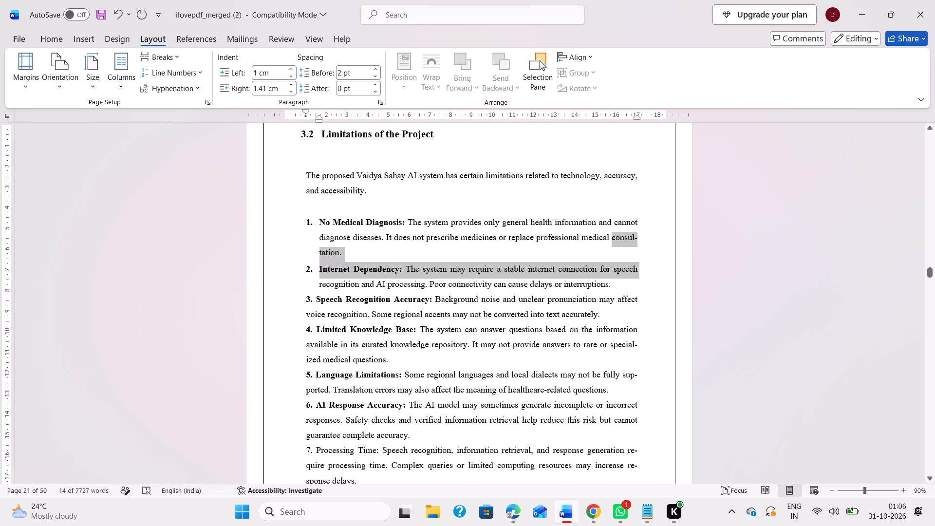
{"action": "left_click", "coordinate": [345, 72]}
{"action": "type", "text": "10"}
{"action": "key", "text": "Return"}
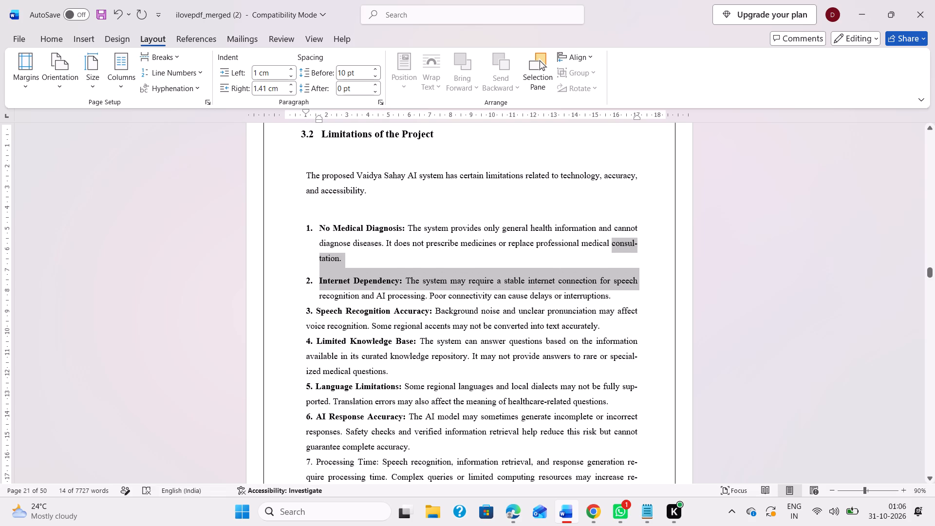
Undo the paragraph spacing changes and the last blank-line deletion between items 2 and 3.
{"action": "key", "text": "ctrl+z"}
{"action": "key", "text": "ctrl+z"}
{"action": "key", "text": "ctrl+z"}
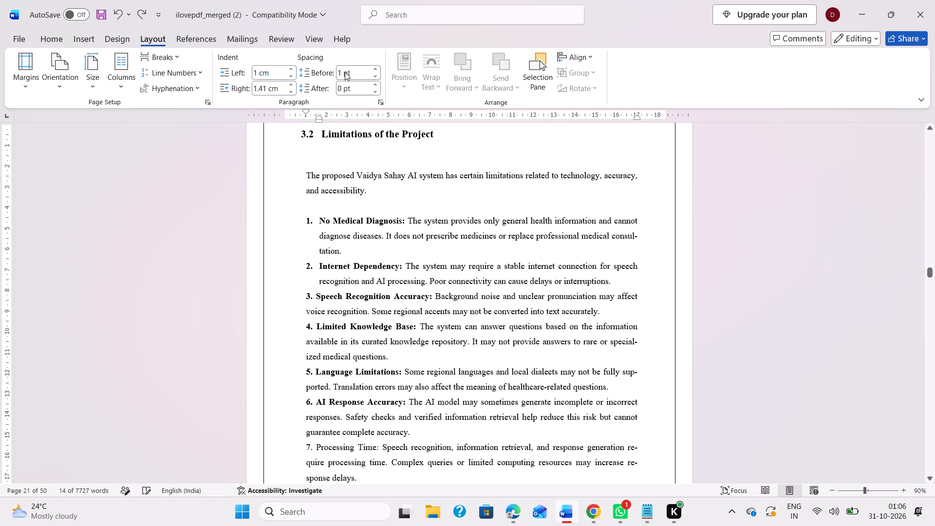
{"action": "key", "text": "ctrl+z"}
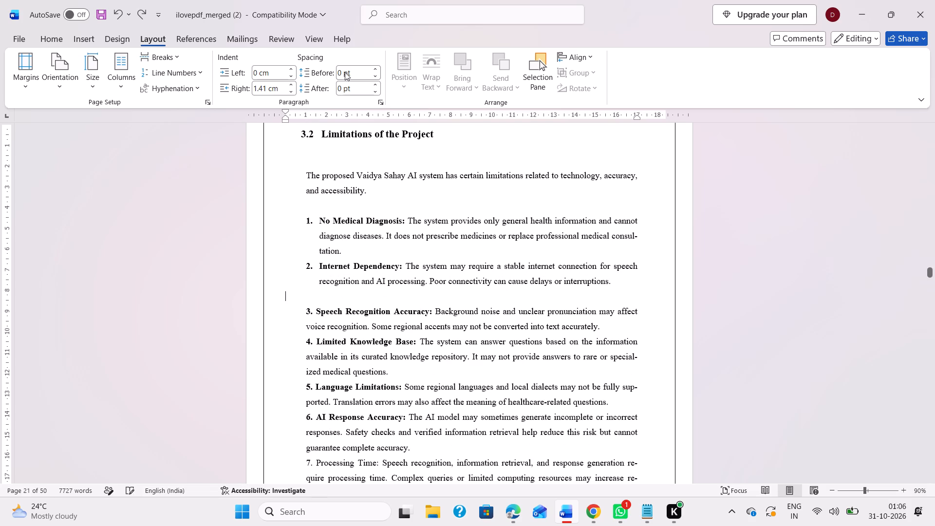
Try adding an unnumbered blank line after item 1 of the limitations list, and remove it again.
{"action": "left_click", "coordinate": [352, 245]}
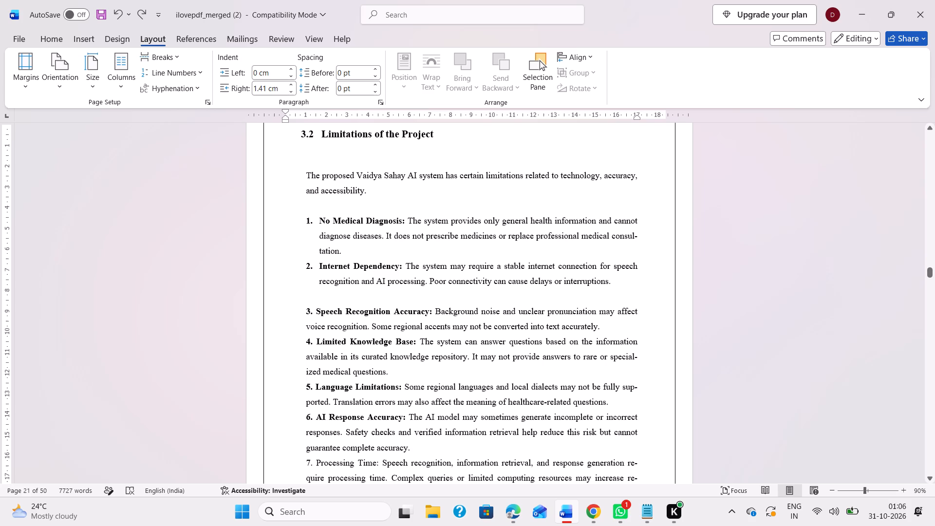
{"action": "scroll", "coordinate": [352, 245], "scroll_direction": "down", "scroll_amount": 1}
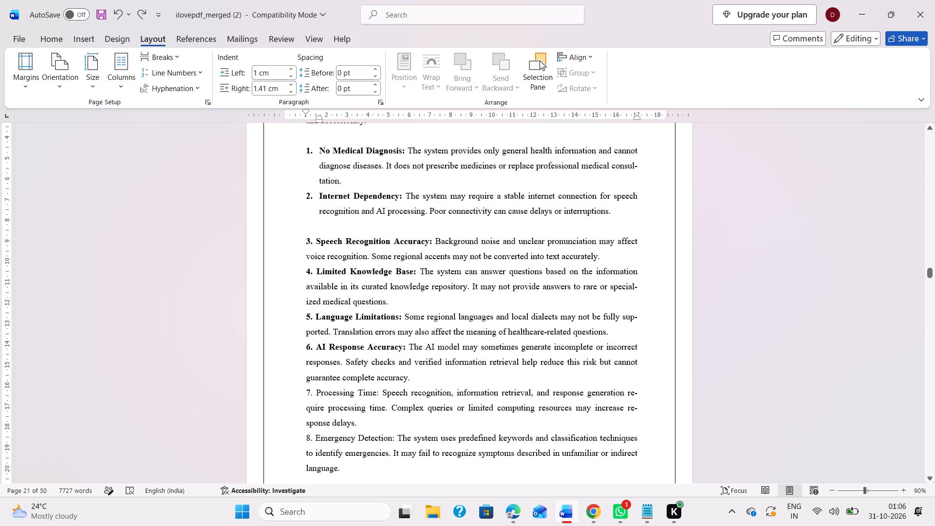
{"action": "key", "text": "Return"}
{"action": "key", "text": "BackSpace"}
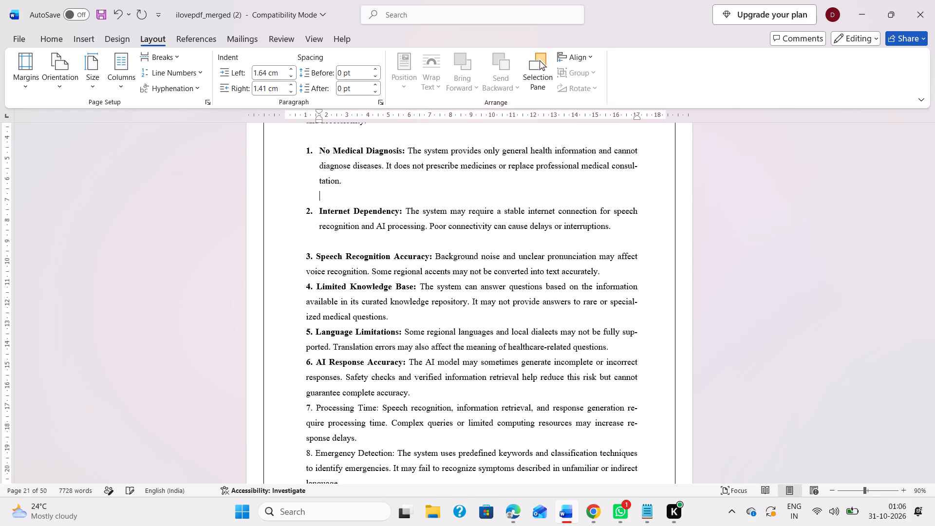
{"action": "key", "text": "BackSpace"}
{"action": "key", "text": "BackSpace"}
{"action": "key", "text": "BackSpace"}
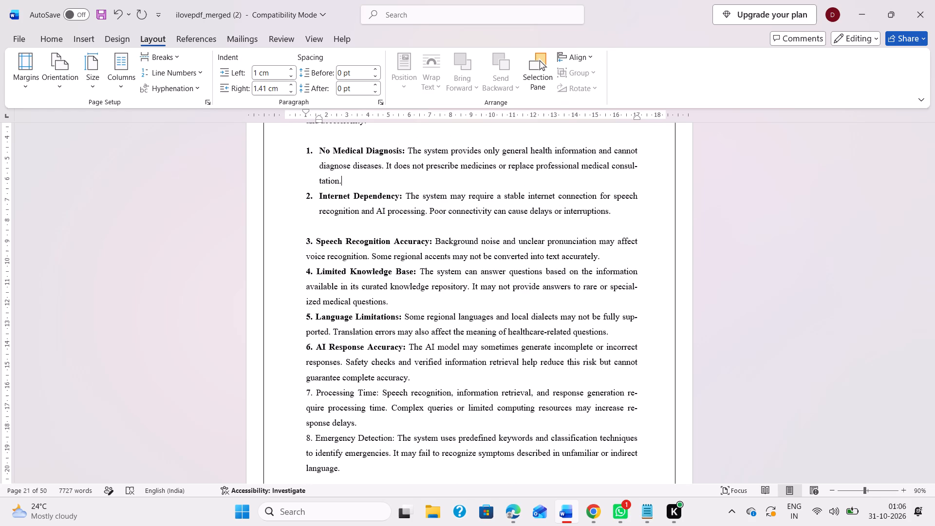
Delete the remaining blank line between items 2 and 3 of the limitations list.
{"action": "scroll", "coordinate": [363, 217], "scroll_direction": "down", "scroll_amount": 1}
{"action": "left_click", "coordinate": [347, 183]}
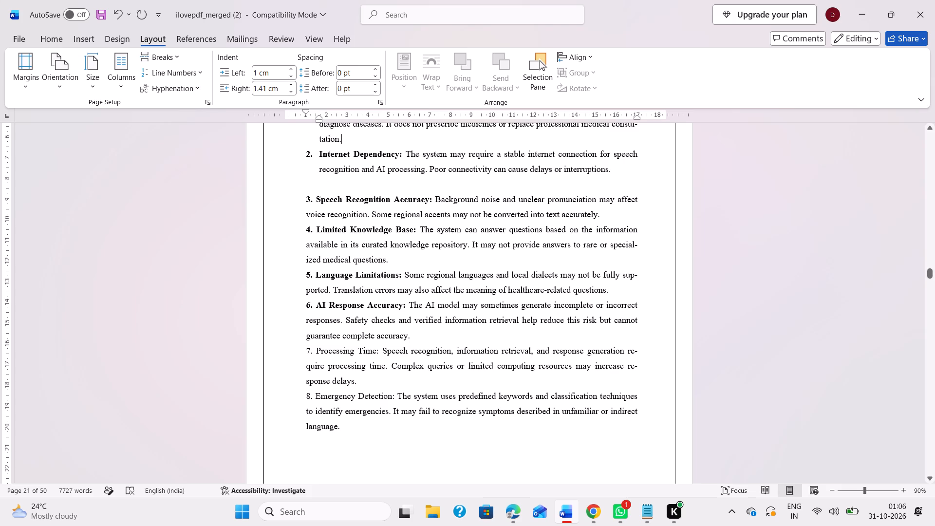
{"action": "scroll", "coordinate": [347, 183], "scroll_direction": "up", "scroll_amount": 1}
{"action": "key", "text": "BackSpace"}
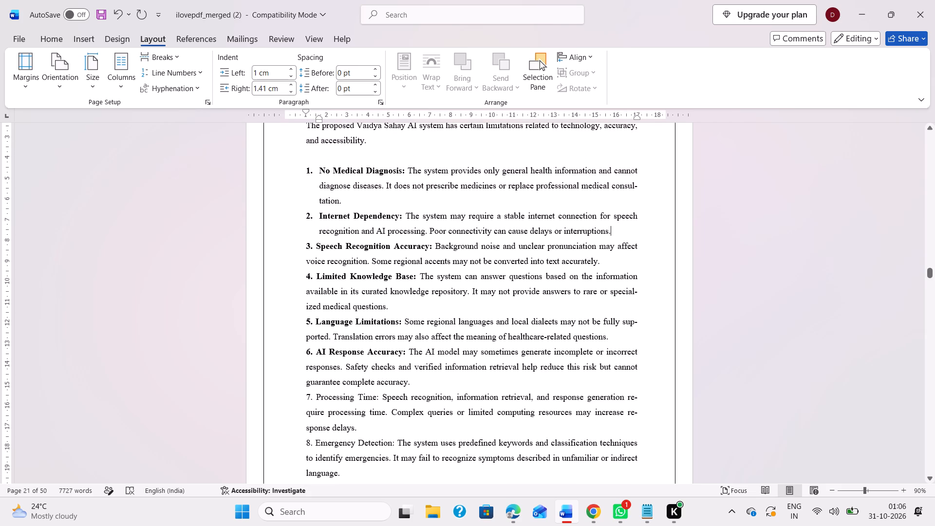
Start a new line after item 3 so it becomes an automatic list entry, and remove the extra line.
{"action": "left_click", "coordinate": [621, 258]}
{"action": "key", "text": "Return"}
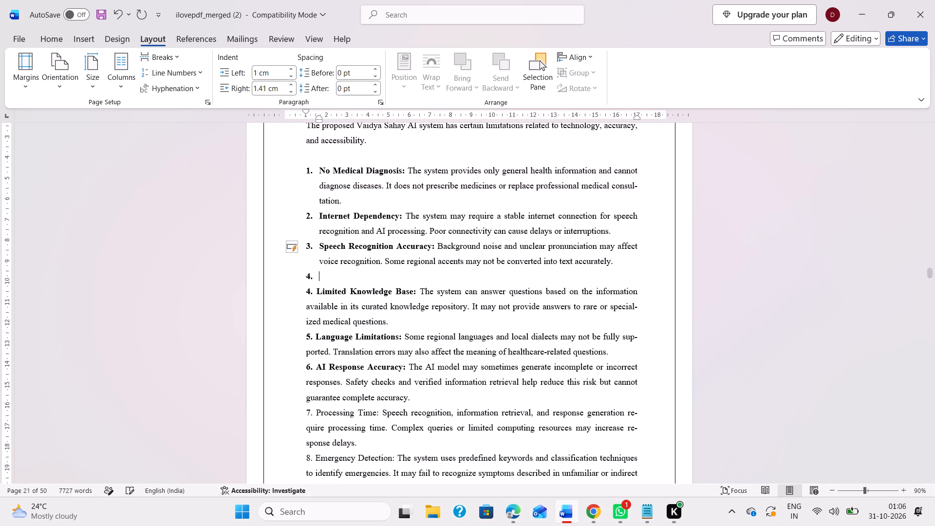
{"action": "key", "text": "BackSpace"}
{"action": "key", "text": "BackSpace"}
{"action": "key", "text": "BackSpace"}
{"action": "key", "text": "BackSpace"}
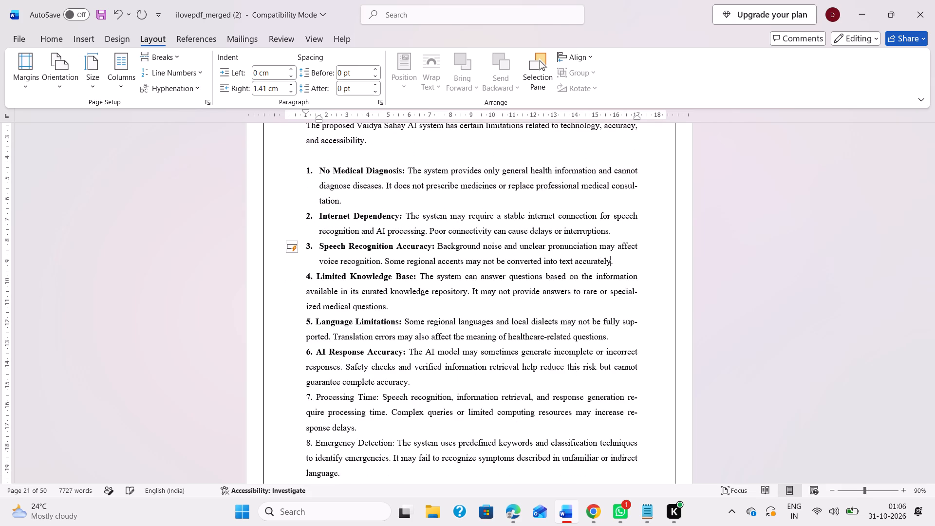
Compare the list formatting of section 3.1 with the limitations list in section 3.2.
{"action": "scroll", "coordinate": [538, 261], "scroll_direction": "up", "scroll_amount": 1}
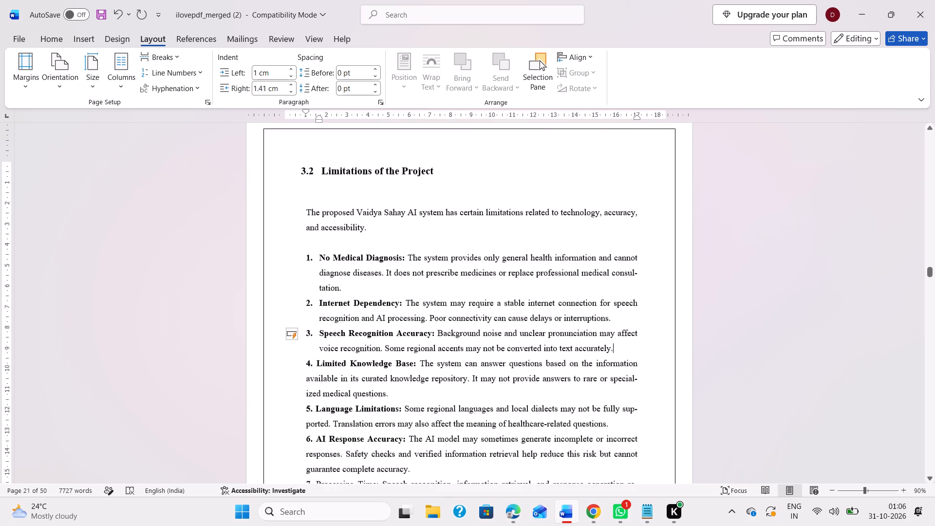
{"action": "scroll", "coordinate": [448, 286], "scroll_direction": "up", "scroll_amount": 3}
{"action": "scroll", "coordinate": [394, 333], "scroll_direction": "down", "scroll_amount": 1}
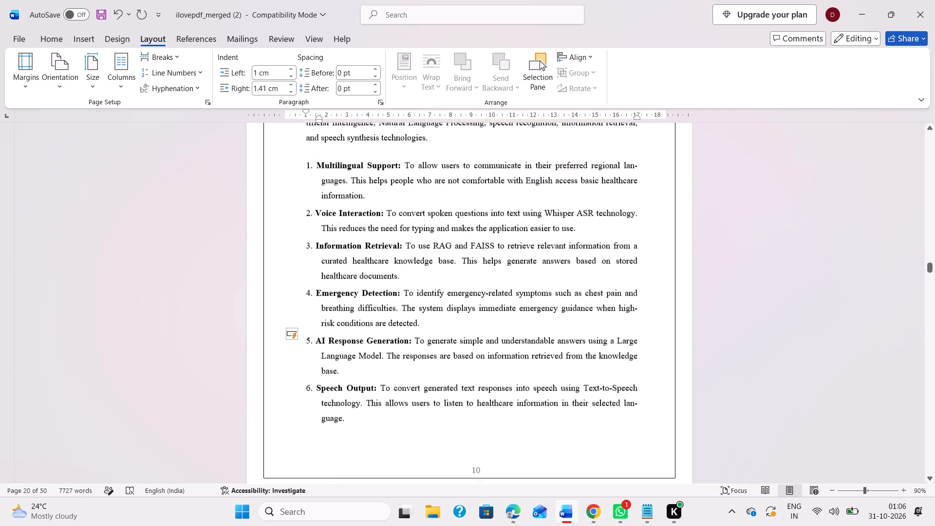
{"action": "scroll", "coordinate": [394, 333], "scroll_direction": "down", "scroll_amount": 5}
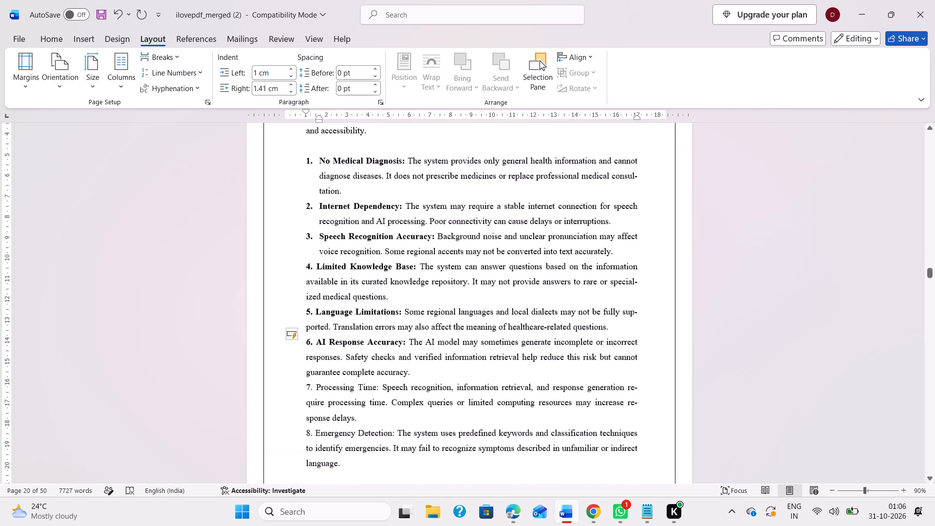
{"action": "scroll", "coordinate": [379, 348], "scroll_direction": "up", "scroll_amount": 1}
{"action": "scroll", "coordinate": [365, 244], "scroll_direction": "down", "scroll_amount": 1}
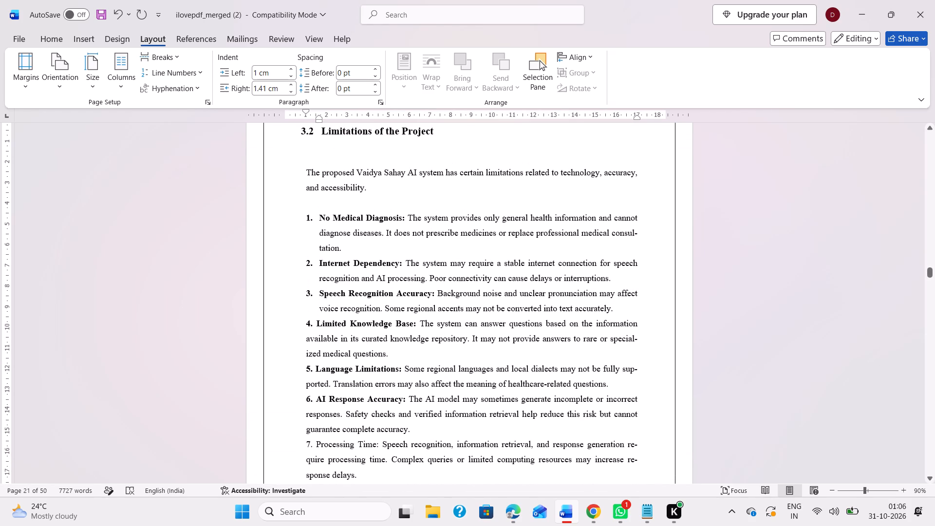
{"action": "scroll", "coordinate": [365, 244], "scroll_direction": "down", "scroll_amount": 1}
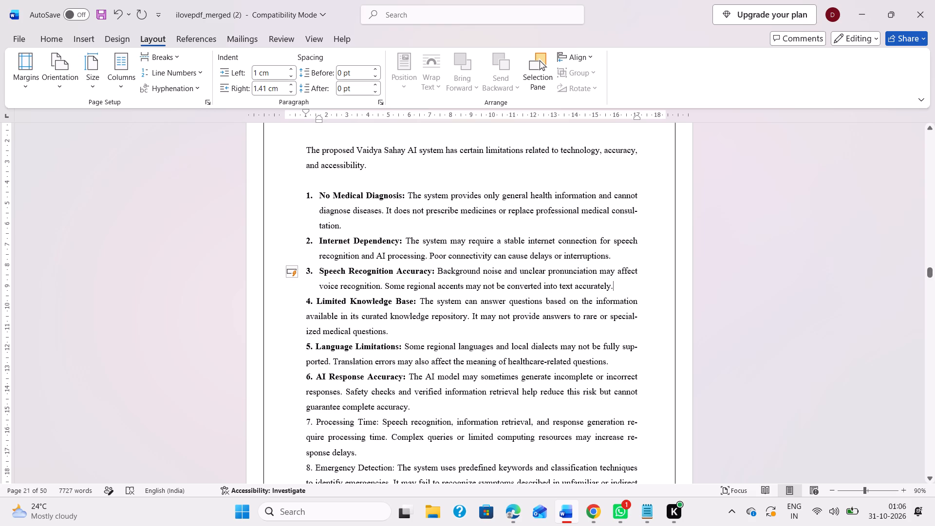
Capture a screenshot of the section 3.2 limitations list, from item 1 down to item 7.
{"action": "key", "text": "Print"}
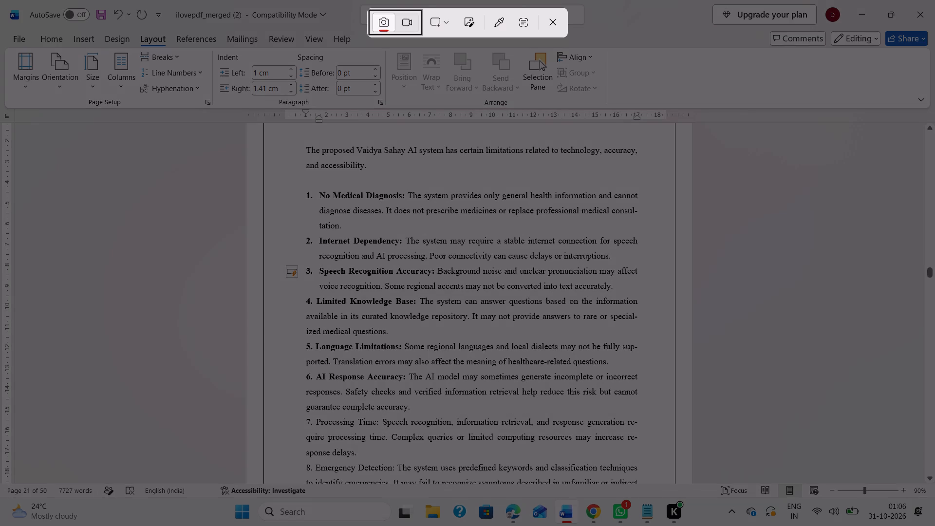
{"action": "left_click_drag", "start_coordinate": [298, 184], "coordinate": [626, 458]}
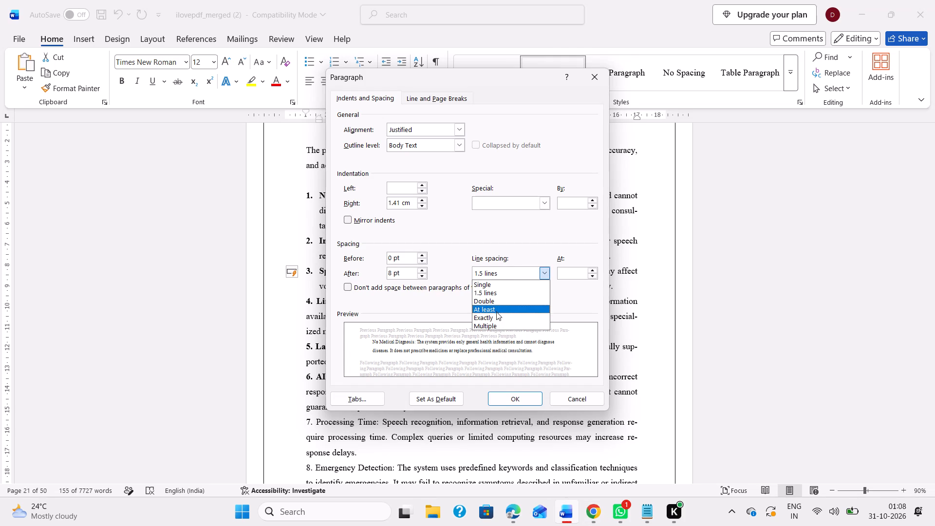
{"action": "left_click", "coordinate": [496, 313]}
{"action": "left_click", "coordinate": [568, 271]}
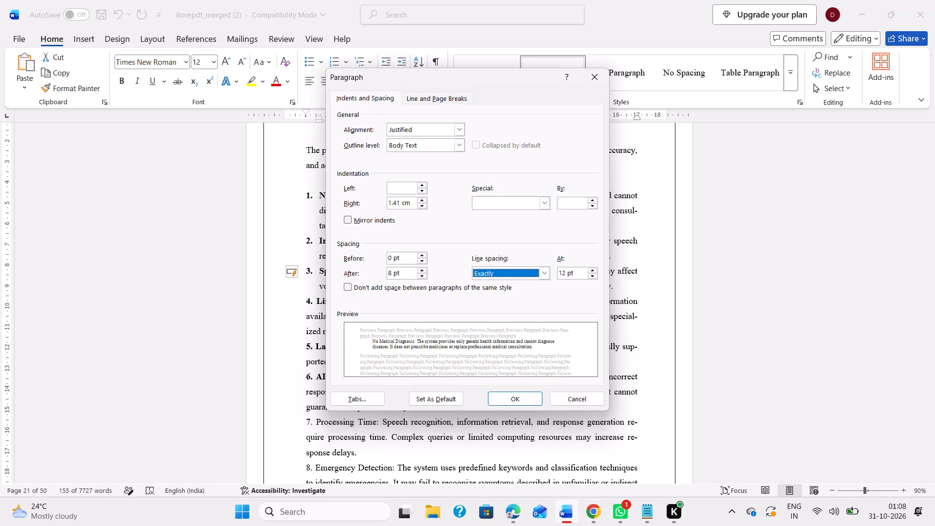
{"action": "key", "text": "BackSpace"}
{"action": "key", "text": "BackSpace"}
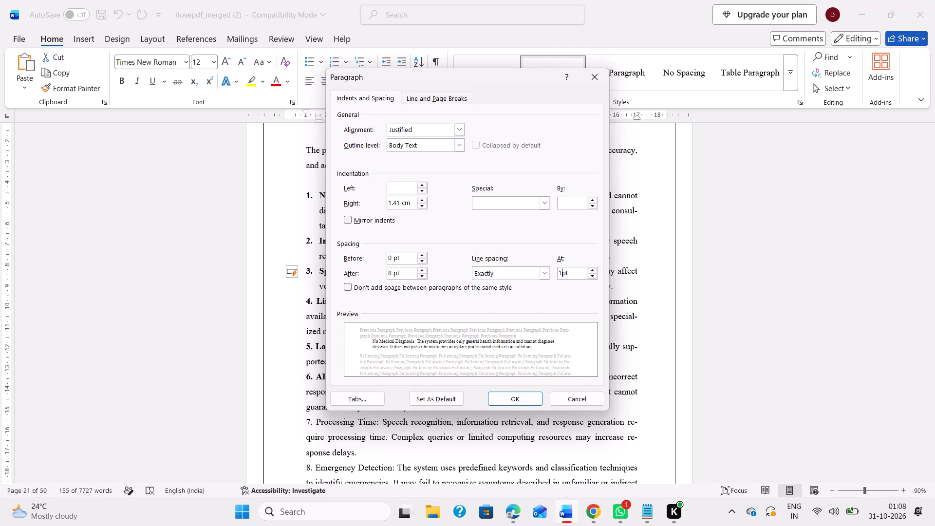
{"action": "key", "text": "BackSpace"}
{"action": "key", "text": "alt+Tab"}
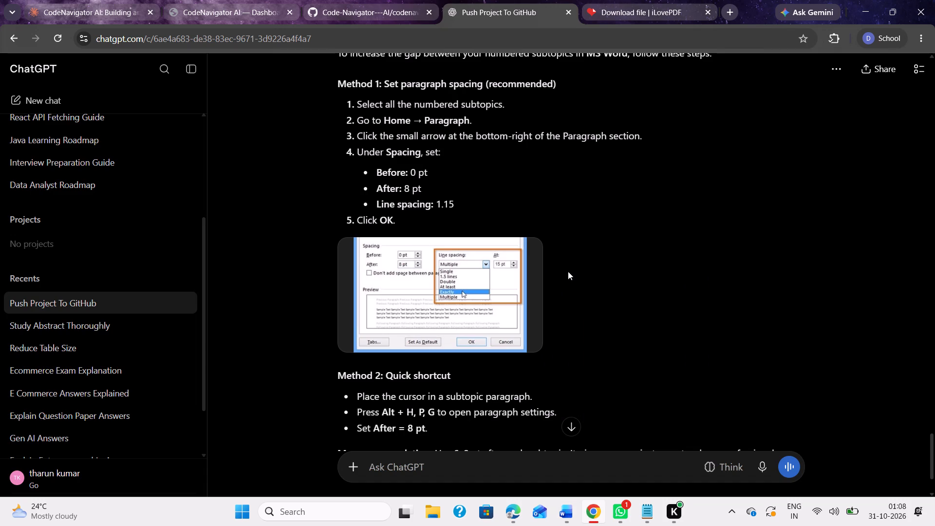
{"action": "key", "text": "alt+Tab"}
{"action": "type", "text": "10"}
{"action": "key", "text": "BackSpace"}
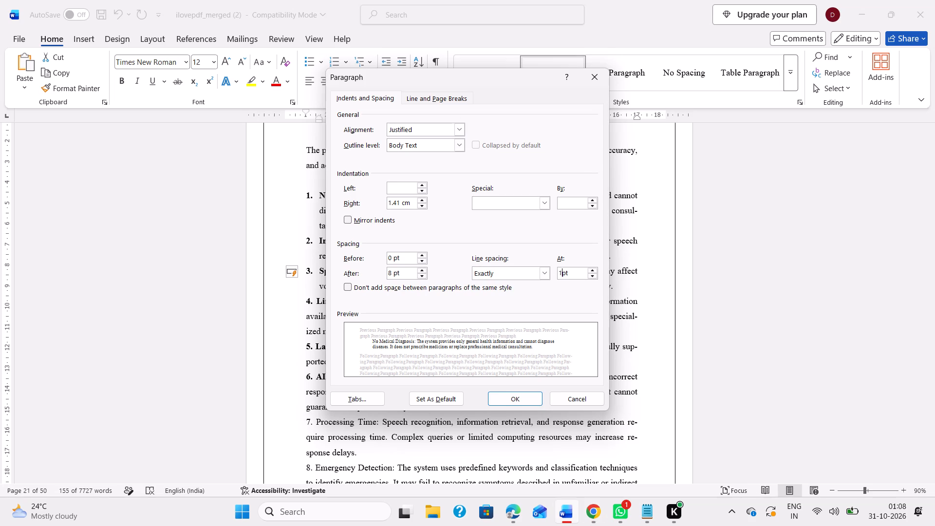
{"action": "type", "text": ".15"}
{"action": "left_click", "coordinate": [507, 394]}
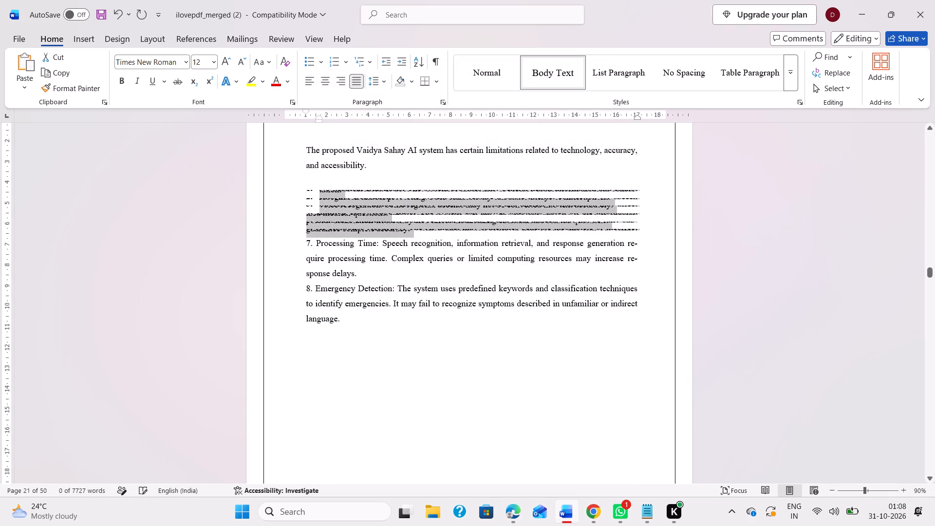
Set the exact line spacing of limitations items 1 to 6 to 20 pt.
{"action": "scroll", "coordinate": [485, 346], "scroll_direction": "up", "scroll_amount": 1}
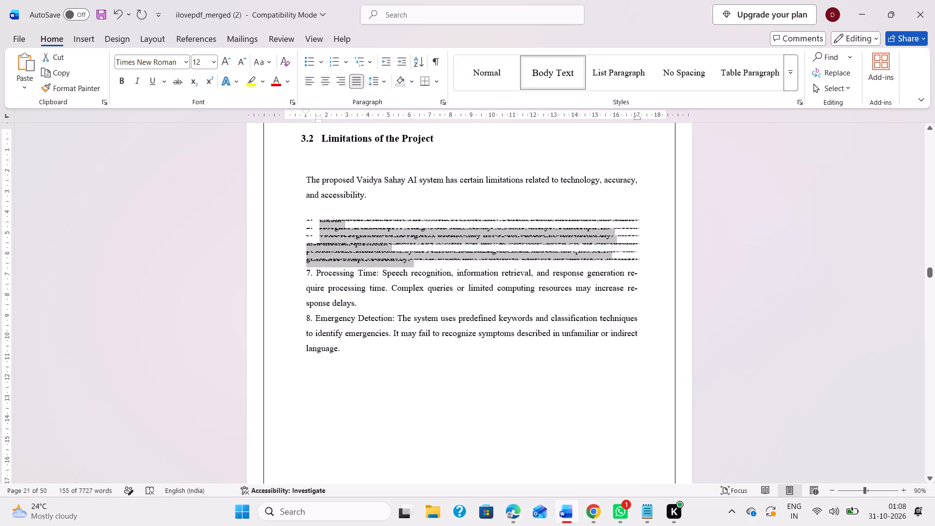
{"action": "left_click", "coordinate": [439, 101]}
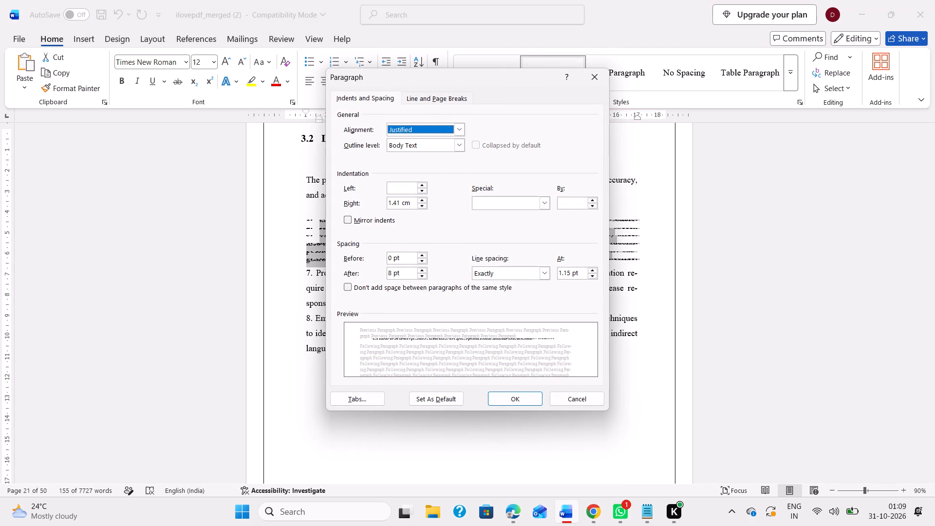
{"action": "left_click", "coordinate": [572, 273]}
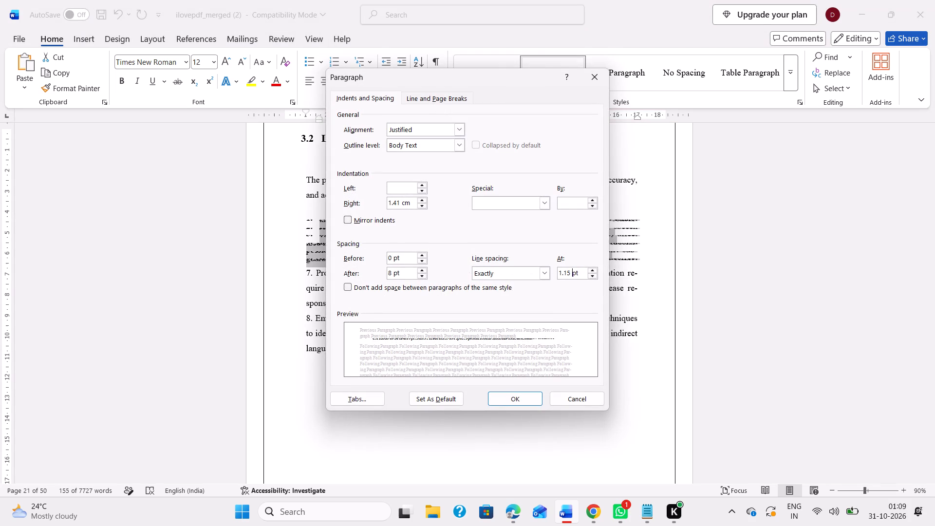
{"action": "double_click", "coordinate": [572, 273]}
{"action": "triple_click", "coordinate": [572, 273]}
{"action": "type", "text": "20"}
{"action": "key", "text": "Return"}
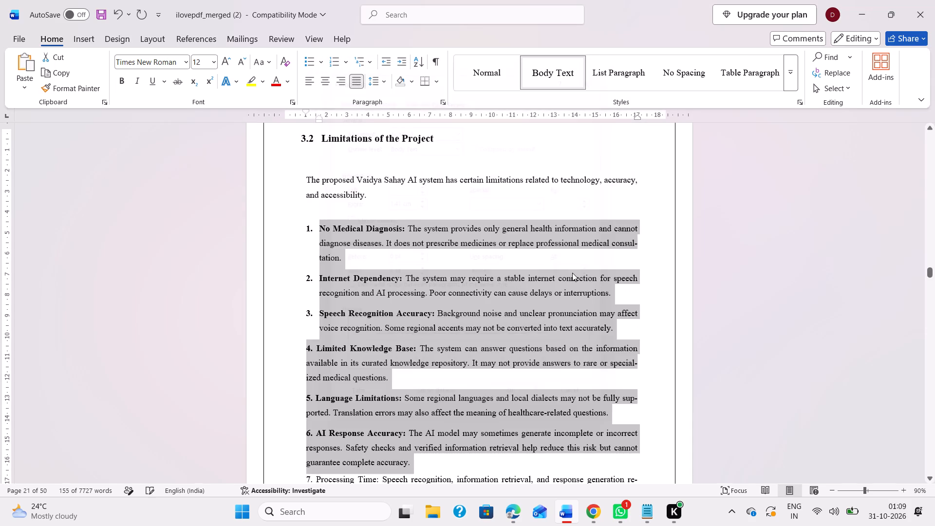
{"action": "scroll", "coordinate": [518, 342], "scroll_direction": "down", "scroll_amount": 1}
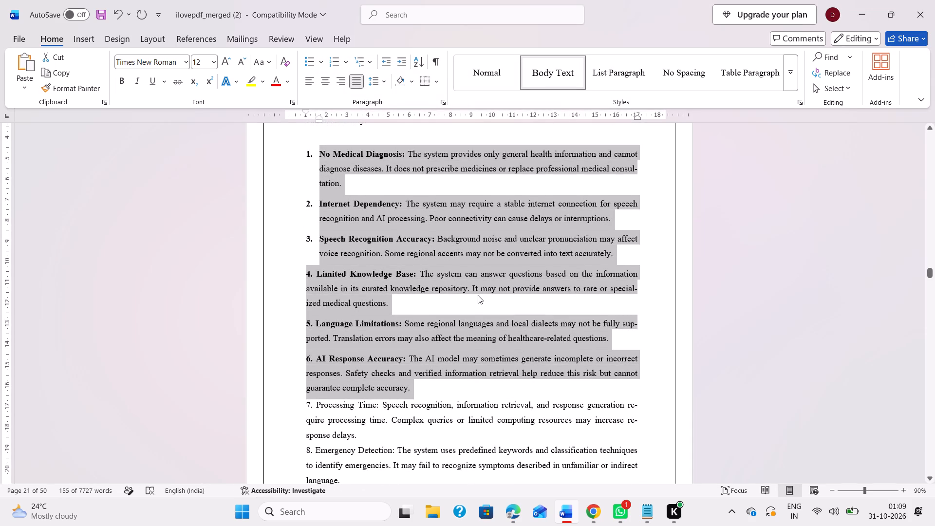
Delete limitations items 7 (Processing Time) and 8 (Emergency Detection) from section 3.2.
{"action": "left_click", "coordinate": [368, 310]}
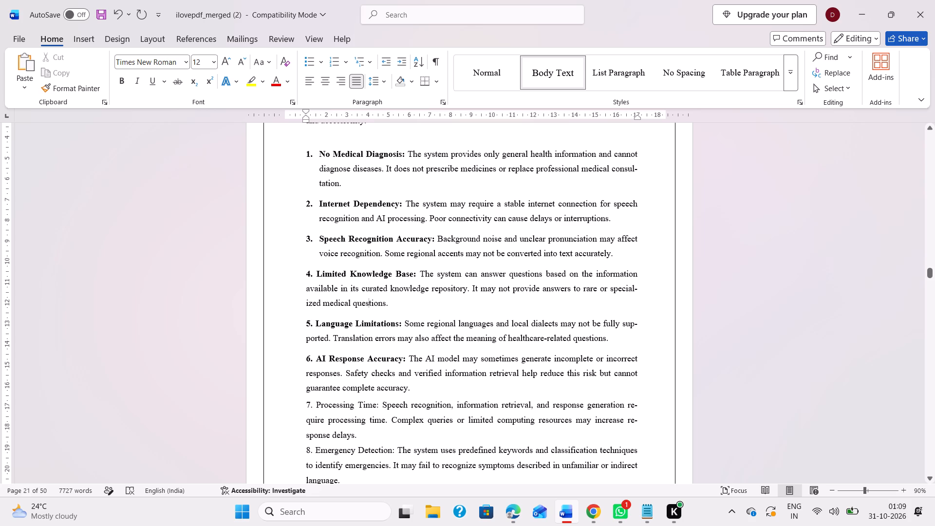
{"action": "left_click_drag", "start_coordinate": [304, 401], "coordinate": [364, 486]}
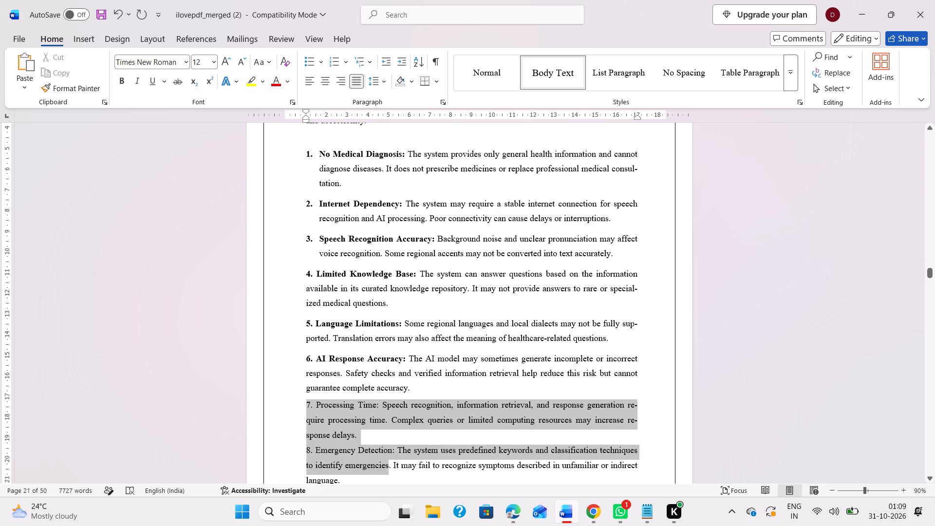
{"action": "left_click_drag", "start_coordinate": [364, 486], "coordinate": [369, 452]}
{"action": "key", "text": "BackSpace"}
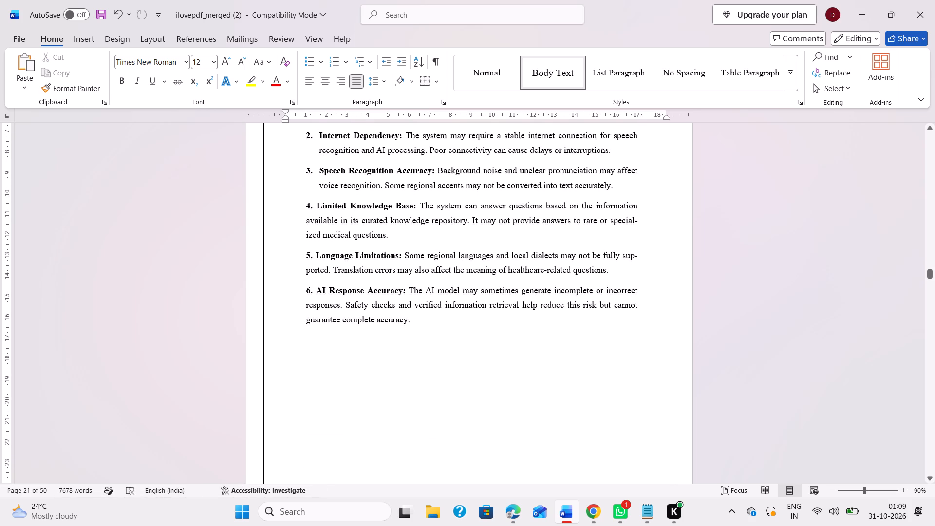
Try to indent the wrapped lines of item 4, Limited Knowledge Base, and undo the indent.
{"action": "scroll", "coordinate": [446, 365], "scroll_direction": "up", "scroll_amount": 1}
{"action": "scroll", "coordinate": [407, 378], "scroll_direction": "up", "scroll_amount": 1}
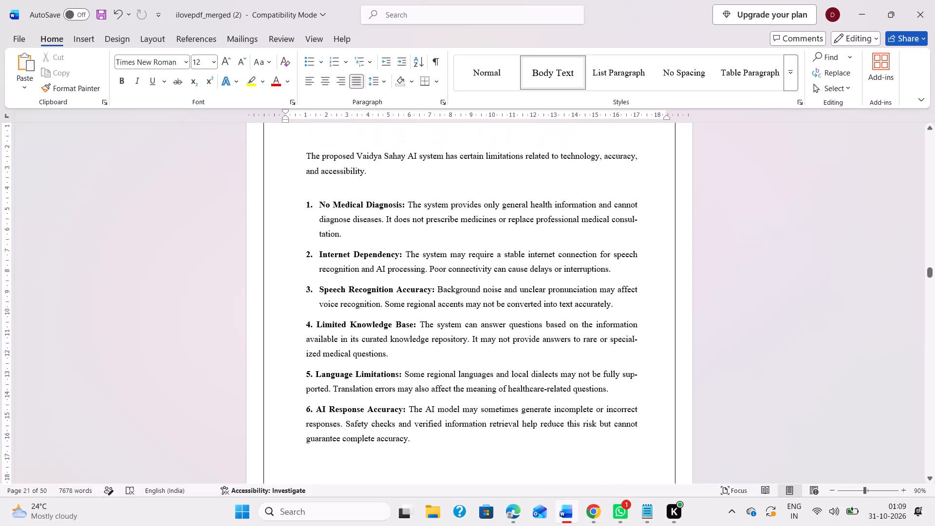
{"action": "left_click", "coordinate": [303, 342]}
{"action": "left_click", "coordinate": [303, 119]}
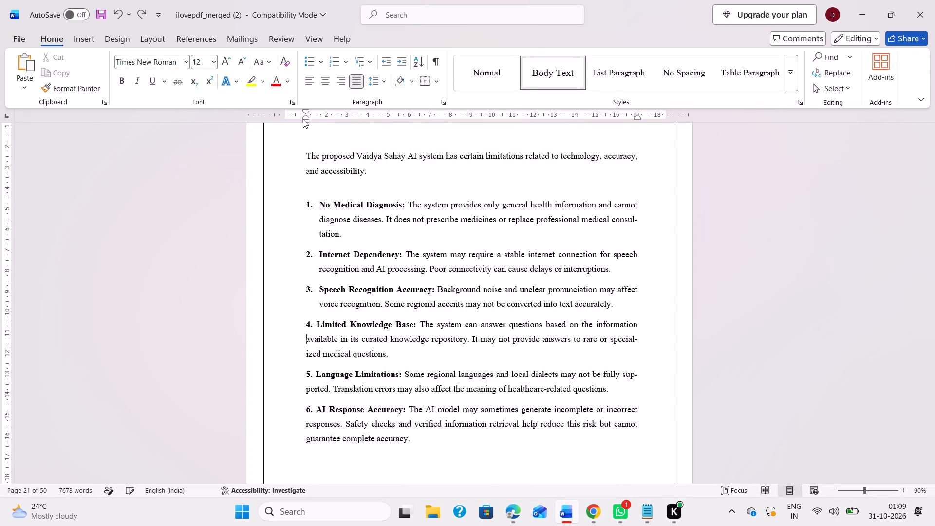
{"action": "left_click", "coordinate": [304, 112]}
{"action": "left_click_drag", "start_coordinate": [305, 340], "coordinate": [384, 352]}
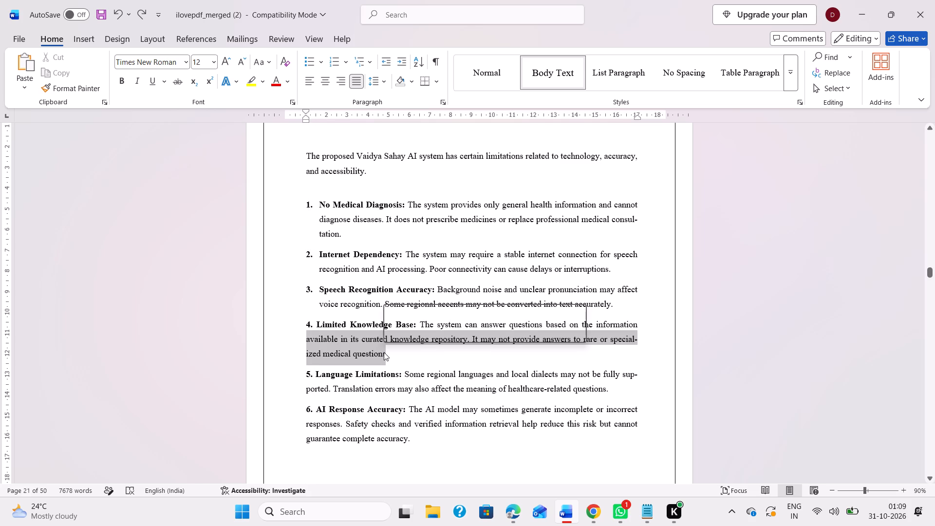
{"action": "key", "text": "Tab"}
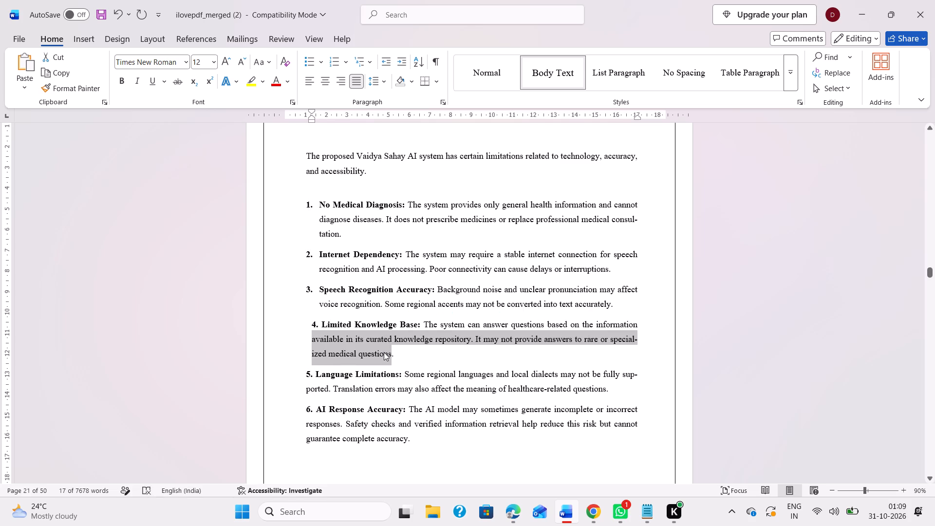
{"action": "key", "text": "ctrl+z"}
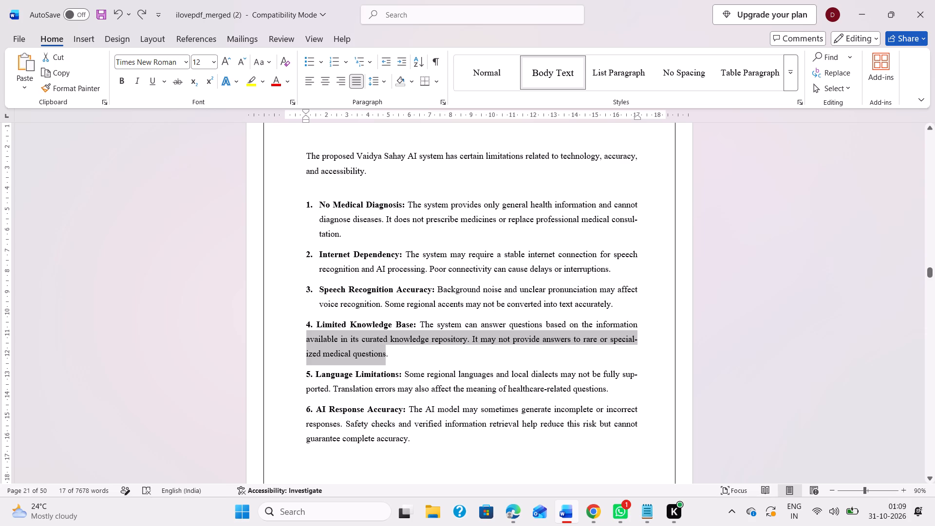
Give item 4, Limited Knowledge Base, a hanging indent with its number at 1 cm and wrapped lines at about 1.5 cm.
{"action": "left_click_drag", "start_coordinate": [305, 118], "coordinate": [323, 121]}
{"action": "key", "text": "Up"}
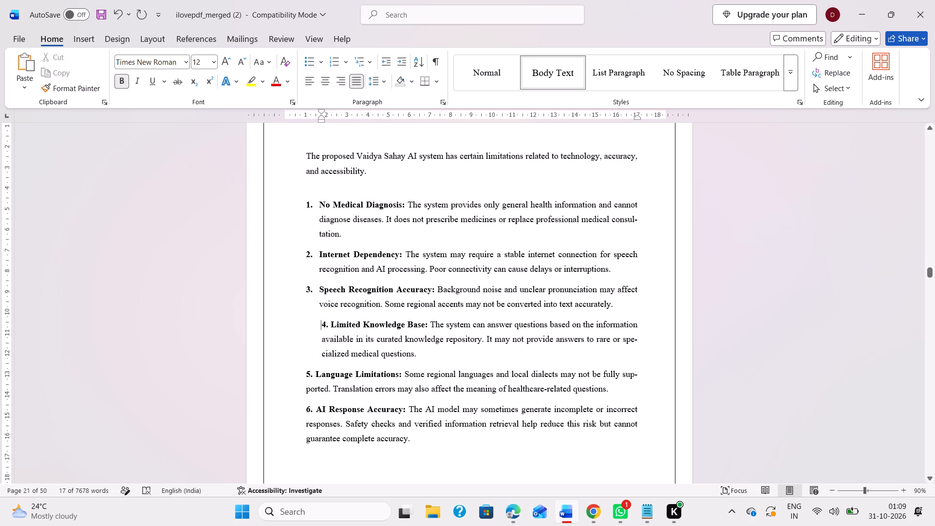
{"action": "left_click", "coordinate": [319, 120]}
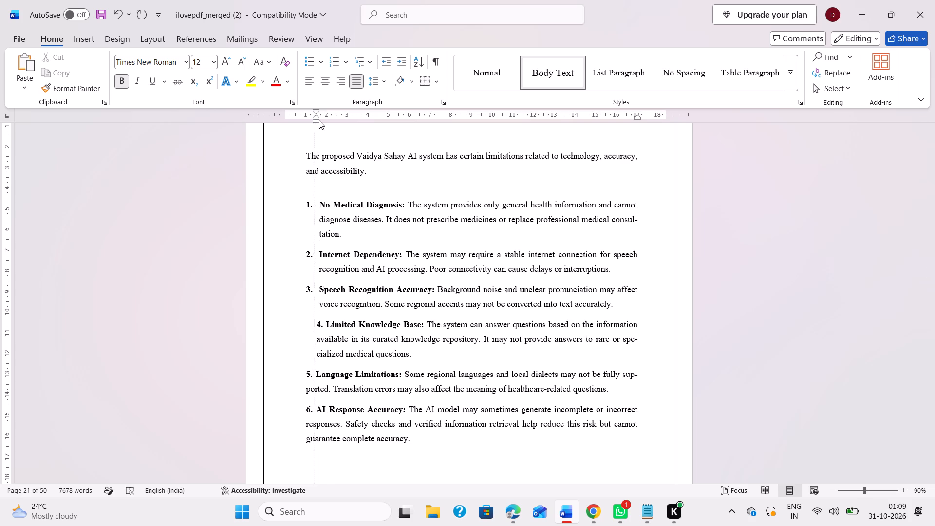
{"action": "left_click_drag", "start_coordinate": [315, 110], "coordinate": [305, 111]}
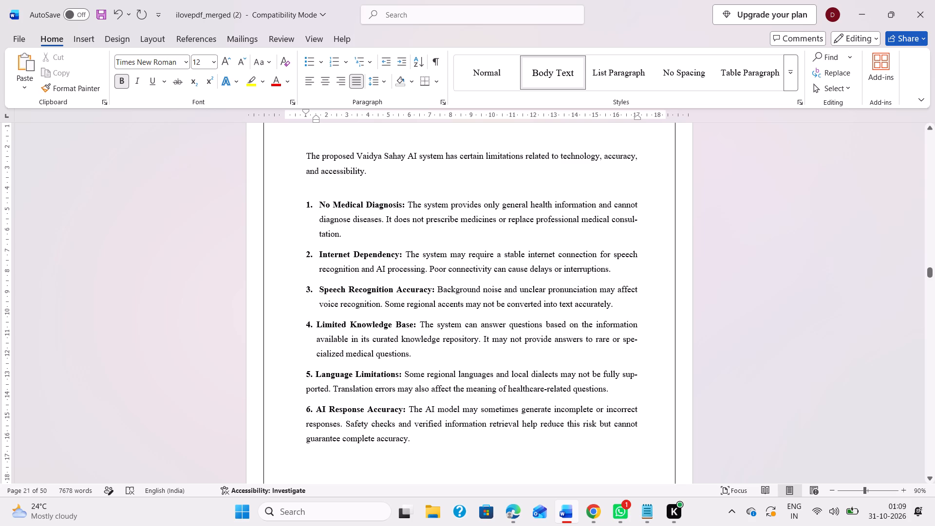
Give item 5, Language Limitations, a hanging indent with its number at 1 cm and wrapped lines at about 1.5 cm.
{"action": "left_click", "coordinate": [304, 386]}
{"action": "left_click_drag", "start_coordinate": [303, 120], "coordinate": [317, 121]}
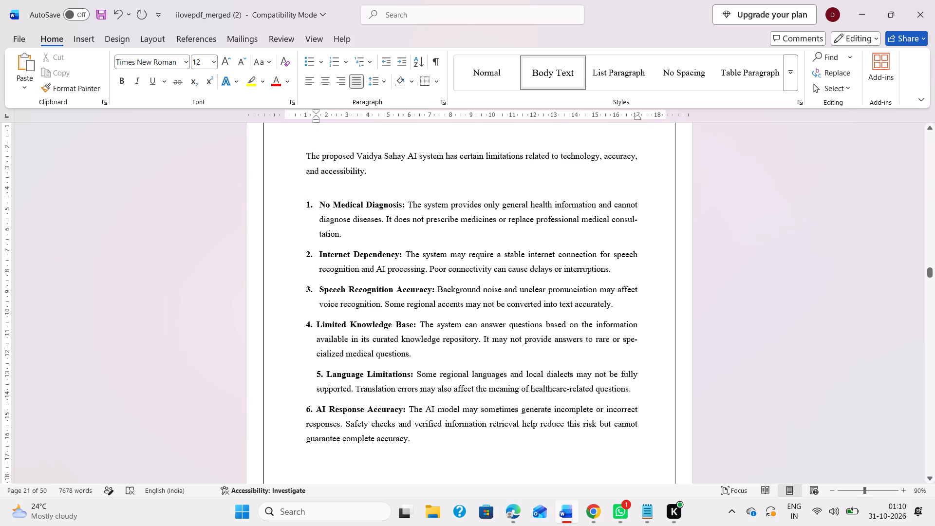
{"action": "key", "text": "Up"}
{"action": "key", "text": "Left"}
{"action": "key", "text": "Left"}
{"action": "key", "text": "Left"}
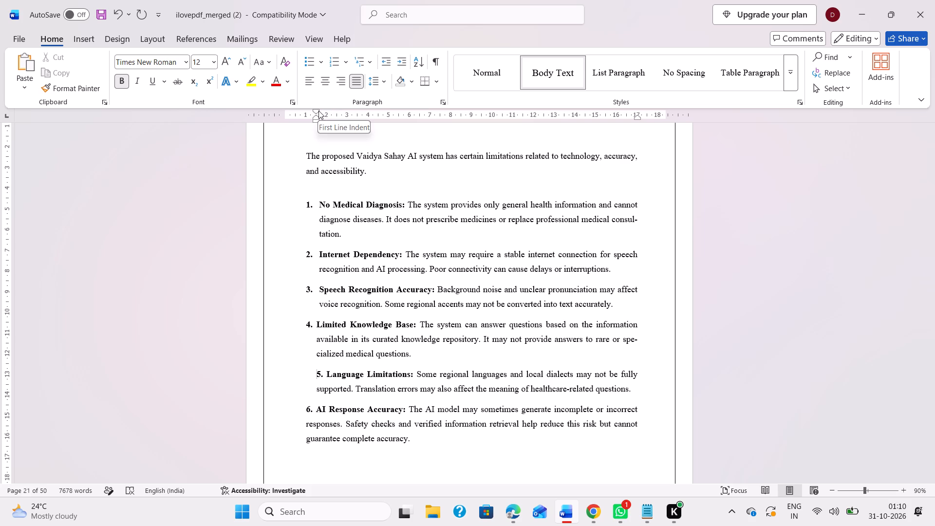
{"action": "left_click_drag", "start_coordinate": [317, 111], "coordinate": [305, 111]}
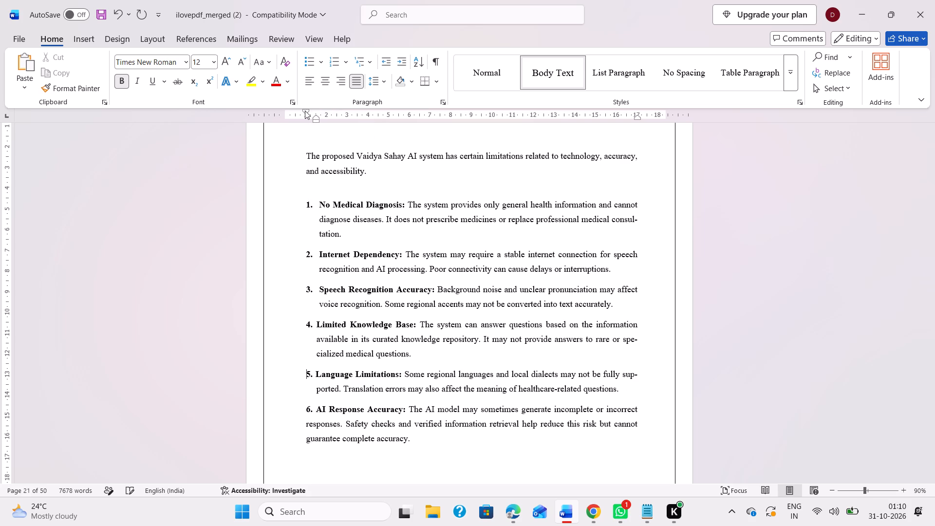
Give item 6, AI Response Accuracy, a hanging indent with its number at 1 cm and wrapped lines at about 1.5 cm.
{"action": "left_click", "coordinate": [301, 421]}
{"action": "left_click_drag", "start_coordinate": [304, 120], "coordinate": [317, 121]}
{"action": "key", "text": "Up"}
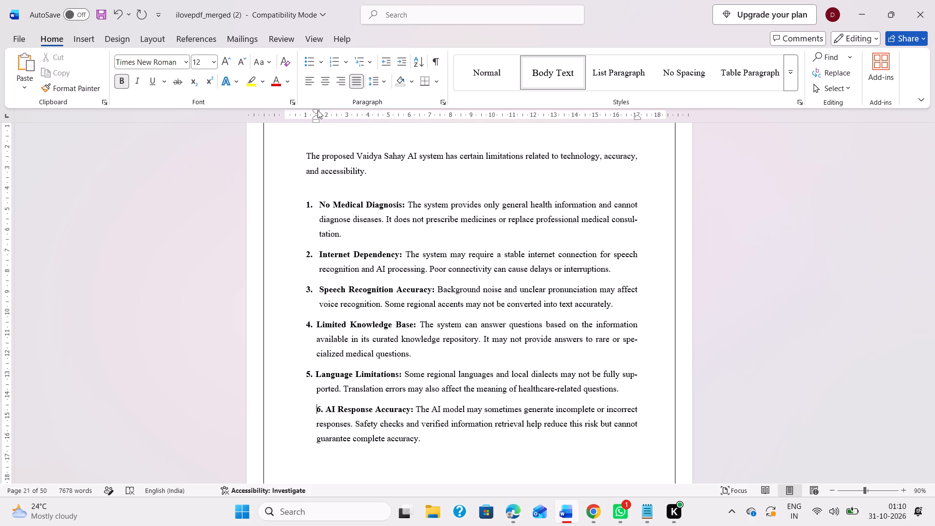
{"action": "left_click_drag", "start_coordinate": [318, 110], "coordinate": [304, 108]}
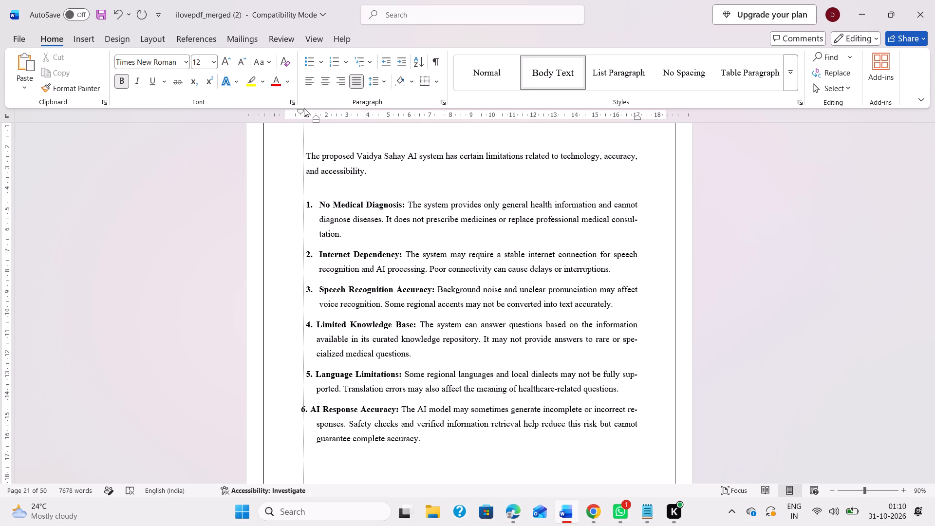
{"action": "left_click_drag", "start_coordinate": [304, 108], "coordinate": [301, 108]}
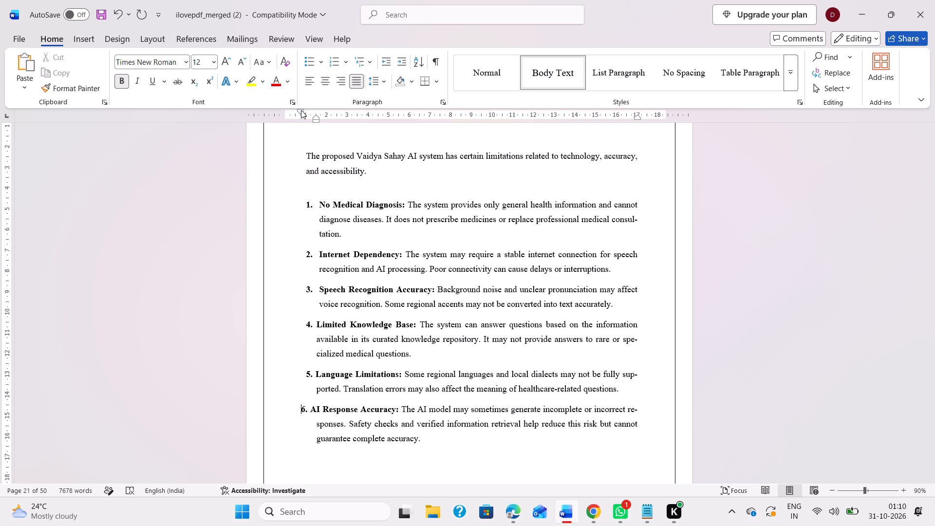
{"action": "left_click", "coordinate": [301, 110]}
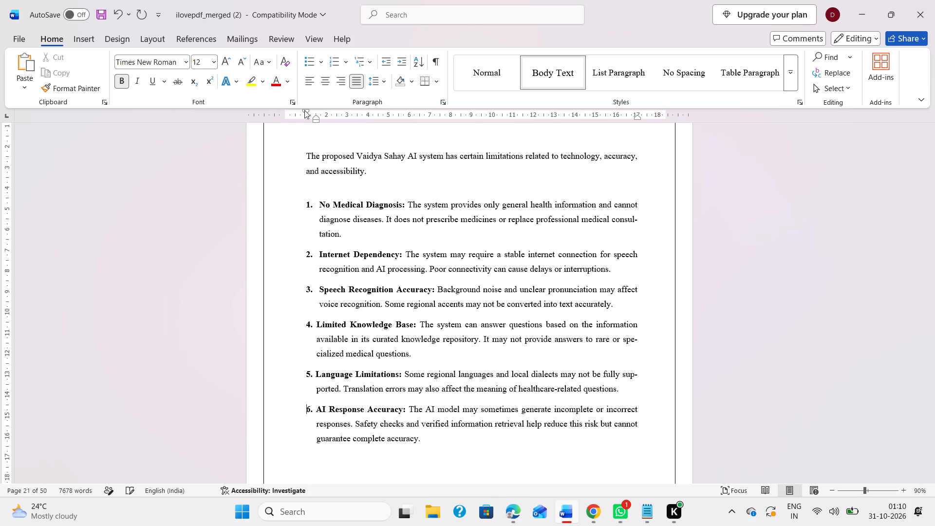
Remove the blank line between the 3.2 Limitations of the Project heading and its introductory paragraph.
{"action": "scroll", "coordinate": [348, 289], "scroll_direction": "down", "scroll_amount": 1}
{"action": "scroll", "coordinate": [412, 241], "scroll_direction": "up", "scroll_amount": 1}
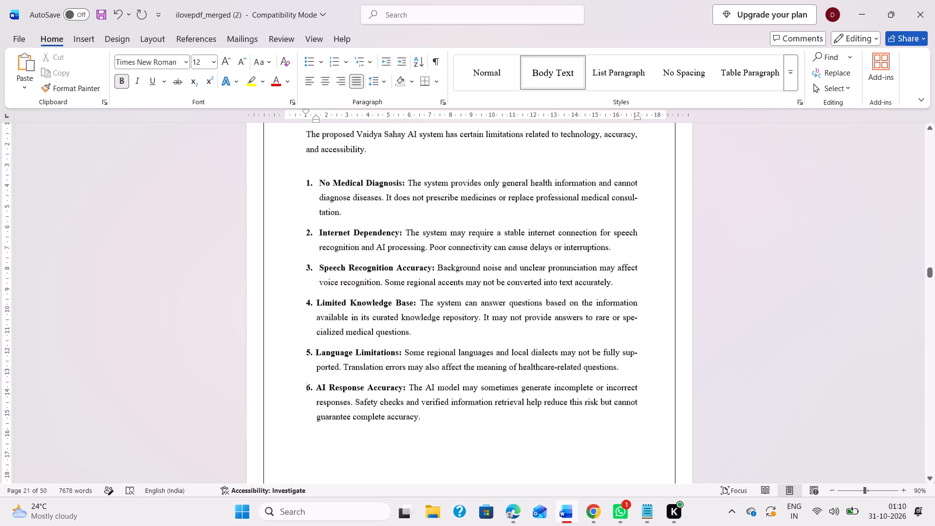
{"action": "scroll", "coordinate": [425, 284], "scroll_direction": "up", "scroll_amount": 1}
{"action": "scroll", "coordinate": [425, 284], "scroll_direction": "down", "scroll_amount": 1}
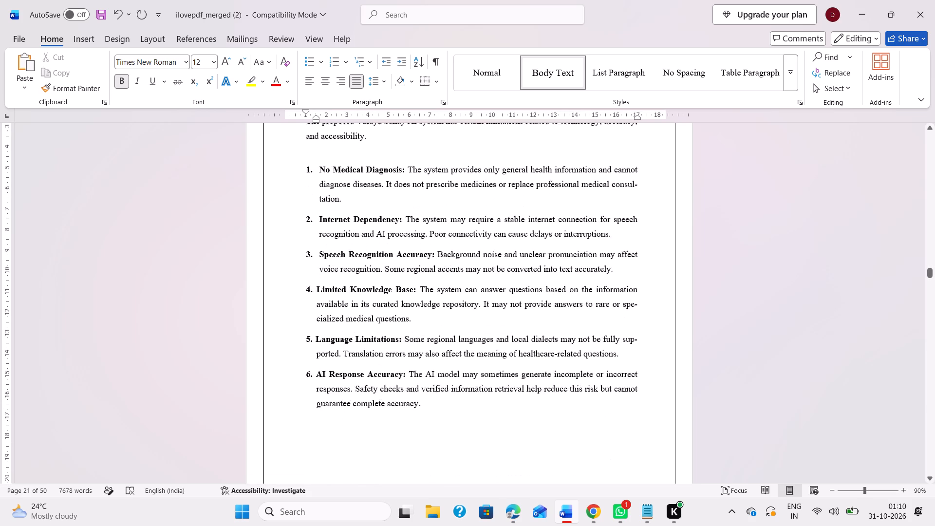
{"action": "scroll", "coordinate": [425, 284], "scroll_direction": "up", "scroll_amount": 1}
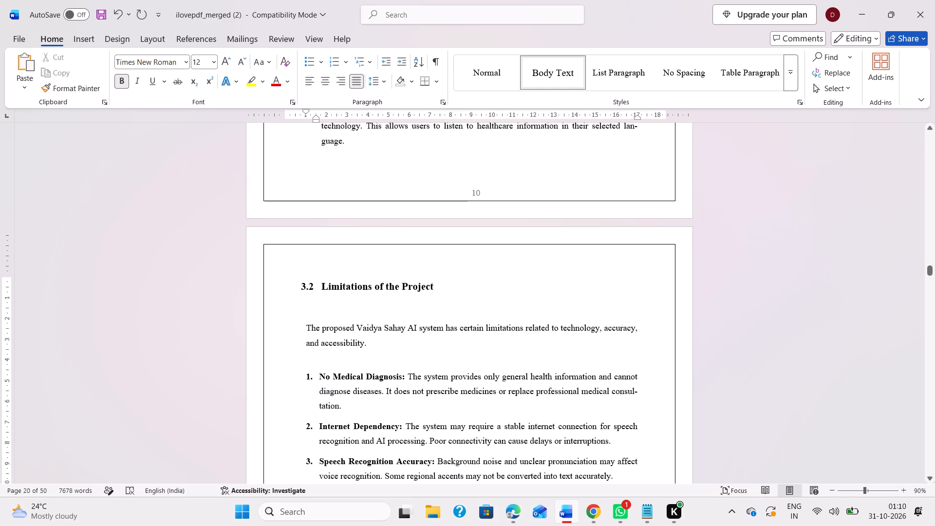
{"action": "left_click", "coordinate": [324, 313]}
{"action": "key", "text": "BackSpace"}
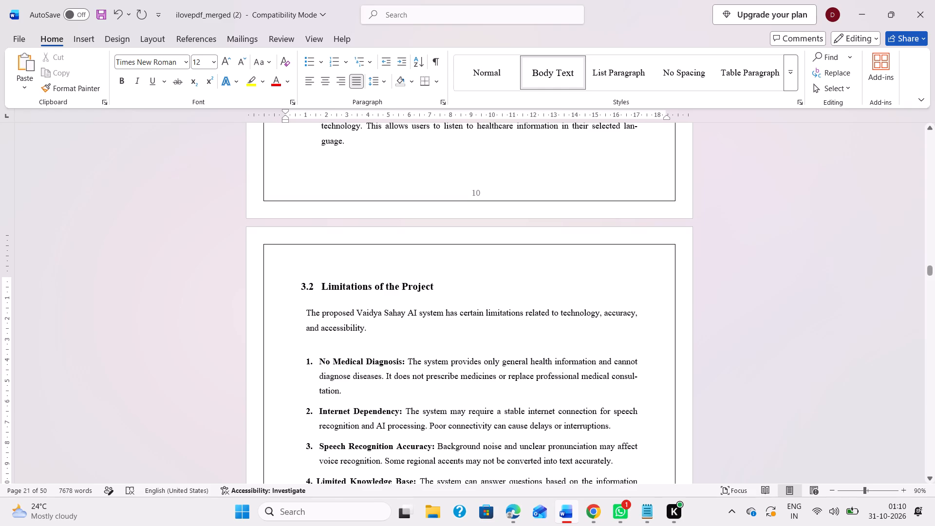
{"action": "scroll", "coordinate": [389, 357], "scroll_direction": "down", "scroll_amount": 2}
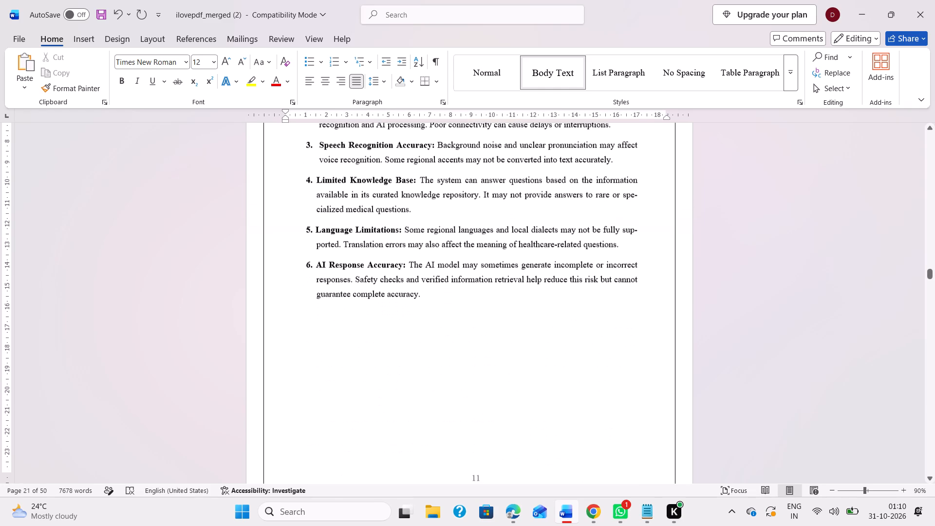
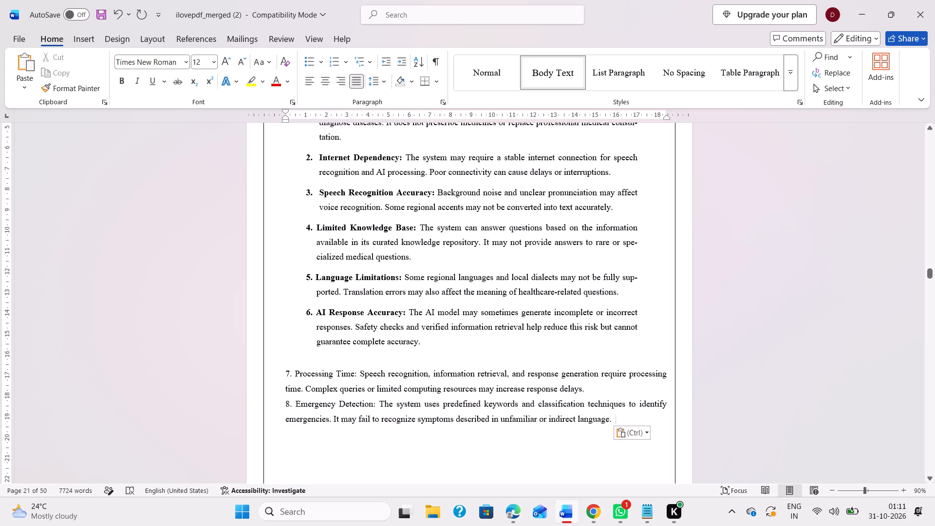
Bold the numbered labels "7. Processing Time:" and "8. Emergency Detection:" in the pasted text.
{"action": "left_click_drag", "start_coordinate": [356, 372], "coordinate": [290, 370]}
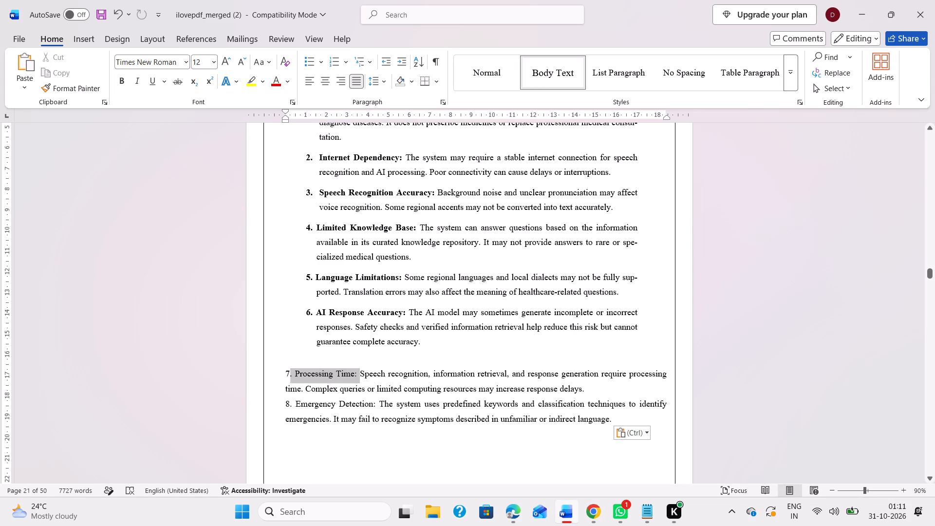
{"action": "left_click_drag", "start_coordinate": [290, 370], "coordinate": [280, 370]}
{"action": "left_click", "coordinate": [286, 350]}
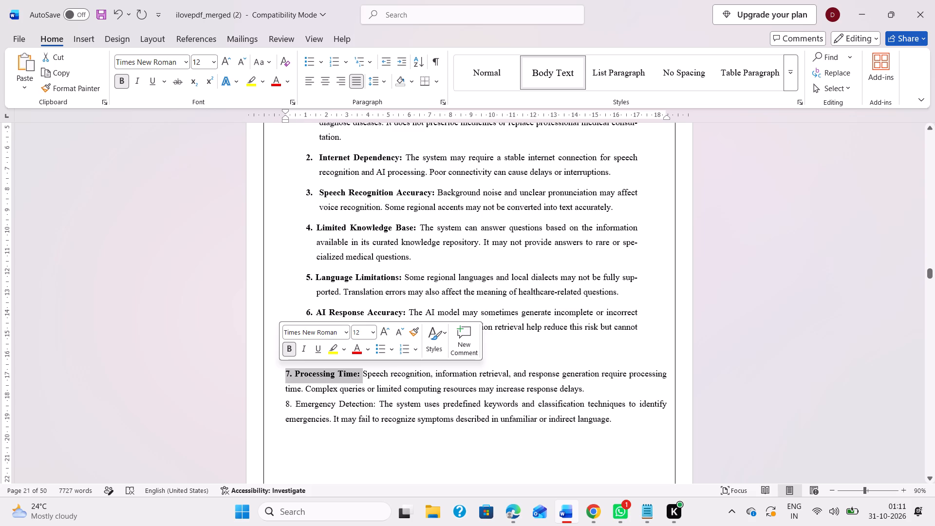
{"action": "left_click_drag", "start_coordinate": [376, 402], "coordinate": [279, 395]}
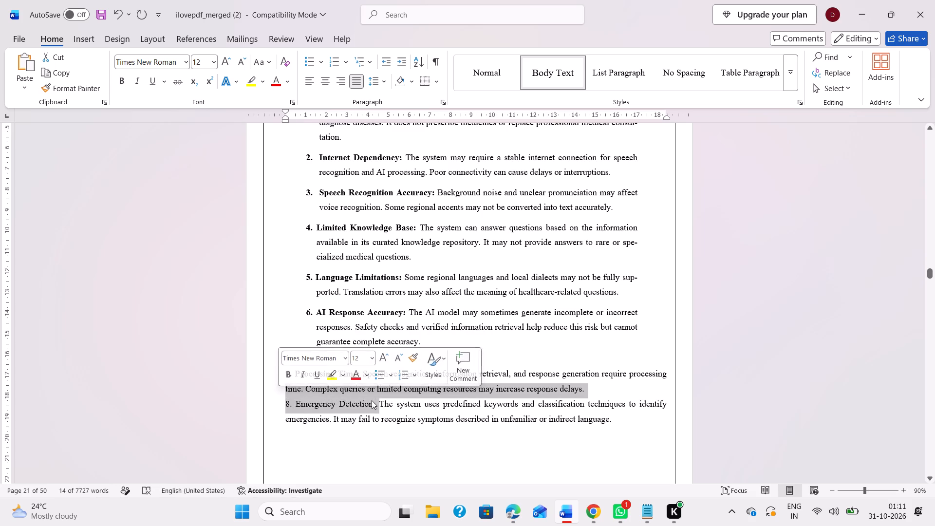
{"action": "left_click", "coordinate": [372, 400]}
{"action": "left_click_drag", "start_coordinate": [374, 402], "coordinate": [298, 397]}
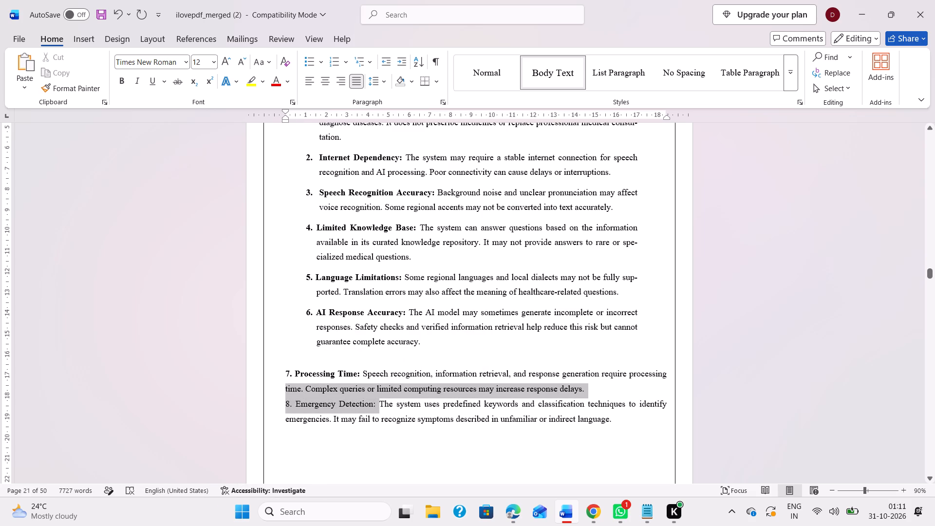
{"action": "left_click_drag", "start_coordinate": [298, 397], "coordinate": [282, 402]}
{"action": "left_click", "coordinate": [286, 384]}
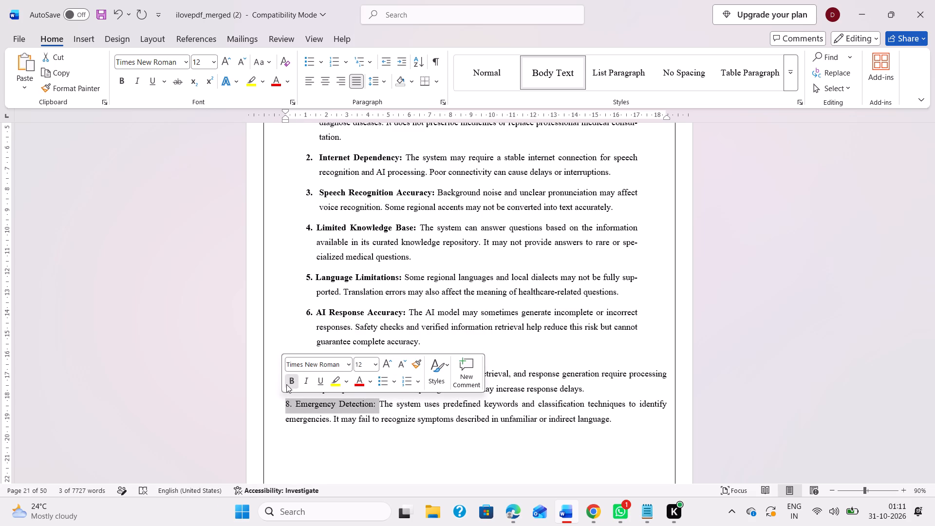
{"action": "left_click", "coordinate": [279, 414]}
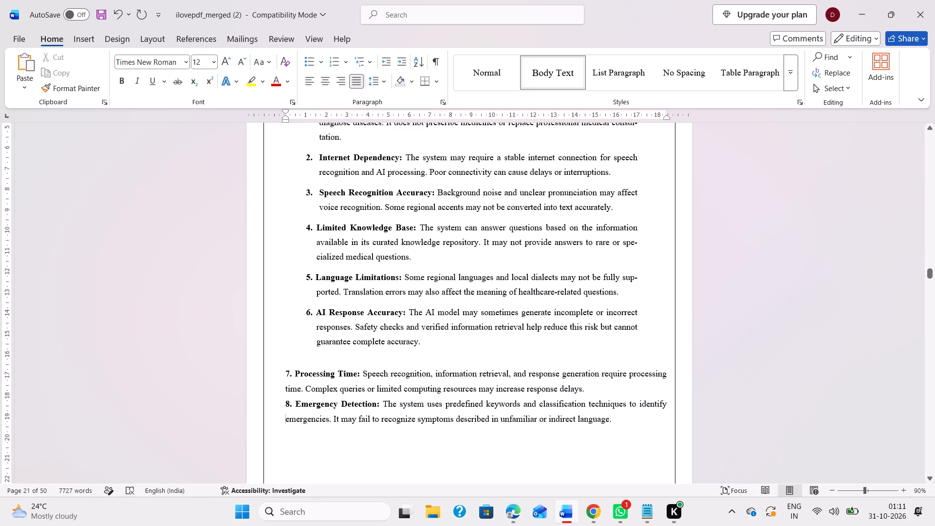
Indent items 7 and 8 by 1 cm on the left and 1.41 cm on the right.
{"action": "left_click", "coordinate": [282, 374]}
{"action": "left_click_drag", "start_coordinate": [282, 374], "coordinate": [639, 437]}
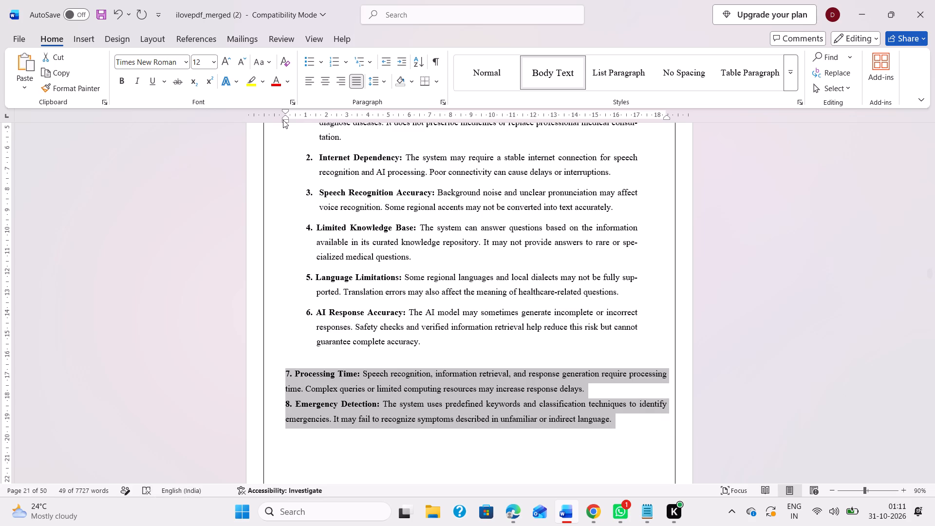
{"action": "left_click_drag", "start_coordinate": [283, 120], "coordinate": [305, 122]}
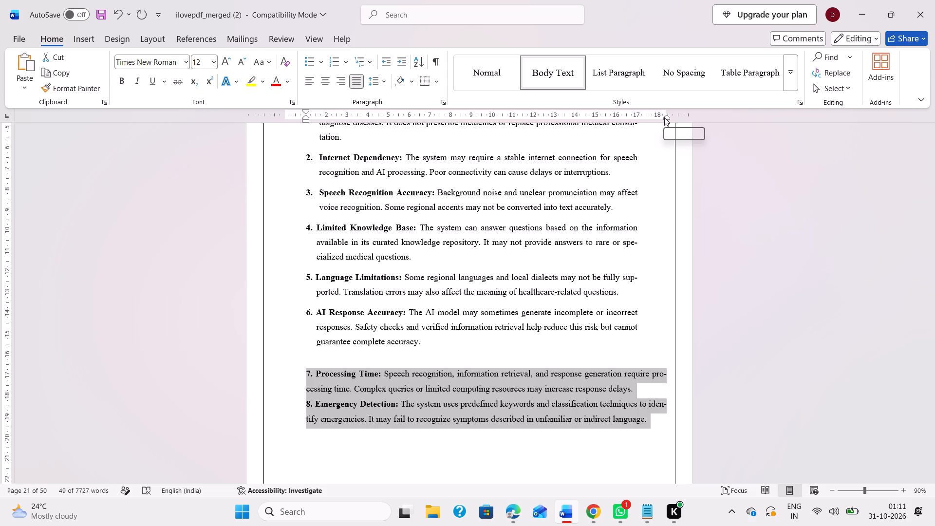
{"action": "left_click_drag", "start_coordinate": [667, 117], "coordinate": [639, 114]}
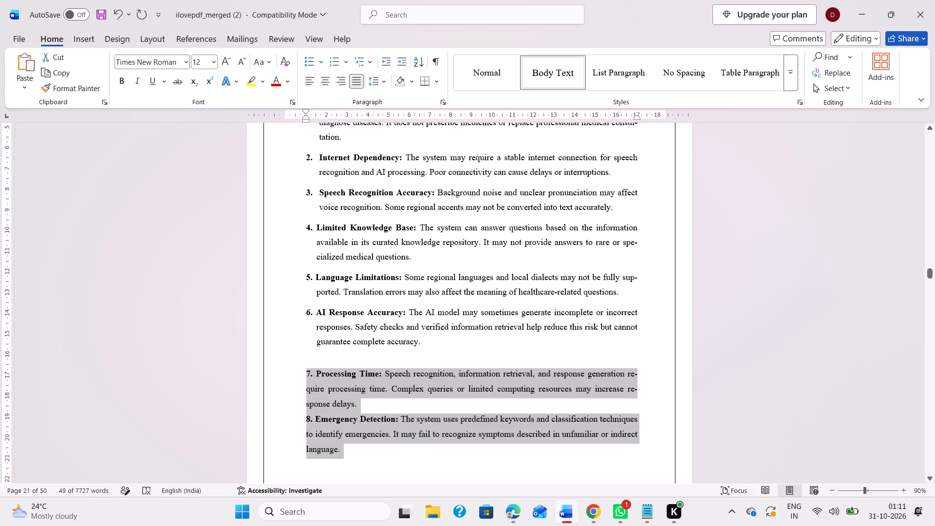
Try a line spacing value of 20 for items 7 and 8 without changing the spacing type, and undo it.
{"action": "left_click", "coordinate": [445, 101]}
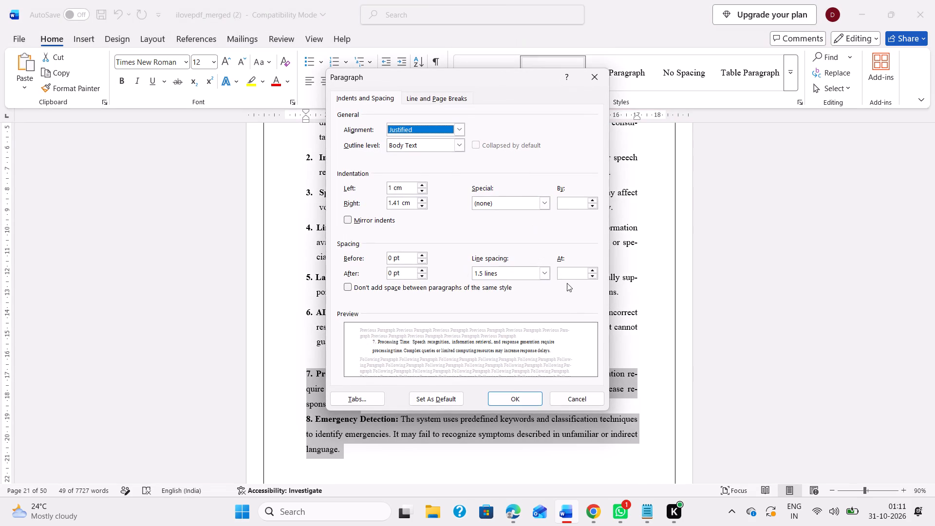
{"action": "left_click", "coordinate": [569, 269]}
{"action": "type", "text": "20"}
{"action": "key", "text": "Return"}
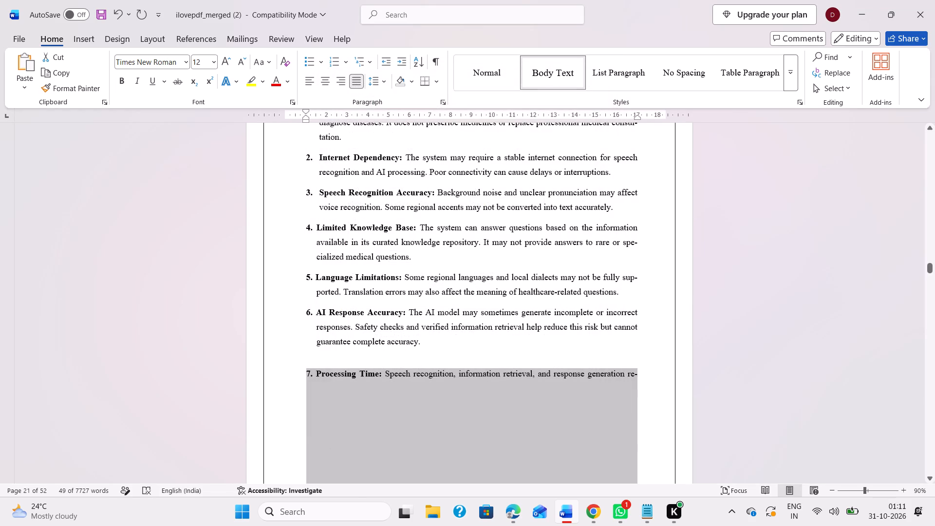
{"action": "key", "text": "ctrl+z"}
Set items 7 and 8 to 8 pt spacing after and a line spacing of exactly 20 pt.
{"action": "left_click", "coordinate": [444, 103]}
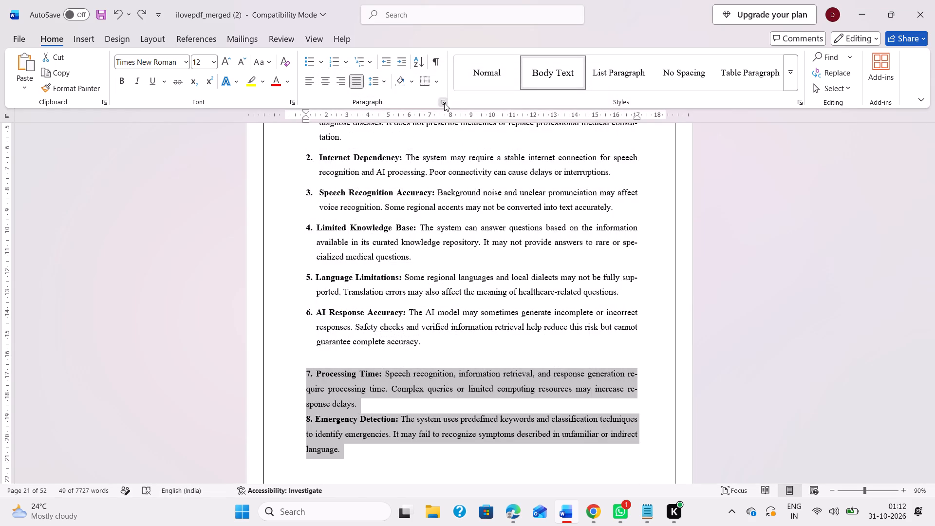
{"action": "left_click", "coordinate": [395, 273]}
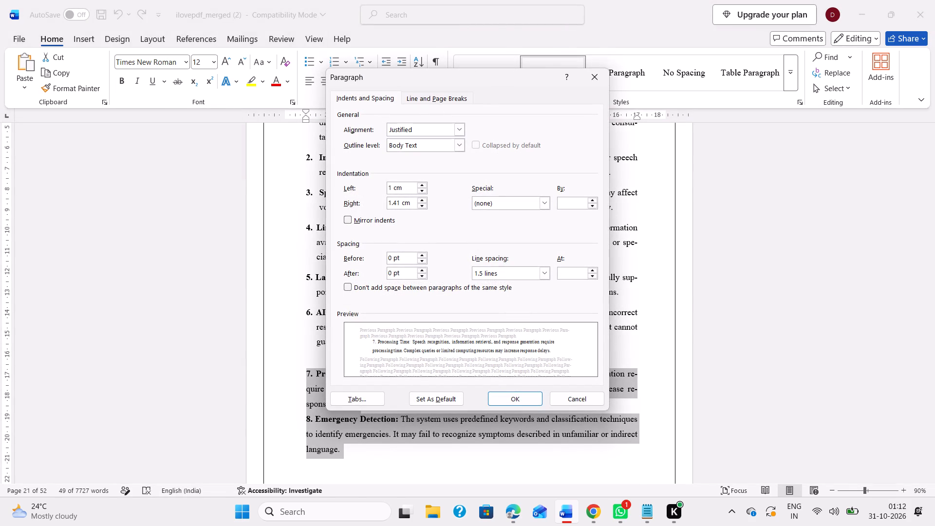
{"action": "key", "text": "BackSpace"}
{"action": "key", "text": "BackSpace"}
{"action": "key", "text": "8"}
{"action": "key", "text": "space"}
{"action": "left_click", "coordinate": [568, 272]}
{"action": "left_click", "coordinate": [544, 274]}
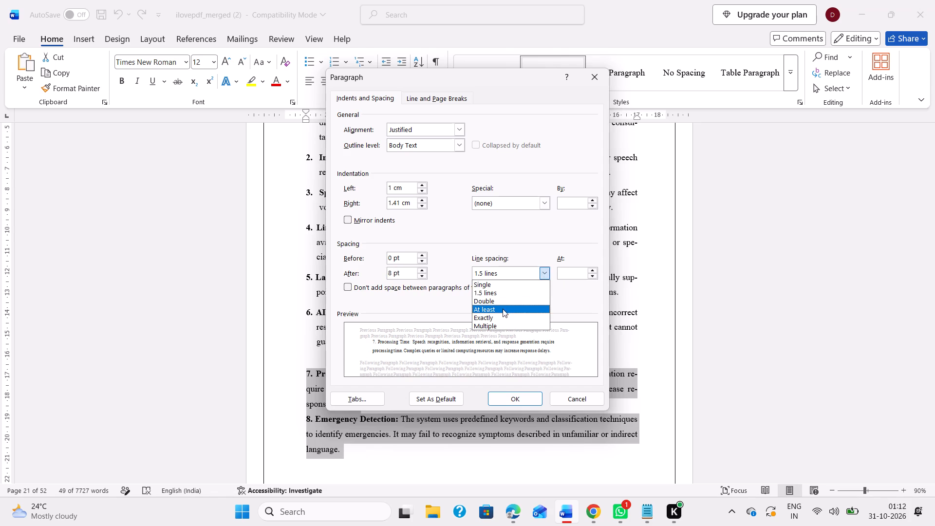
{"action": "left_click", "coordinate": [503, 313]}
{"action": "left_click", "coordinate": [567, 272]}
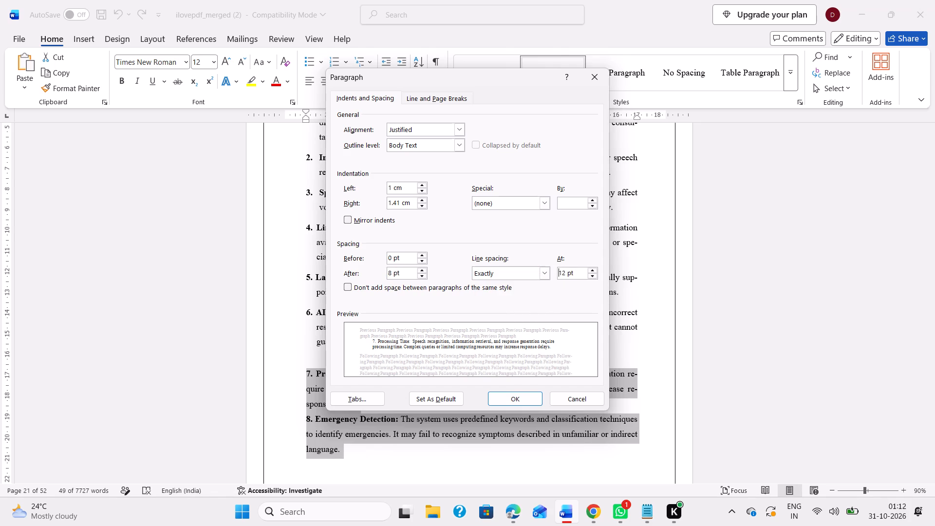
{"action": "key", "text": "BackSpace"}
{"action": "key", "text": "BackSpace"}
{"action": "key", "text": "BackSpace"}
{"action": "type", "text": "20"}
{"action": "key", "text": "Return"}
{"action": "left_click", "coordinate": [465, 455]}
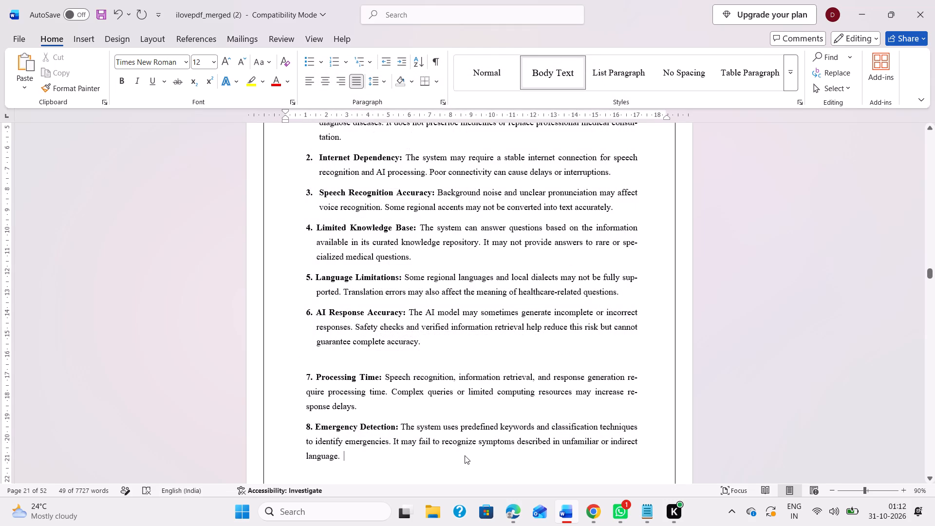
Remove the blank line between item 6, AI Response Accuracy, and item 7, Processing Time.
{"action": "scroll", "coordinate": [465, 455], "scroll_direction": "down", "scroll_amount": 1}
{"action": "left_click", "coordinate": [367, 269]}
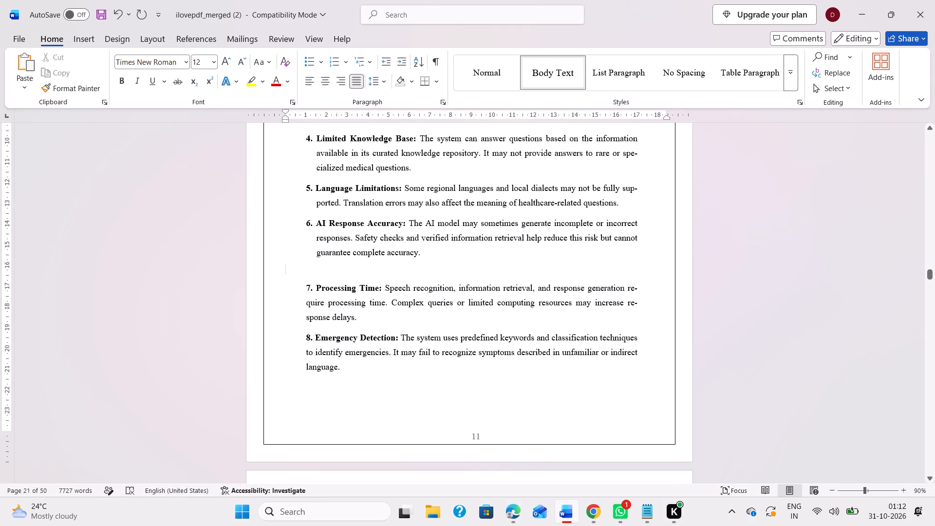
{"action": "key", "text": "BackSpace"}
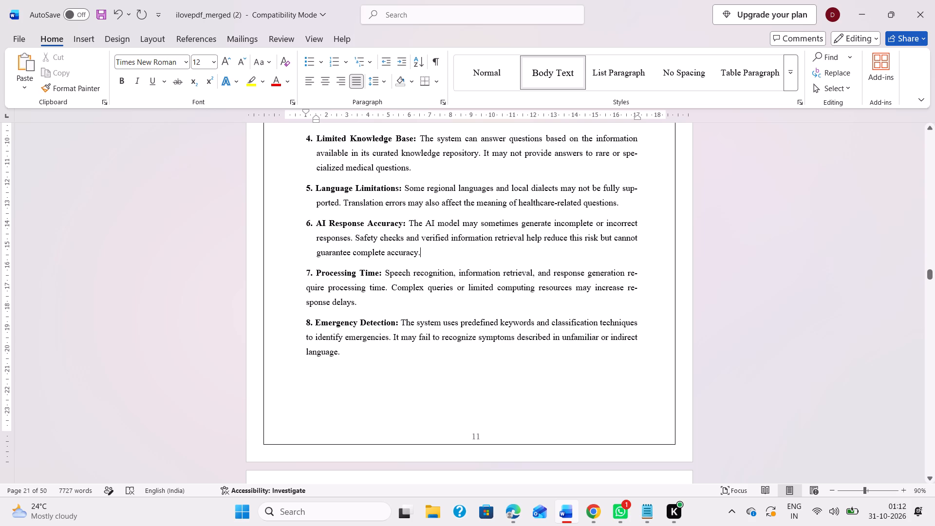
Give item 7, Processing Time, a hanging indent with its number at 1 cm and wrapped lines at about 1.5 cm.
{"action": "left_click", "coordinate": [305, 288]}
{"action": "left_click_drag", "start_coordinate": [305, 120], "coordinate": [318, 120]}
{"action": "key", "text": "Left"}
{"action": "key", "text": "Left"}
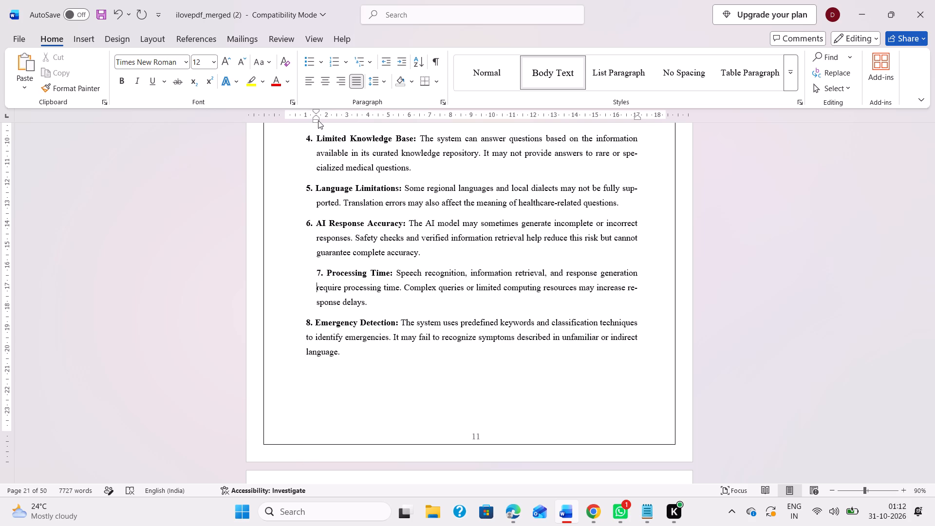
{"action": "key", "text": "Up"}
{"action": "left_click_drag", "start_coordinate": [317, 110], "coordinate": [305, 110]}
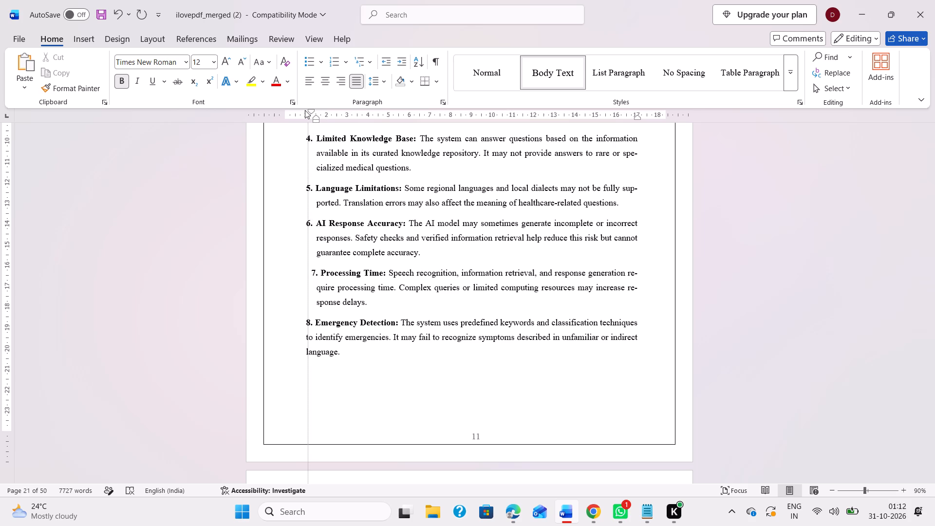
{"action": "left_click_drag", "start_coordinate": [305, 110], "coordinate": [304, 110]}
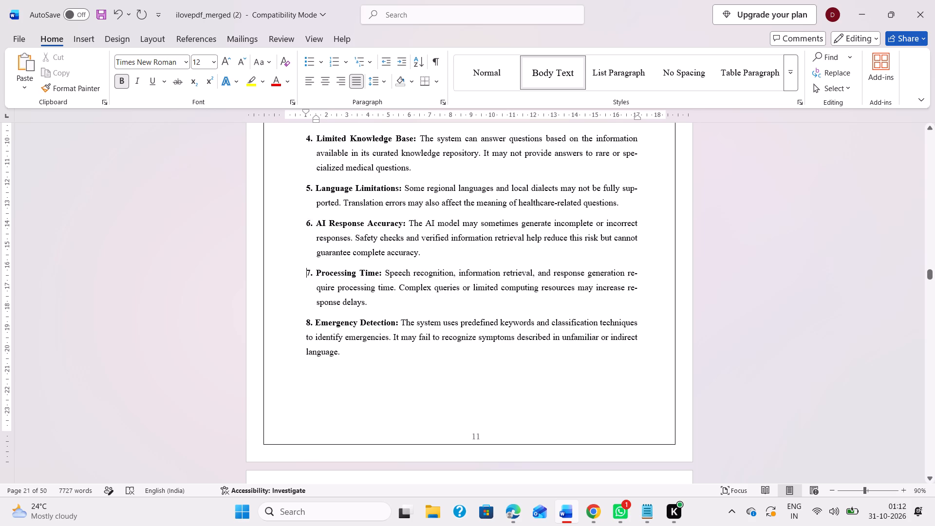
Give item 8, Emergency Detection, a hanging indent with its number at 1 cm and wrapped lines at about 1.5 cm.
{"action": "left_click_drag", "start_coordinate": [304, 322], "coordinate": [344, 347]}
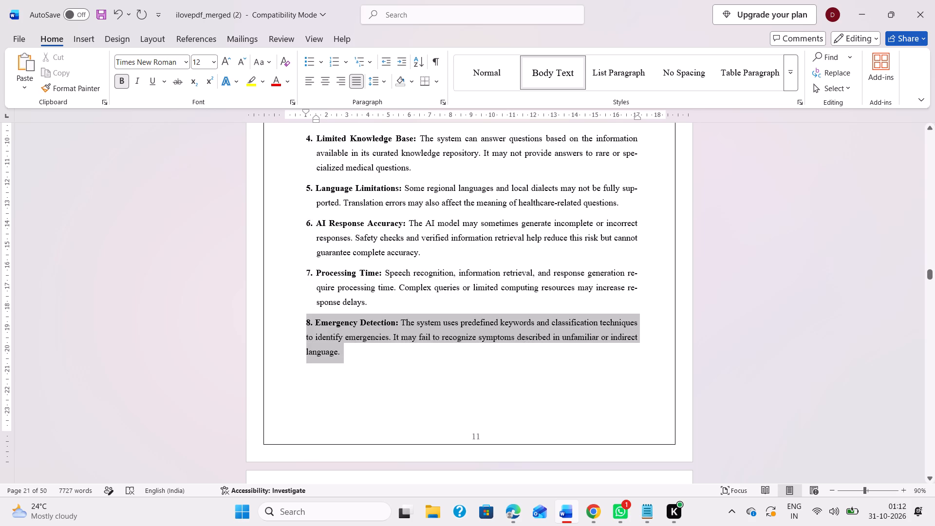
{"action": "left_click_drag", "start_coordinate": [344, 347], "coordinate": [346, 349]}
{"action": "left_click", "coordinate": [346, 349]}
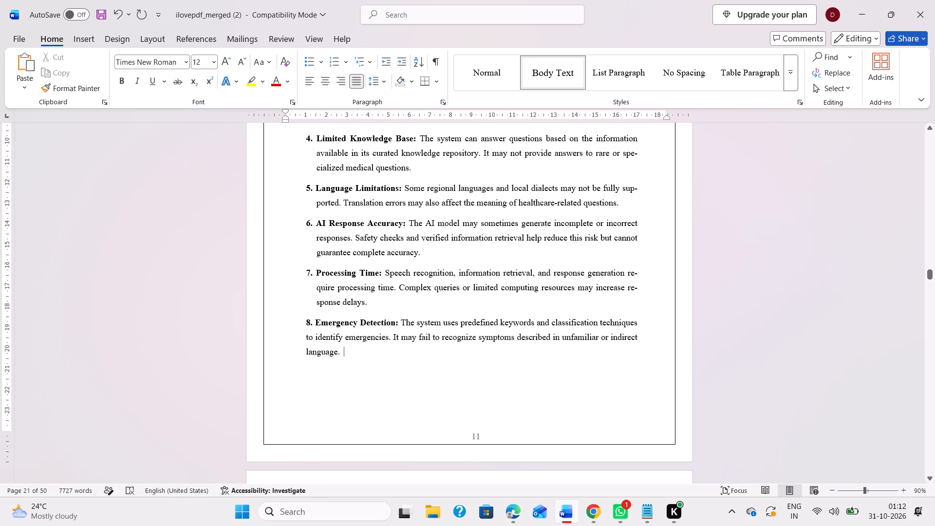
{"action": "left_click", "coordinate": [305, 335]}
{"action": "left_click_drag", "start_coordinate": [306, 120], "coordinate": [316, 120]}
{"action": "key", "text": "Up"}
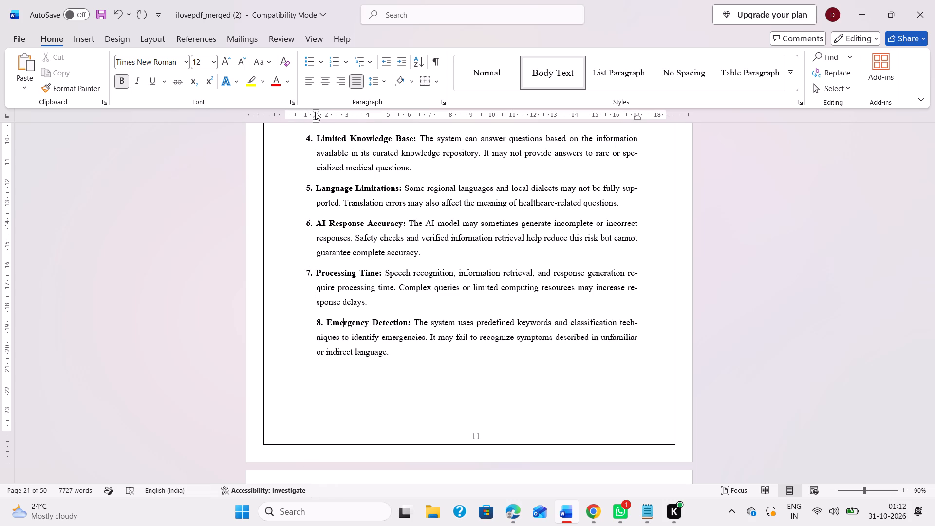
{"action": "key", "text": "Left"}
{"action": "key", "text": "Left"}
{"action": "key", "text": "Left"}
{"action": "key", "text": "Left"}
{"action": "key", "text": "Left"}
{"action": "key", "text": "Left"}
{"action": "left_click_drag", "start_coordinate": [317, 111], "coordinate": [315, 111]}
{"action": "left_click_drag", "start_coordinate": [315, 111], "coordinate": [306, 112]}
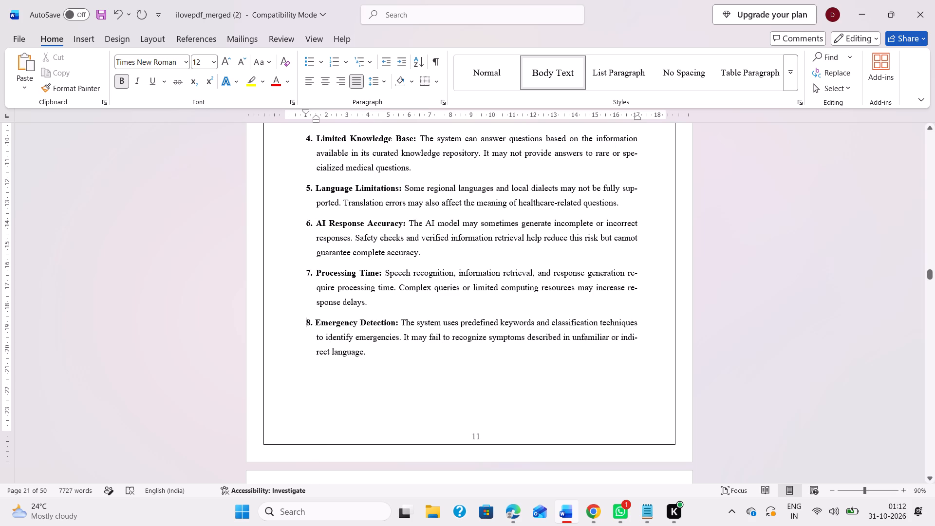
{"action": "left_click", "coordinate": [379, 351]}
{"action": "scroll", "coordinate": [379, 351], "scroll_direction": "down", "scroll_amount": 2}
{"action": "scroll", "coordinate": [379, 351], "scroll_direction": "up", "scroll_amount": 2}
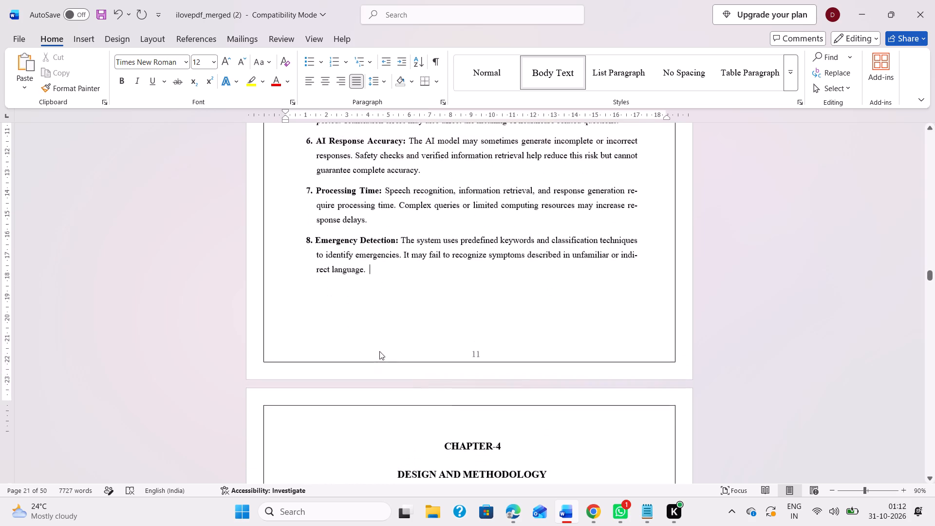
{"action": "scroll", "coordinate": [379, 351], "scroll_direction": "up", "scroll_amount": 2}
{"action": "scroll", "coordinate": [379, 351], "scroll_direction": "down", "scroll_amount": 2}
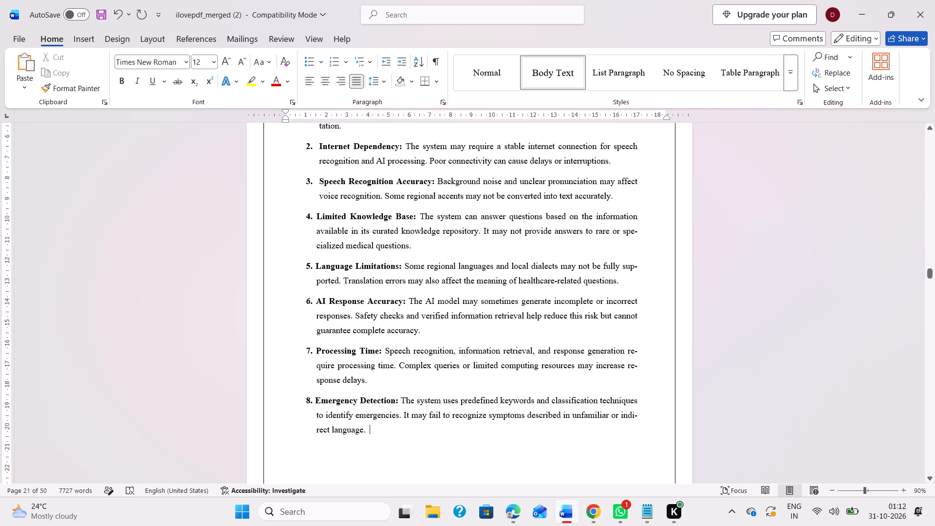
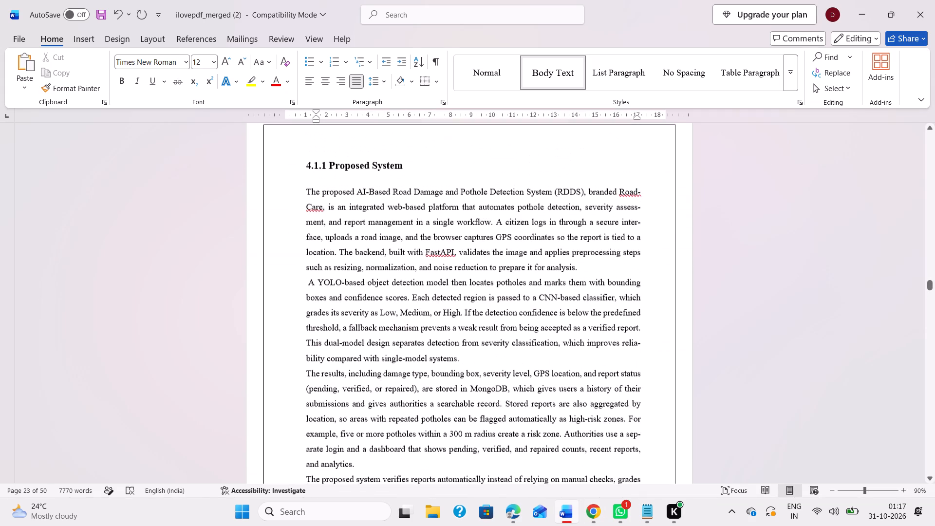
{"action": "scroll", "coordinate": [407, 362], "scroll_direction": "up", "scroll_amount": 4}
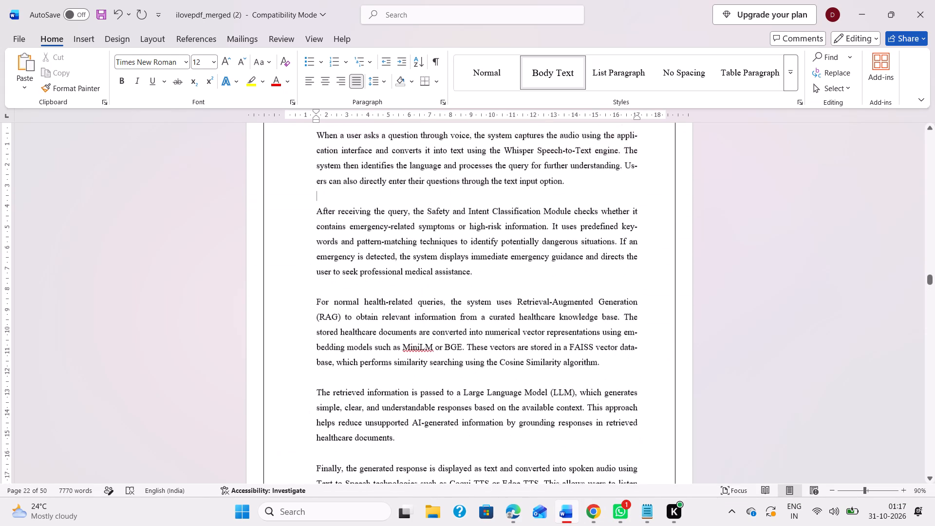
{"action": "scroll", "coordinate": [407, 362], "scroll_direction": "up", "scroll_amount": 1}
{"action": "scroll", "coordinate": [407, 362], "scroll_direction": "down", "scroll_amount": 7}
{"action": "scroll", "coordinate": [407, 362], "scroll_direction": "up", "scroll_amount": 1}
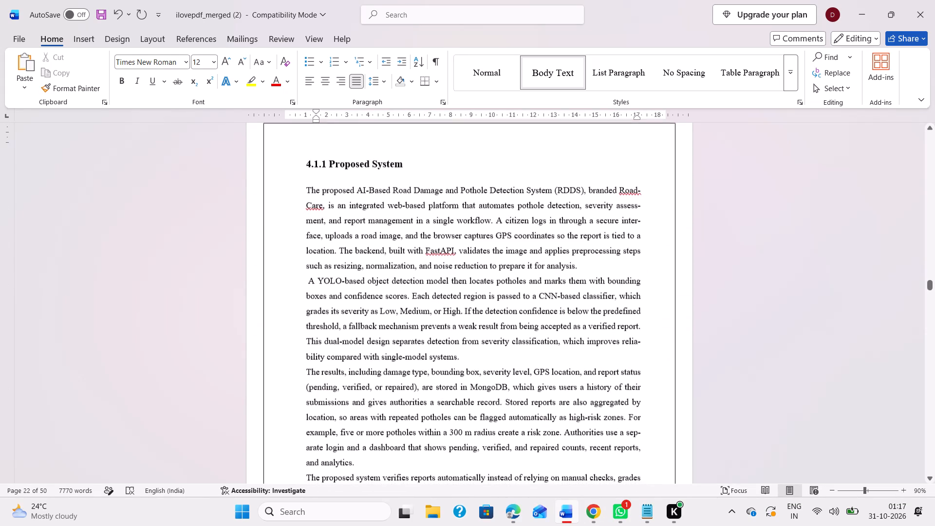
{"action": "scroll", "coordinate": [407, 362], "scroll_direction": "up", "scroll_amount": 1}
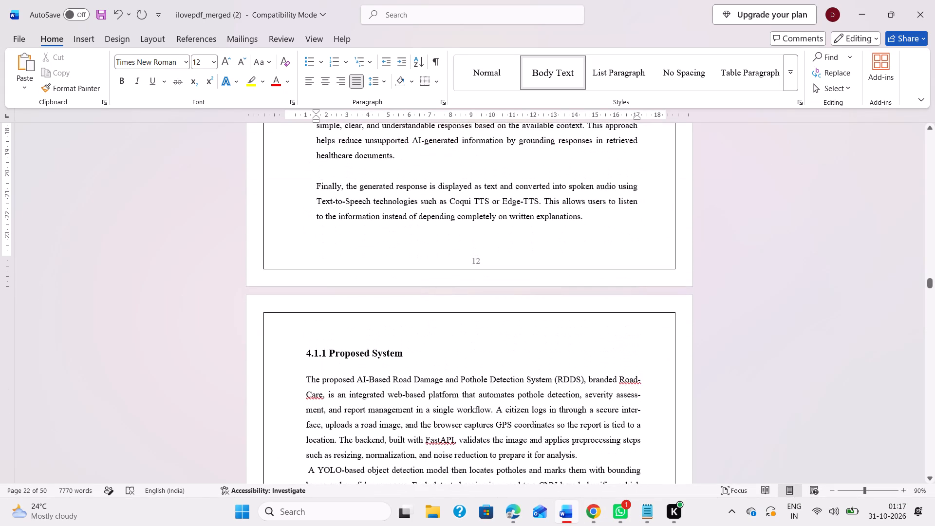
{"action": "scroll", "coordinate": [407, 362], "scroll_direction": "up", "scroll_amount": 4}
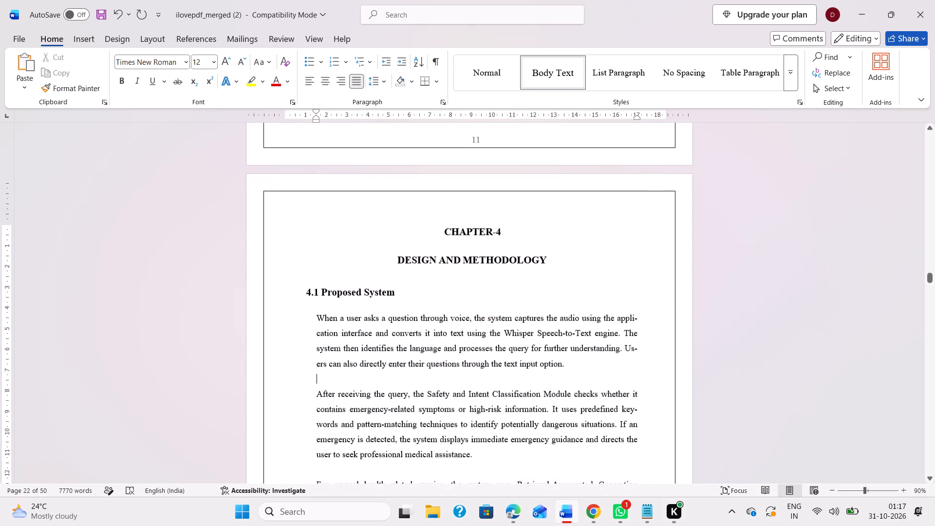
{"action": "scroll", "coordinate": [407, 362], "scroll_direction": "down", "scroll_amount": 2}
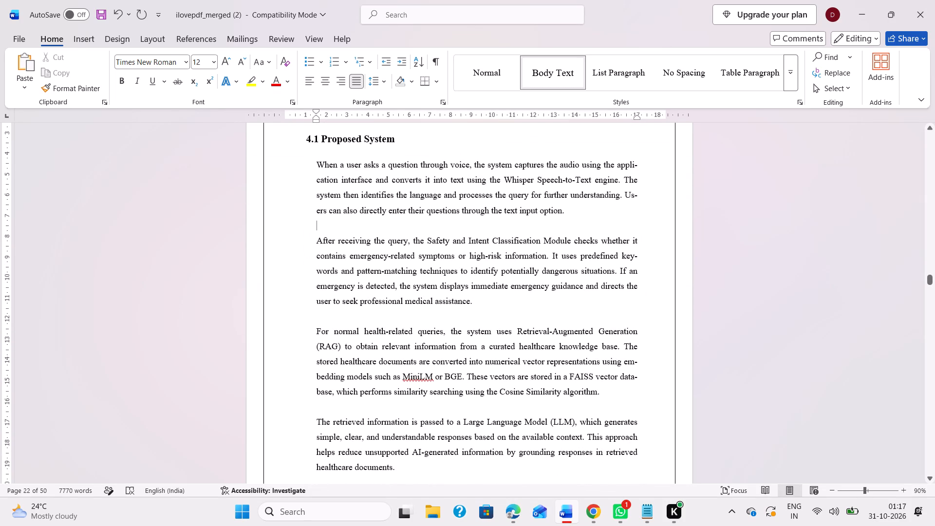
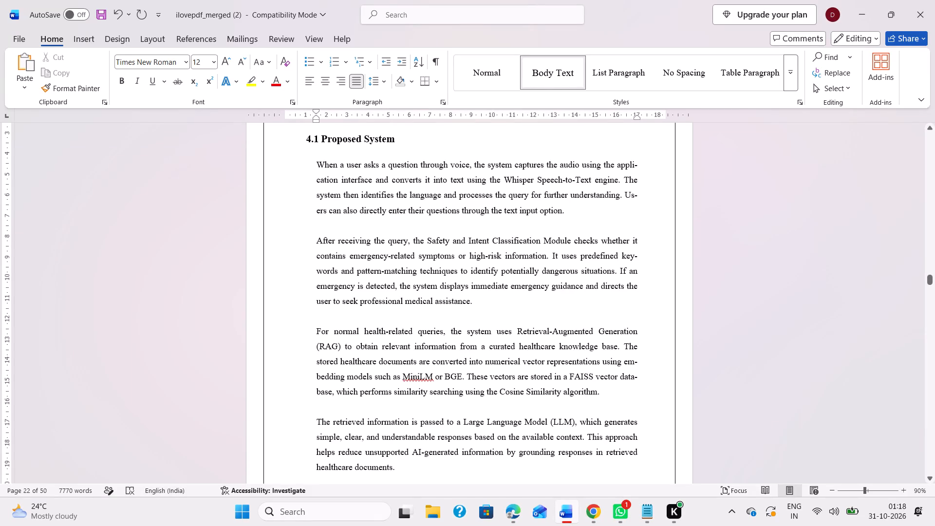
Compare the layout of the Chapter 3 headings and paragraphs with section 4.1 Proposed System in Chapter 4.
{"action": "scroll", "coordinate": [425, 348], "scroll_direction": "down", "scroll_amount": 1}
{"action": "scroll", "coordinate": [425, 348], "scroll_direction": "up", "scroll_amount": 7}
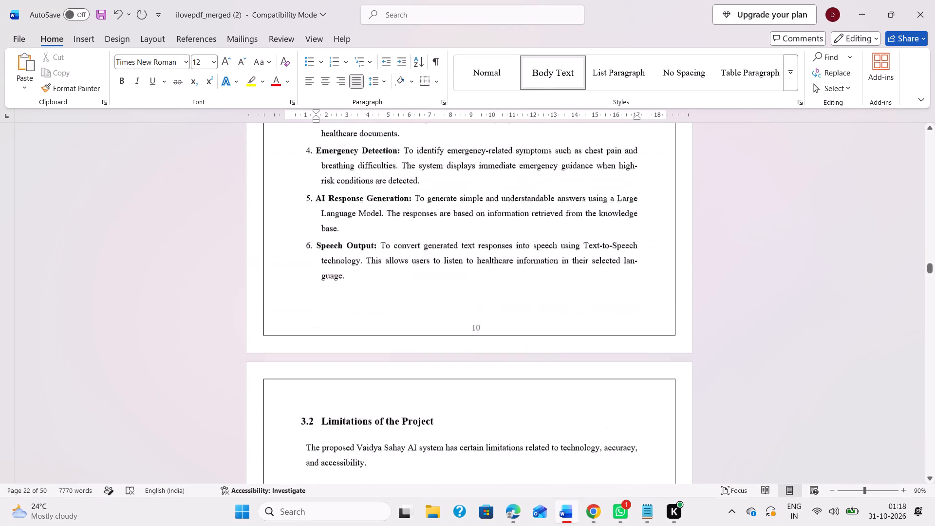
{"action": "scroll", "coordinate": [425, 348], "scroll_direction": "up", "scroll_amount": 3}
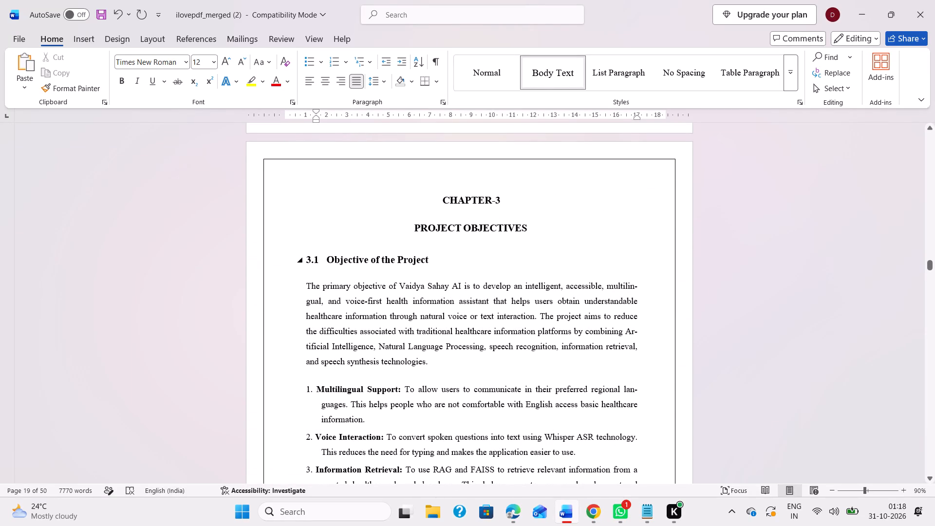
{"action": "left_click_drag", "start_coordinate": [436, 259], "coordinate": [304, 260]}
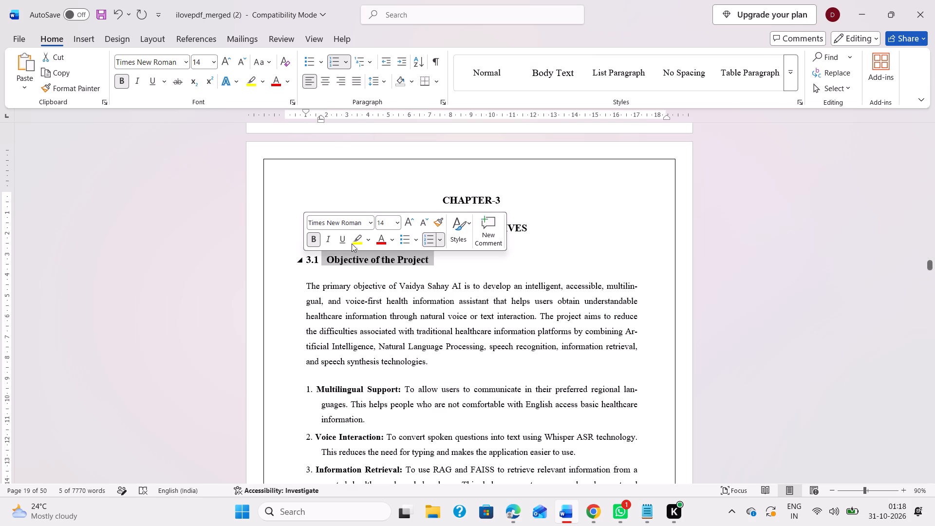
{"action": "left_click", "coordinate": [362, 315]}
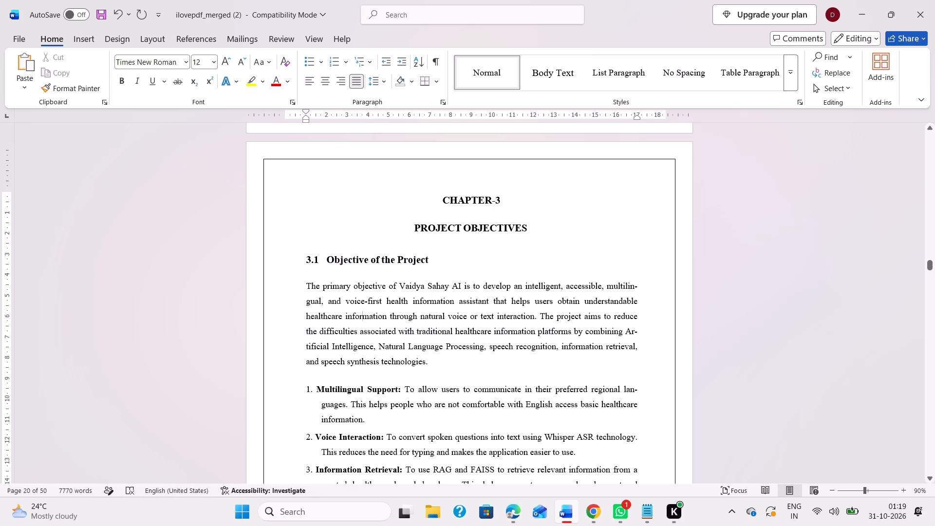
{"action": "scroll", "coordinate": [362, 315], "scroll_direction": "down", "scroll_amount": 5}
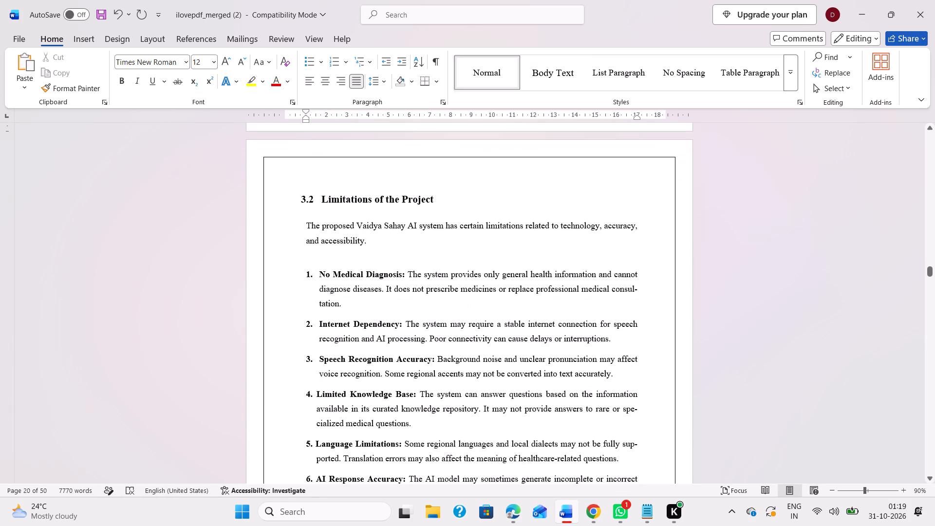
{"action": "scroll", "coordinate": [372, 336], "scroll_direction": "down", "scroll_amount": 5}
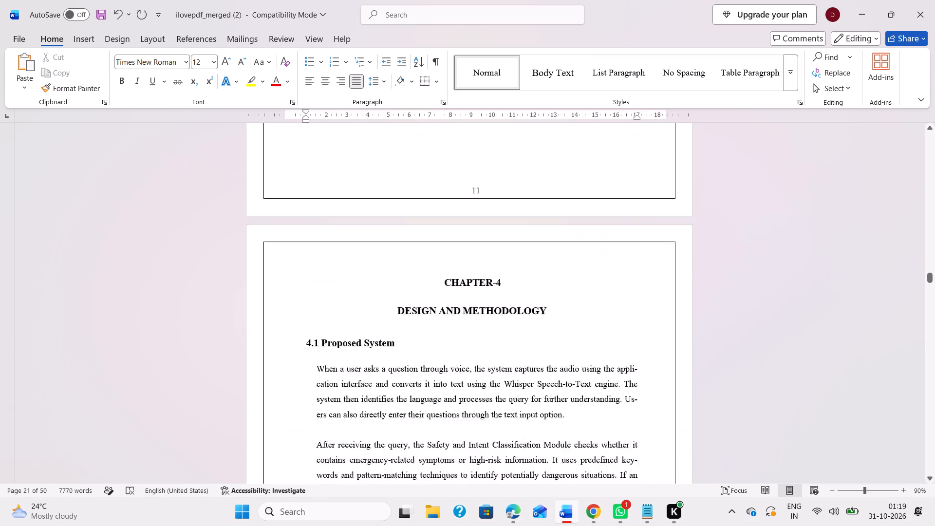
{"action": "scroll", "coordinate": [372, 336], "scroll_direction": "down", "scroll_amount": 2}
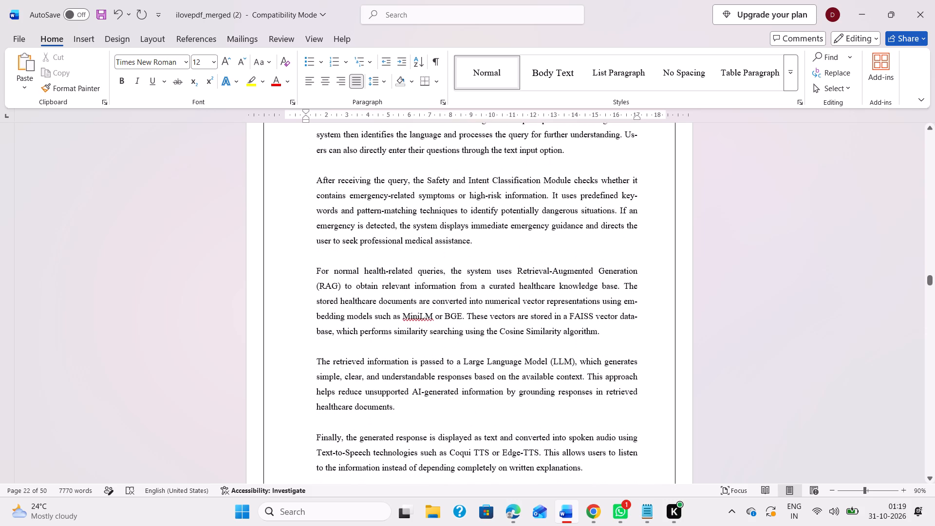
Reduce the left indent of all body paragraphs under 4.1 Proposed System so they line up with the section heading.
{"action": "scroll", "coordinate": [372, 336], "scroll_direction": "up", "scroll_amount": 1}
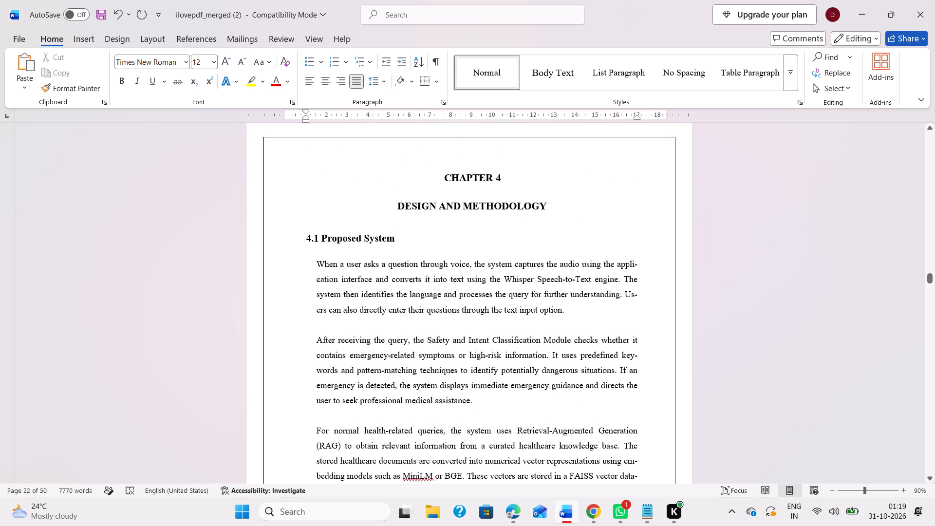
{"action": "left_click_drag", "start_coordinate": [310, 260], "coordinate": [487, 369]}
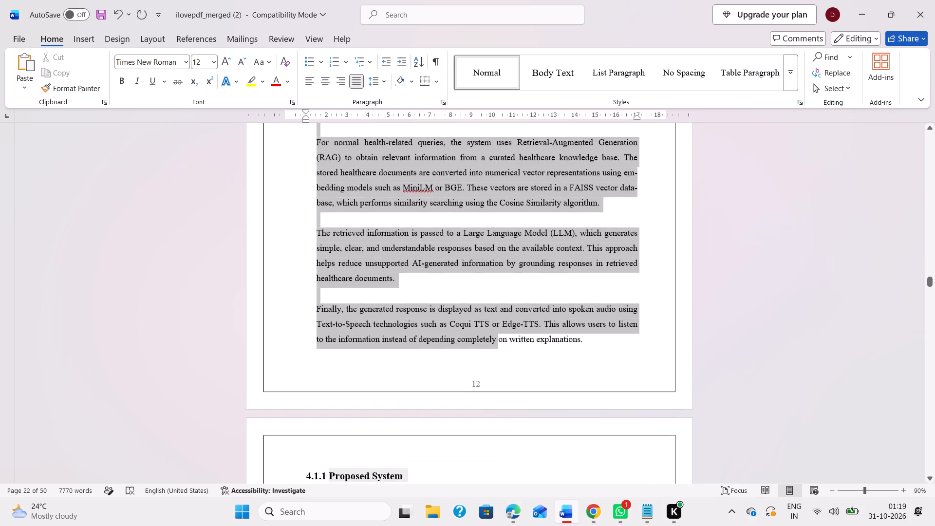
{"action": "left_click_drag", "start_coordinate": [487, 369], "coordinate": [596, 343]}
{"action": "scroll", "coordinate": [347, 216], "scroll_direction": "up", "scroll_amount": 1}
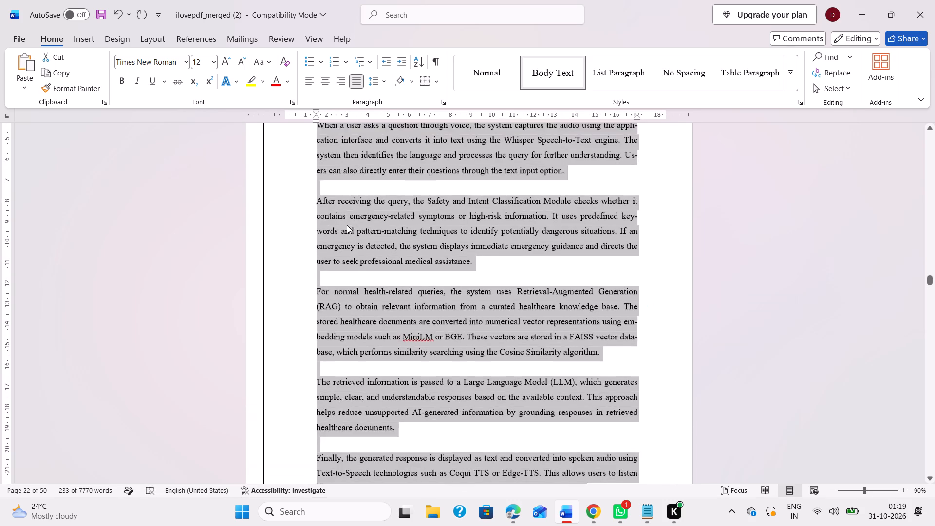
{"action": "scroll", "coordinate": [347, 233], "scroll_direction": "up", "scroll_amount": 1}
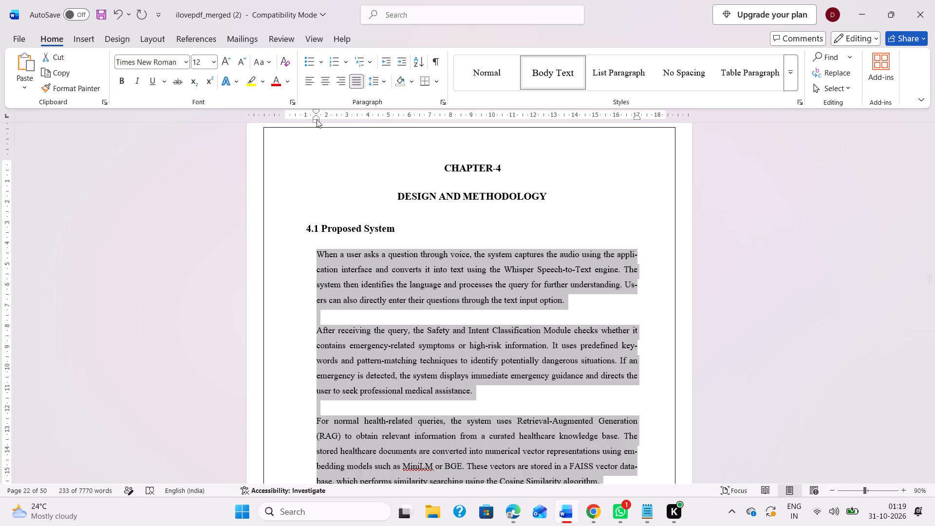
{"action": "left_click_drag", "start_coordinate": [317, 121], "coordinate": [305, 120]}
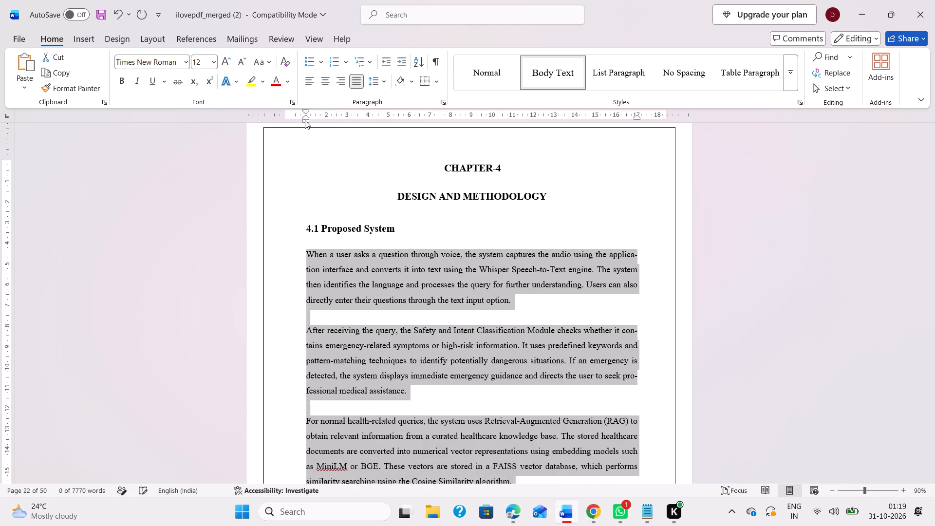
{"action": "right_click", "coordinate": [452, 317]}
{"action": "left_click", "coordinate": [408, 312]}
Review the old 4.1.1 Proposed System page as far as the 4.2 Architecture heading.
{"action": "scroll", "coordinate": [408, 312], "scroll_direction": "down", "scroll_amount": 5}
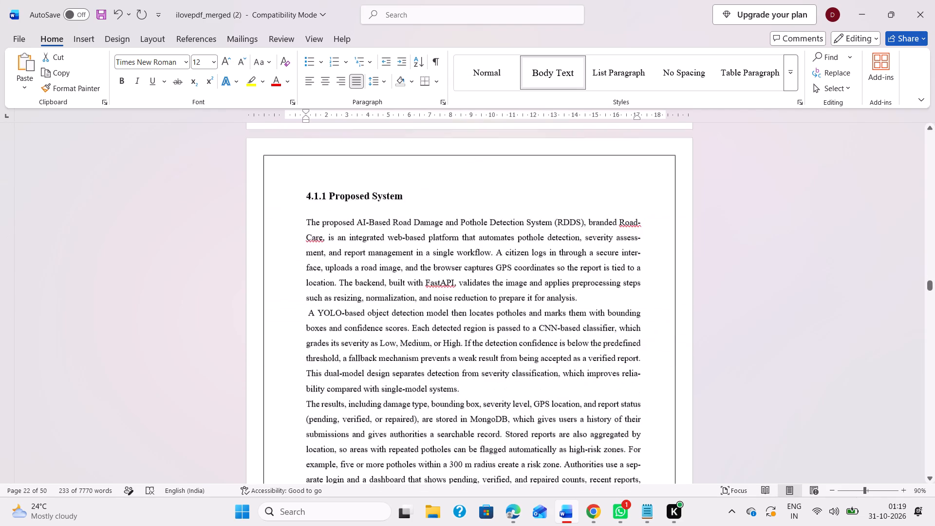
{"action": "scroll", "coordinate": [398, 325], "scroll_direction": "down", "scroll_amount": 1}
{"action": "scroll", "coordinate": [398, 325], "scroll_direction": "up", "scroll_amount": 1}
{"action": "scroll", "coordinate": [398, 325], "scroll_direction": "down", "scroll_amount": 3}
{"action": "scroll", "coordinate": [398, 325], "scroll_direction": "up", "scroll_amount": 2}
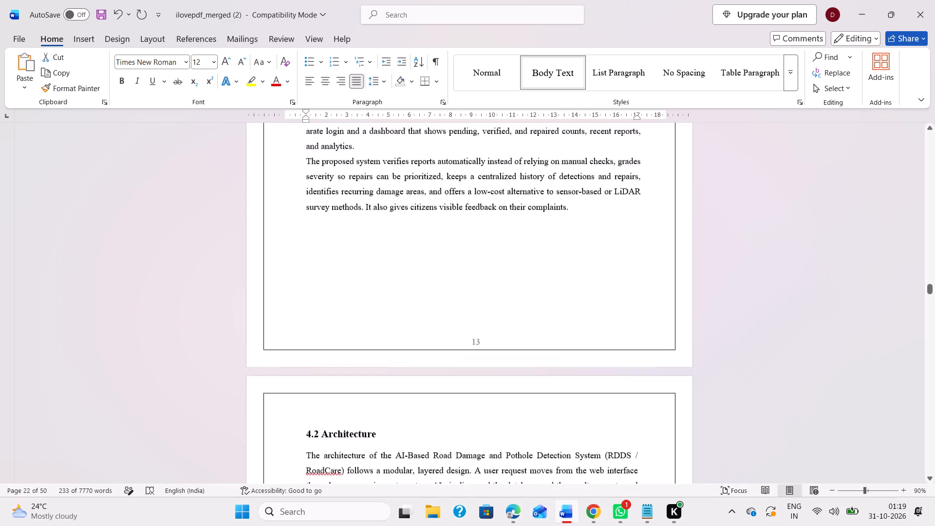
{"action": "scroll", "coordinate": [398, 325], "scroll_direction": "up", "scroll_amount": 1}
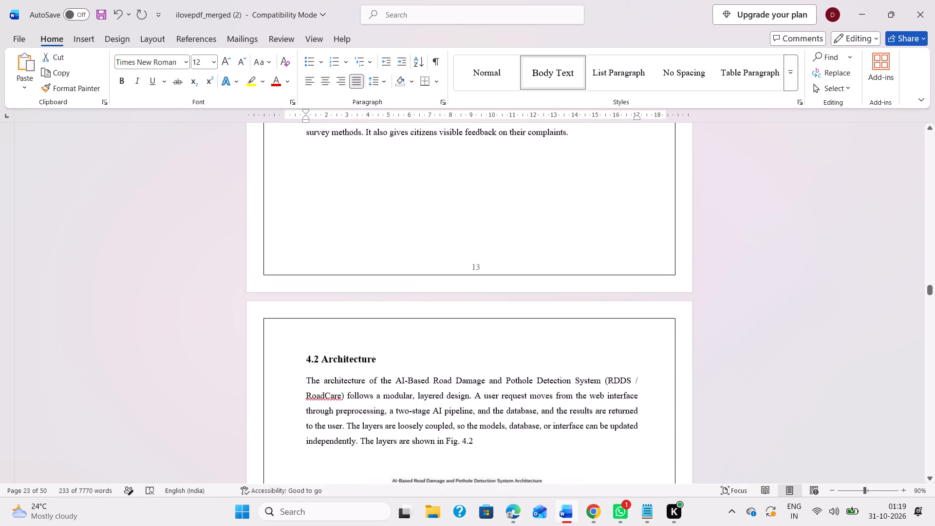
{"action": "scroll", "coordinate": [435, 311], "scroll_direction": "up", "scroll_amount": 1}
{"action": "scroll", "coordinate": [435, 254], "scroll_direction": "down", "scroll_amount": 2}
{"action": "scroll", "coordinate": [425, 305], "scroll_direction": "down", "scroll_amount": 1}
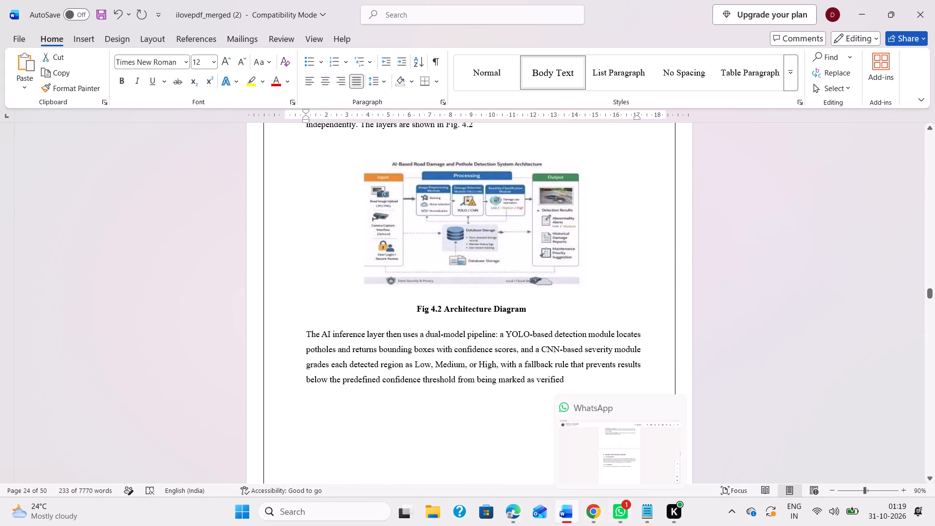
{"action": "left_click", "coordinate": [437, 331]}
{"action": "scroll", "coordinate": [437, 331], "scroll_direction": "up", "scroll_amount": 5}
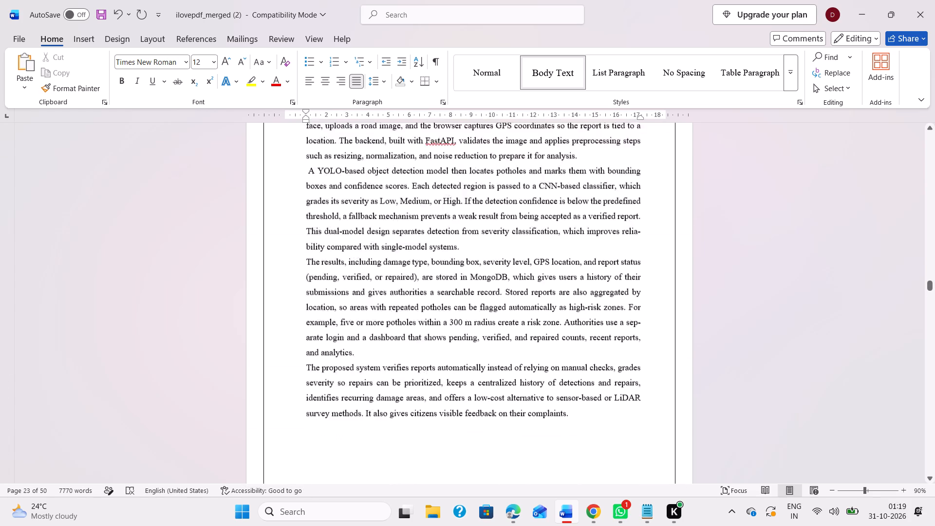
{"action": "scroll", "coordinate": [419, 362], "scroll_direction": "up", "scroll_amount": 2}
{"action": "scroll", "coordinate": [488, 357], "scroll_direction": "up", "scroll_amount": 3}
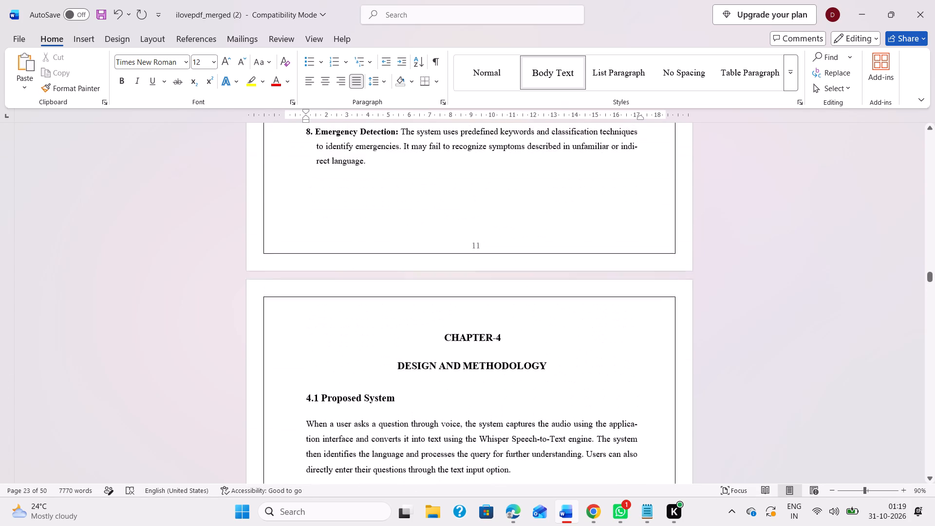
{"action": "scroll", "coordinate": [488, 357], "scroll_direction": "down", "scroll_amount": 10}
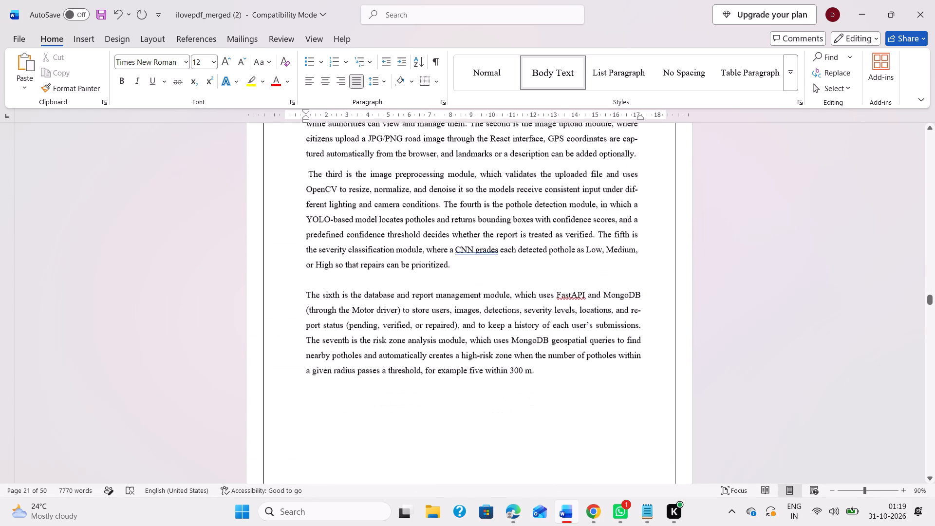
{"action": "scroll", "coordinate": [488, 357], "scroll_direction": "up", "scroll_amount": 5}
{"action": "left_click", "coordinate": [481, 303]}
{"action": "scroll", "coordinate": [481, 303], "scroll_direction": "up", "scroll_amount": 3}
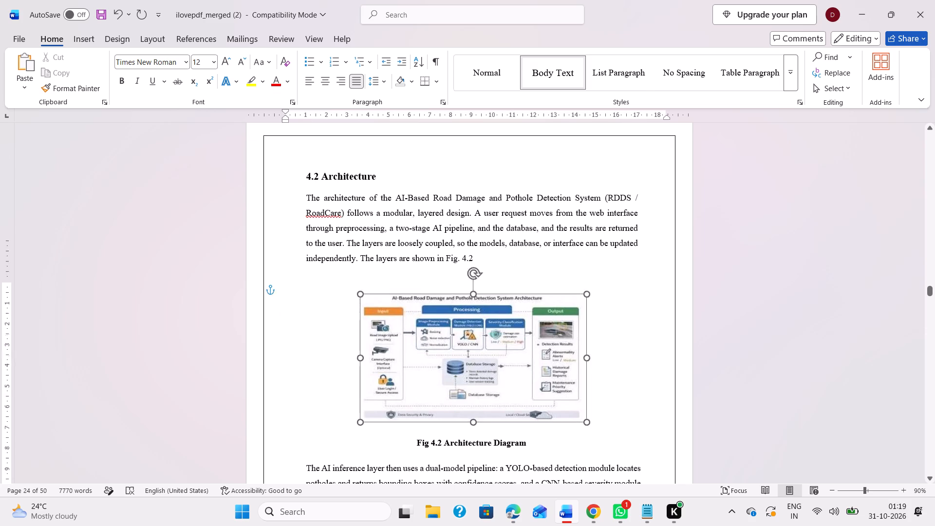
Look through the report's front matter, from the title pages and acknowledgement to the List of Figures.
{"action": "scroll", "coordinate": [481, 303], "scroll_direction": "up", "scroll_amount": 20}
{"action": "scroll", "coordinate": [481, 303], "scroll_direction": "up", "scroll_amount": 15}
{"action": "scroll", "coordinate": [456, 374], "scroll_direction": "down", "scroll_amount": 5}
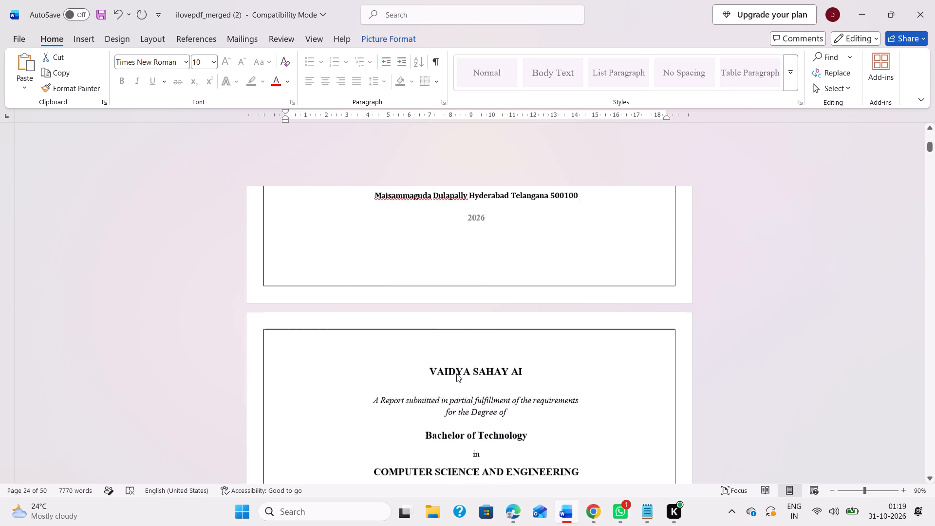
{"action": "scroll", "coordinate": [456, 374], "scroll_direction": "down", "scroll_amount": 2}
{"action": "scroll", "coordinate": [456, 374], "scroll_direction": "up", "scroll_amount": 1}
{"action": "scroll", "coordinate": [456, 374], "scroll_direction": "down", "scroll_amount": 7}
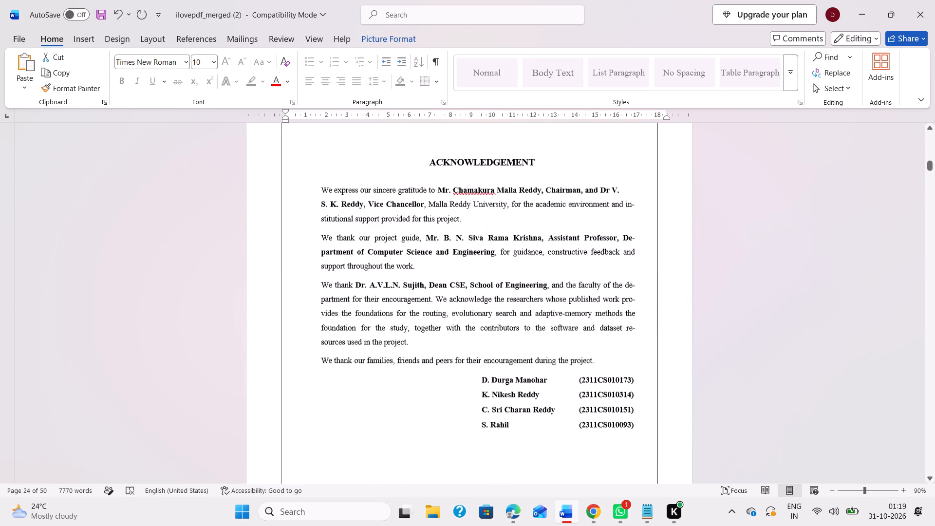
{"action": "scroll", "coordinate": [456, 374], "scroll_direction": "down", "scroll_amount": 11}
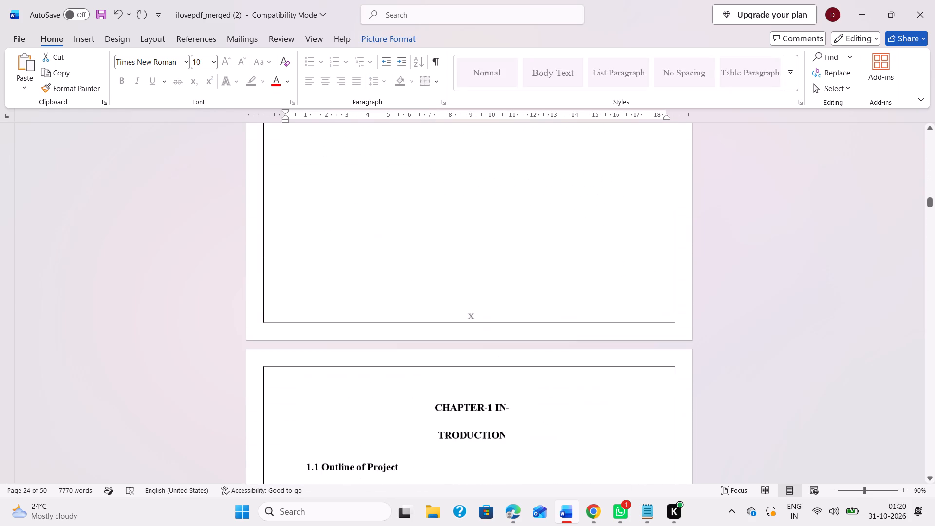
{"action": "scroll", "coordinate": [457, 348], "scroll_direction": "up", "scroll_amount": 4}
{"action": "scroll", "coordinate": [434, 315], "scroll_direction": "up", "scroll_amount": 2}
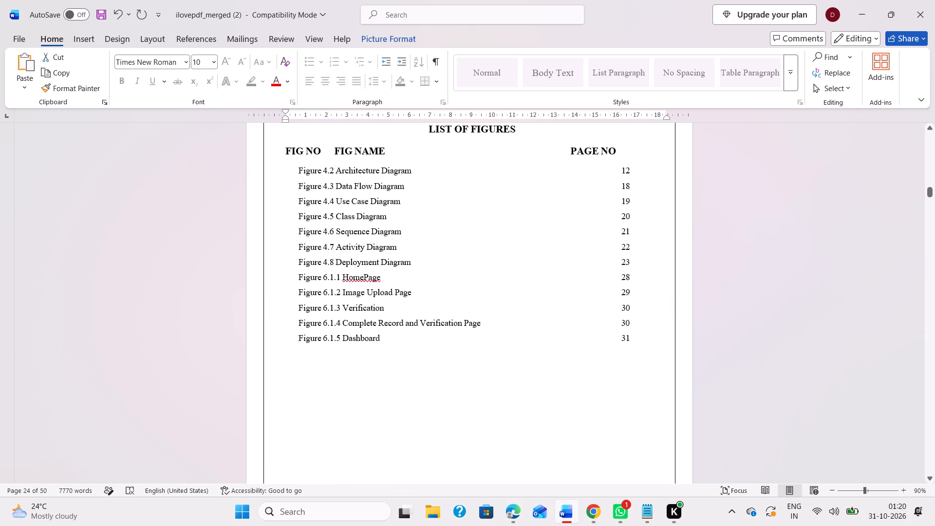
{"action": "scroll", "coordinate": [426, 256], "scroll_direction": "up", "scroll_amount": 1}
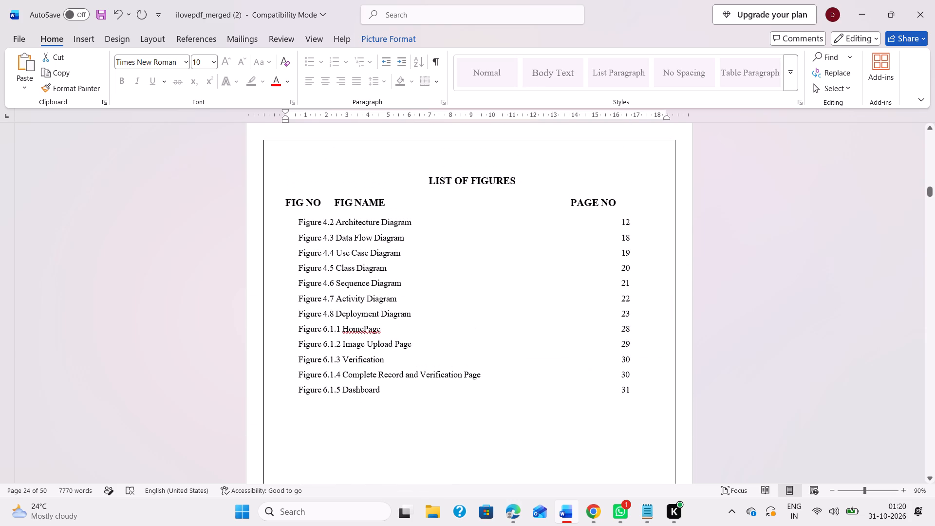
Examine the remaining Chapter 4 system design text, sequence and activity diagrams, and the testing and verification table.
{"action": "scroll", "coordinate": [409, 308], "scroll_direction": "down", "scroll_amount": 16}
{"action": "scroll", "coordinate": [409, 308], "scroll_direction": "down", "scroll_amount": 8}
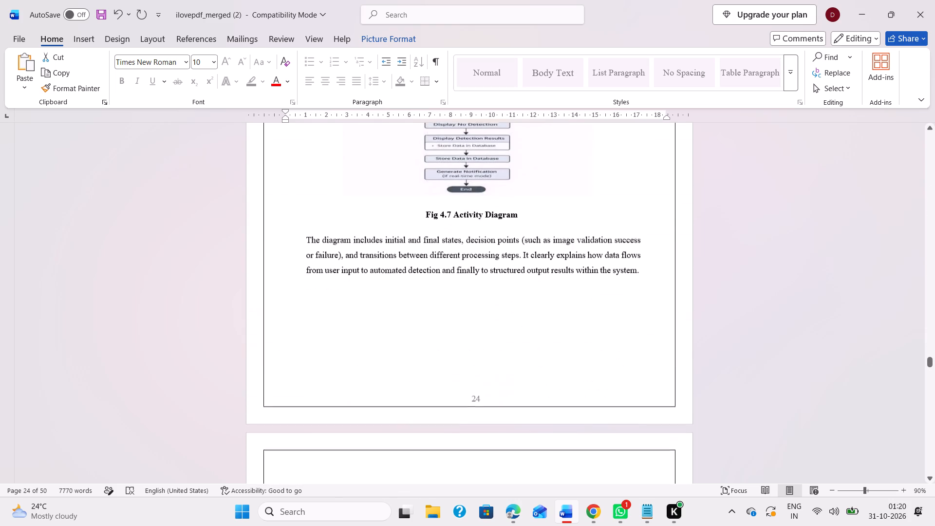
{"action": "scroll", "coordinate": [420, 364], "scroll_direction": "up", "scroll_amount": 7}
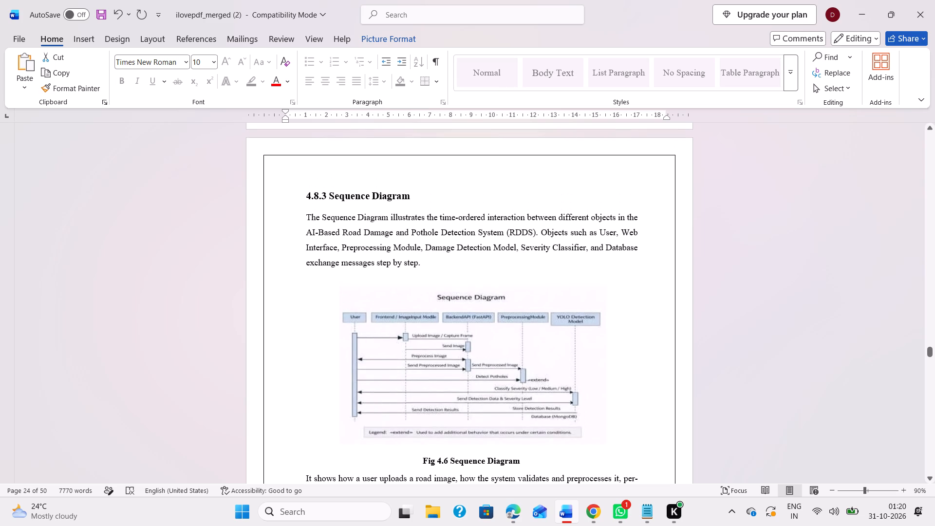
{"action": "scroll", "coordinate": [420, 364], "scroll_direction": "up", "scroll_amount": 13}
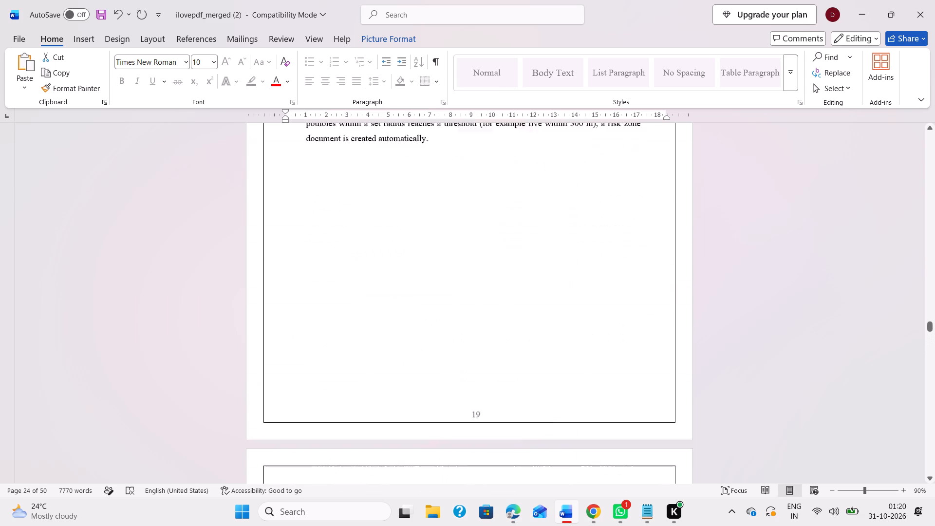
{"action": "scroll", "coordinate": [420, 364], "scroll_direction": "up", "scroll_amount": 2}
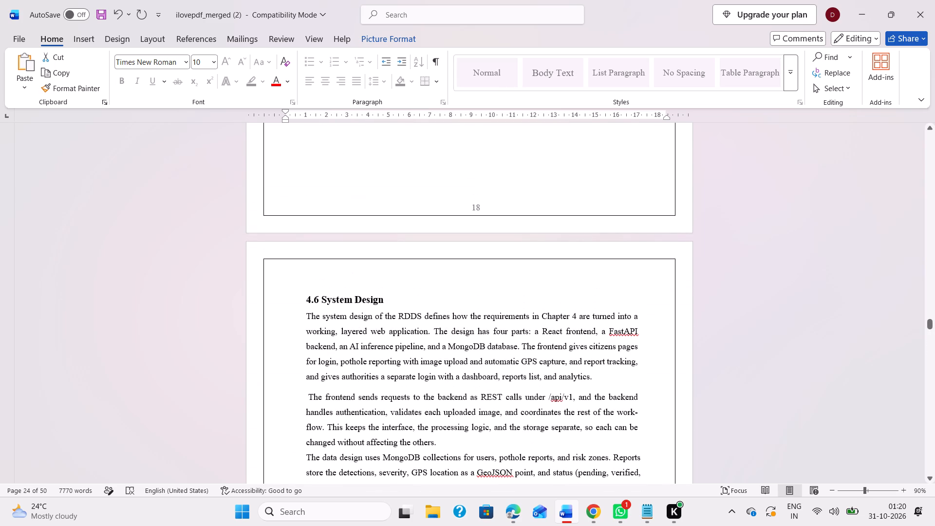
{"action": "scroll", "coordinate": [420, 364], "scroll_direction": "down", "scroll_amount": 14}
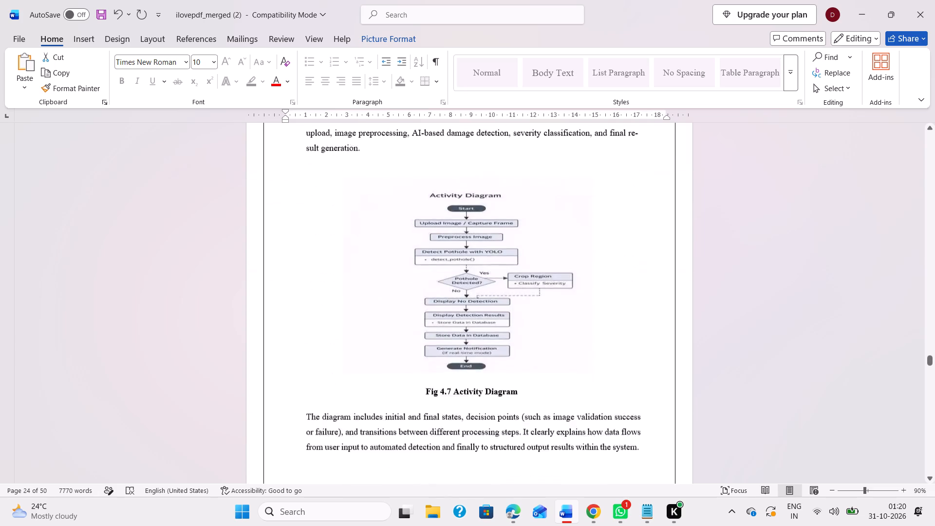
{"action": "scroll", "coordinate": [420, 364], "scroll_direction": "down", "scroll_amount": 12}
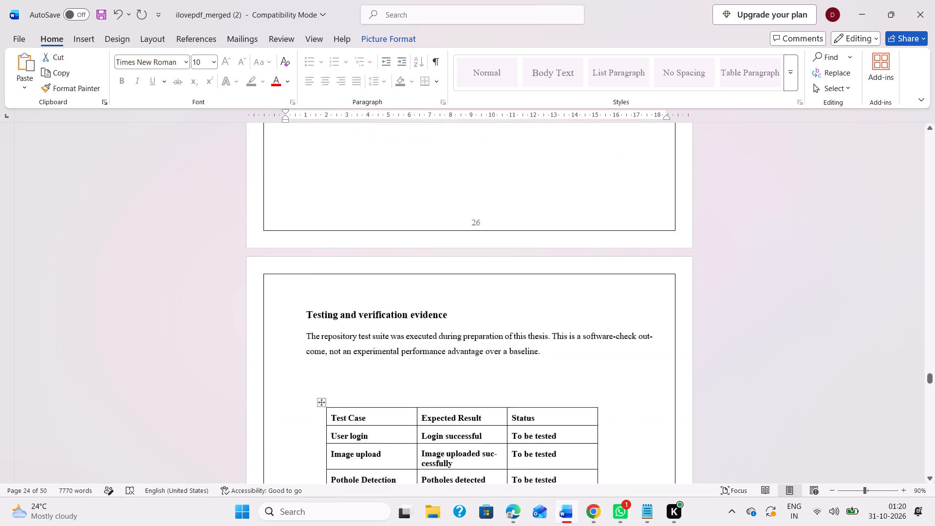
Delete all old content from the Chapter 6 Code heading through the final reference [8] at the document's end.
{"action": "scroll", "coordinate": [420, 364], "scroll_direction": "down", "scroll_amount": 3}
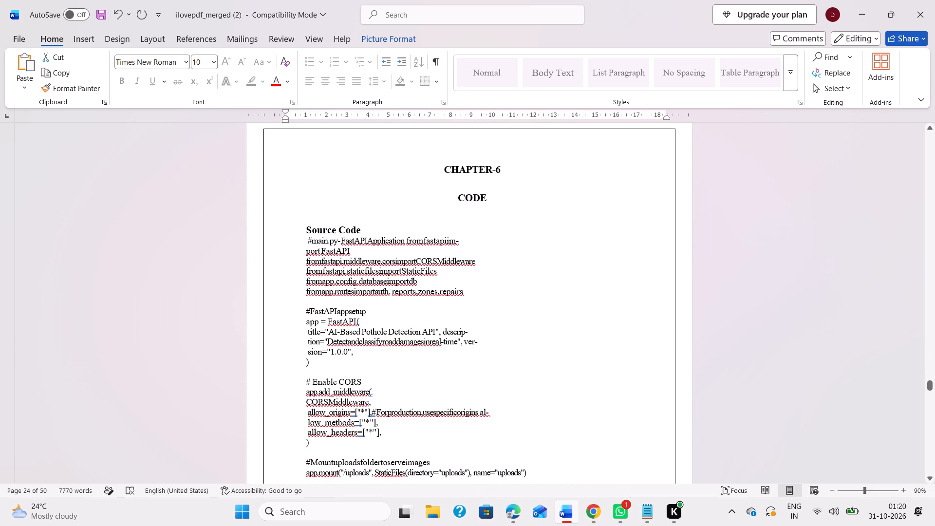
{"action": "left_click_drag", "start_coordinate": [398, 161], "coordinate": [433, 182]}
{"action": "left_click_drag", "start_coordinate": [433, 182], "coordinate": [500, 525]}
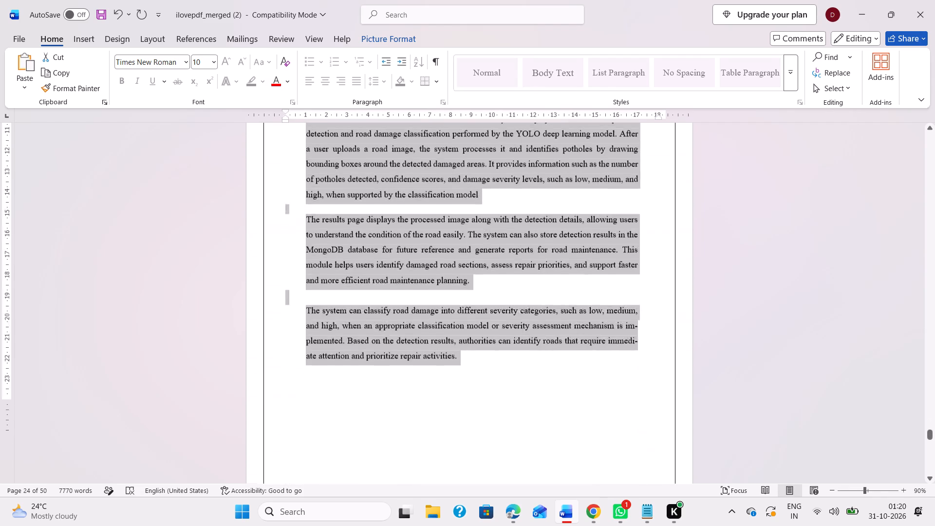
{"action": "left_click_drag", "start_coordinate": [500, 525], "coordinate": [499, 525]}
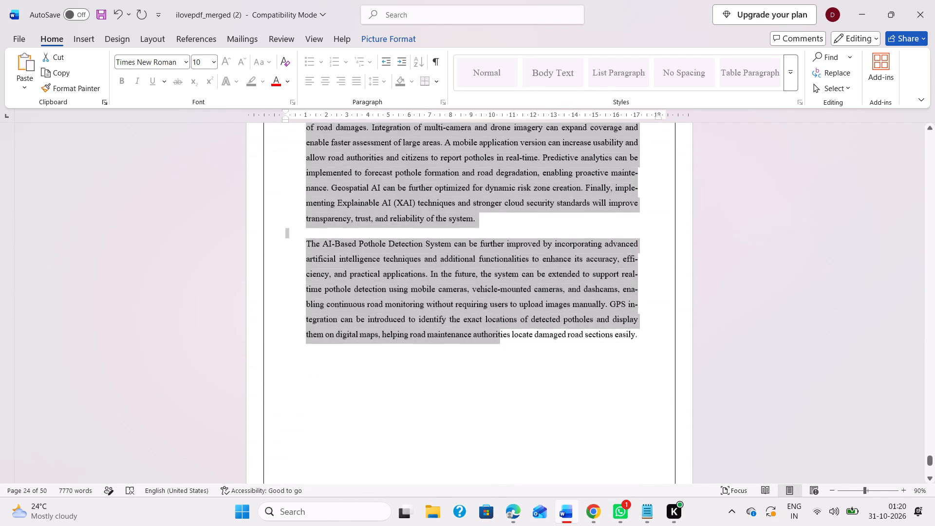
{"action": "left_click_drag", "start_coordinate": [499, 525], "coordinate": [515, 466]}
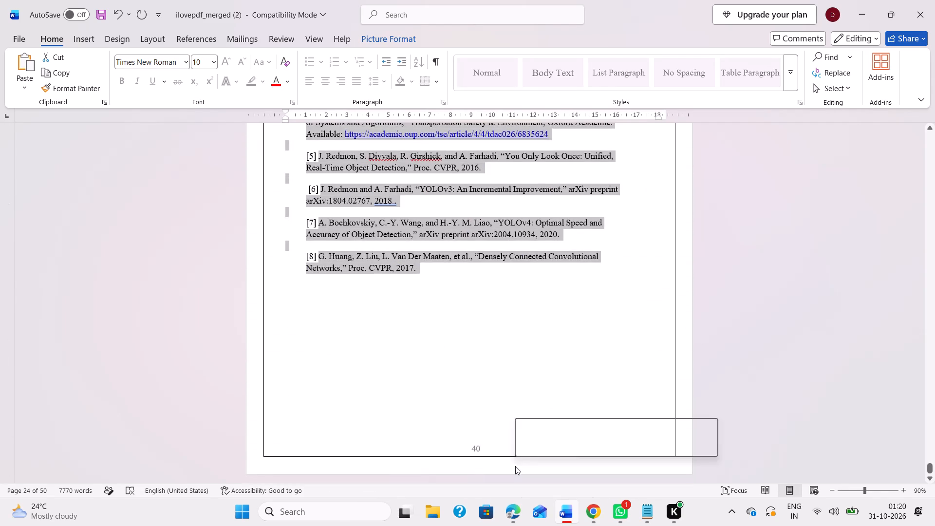
{"action": "key", "text": "BackSpace"}
Delete the whole old Chapter 5 Testing content, from its heading through the test-case table and closing paragraph.
{"action": "scroll", "coordinate": [484, 402], "scroll_direction": "up", "scroll_amount": 4}
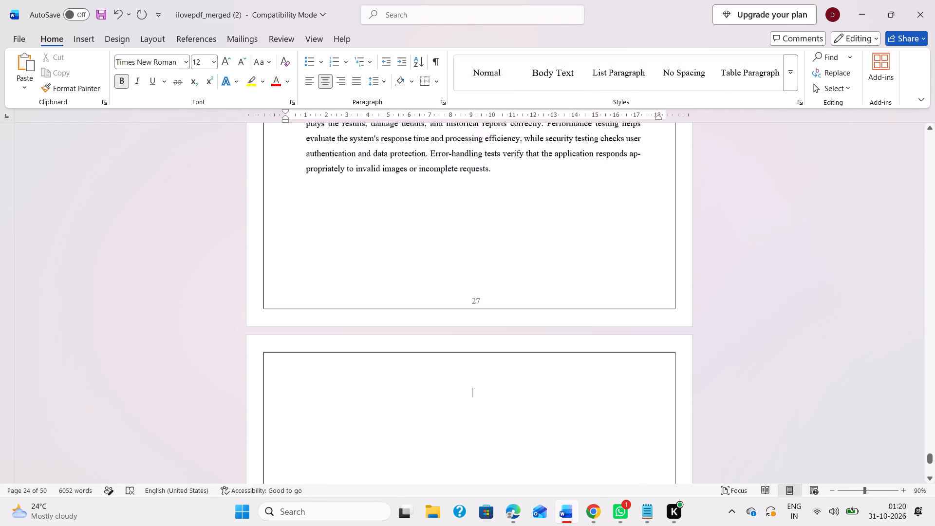
{"action": "scroll", "coordinate": [484, 402], "scroll_direction": "down", "scroll_amount": 3}
{"action": "scroll", "coordinate": [484, 402], "scroll_direction": "up", "scroll_amount": 7}
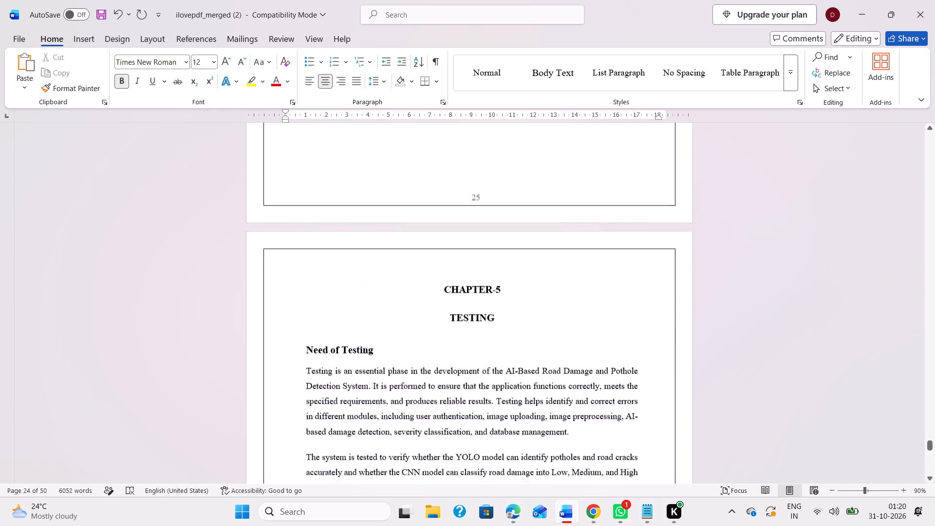
{"action": "left_click_drag", "start_coordinate": [413, 295], "coordinate": [475, 525]}
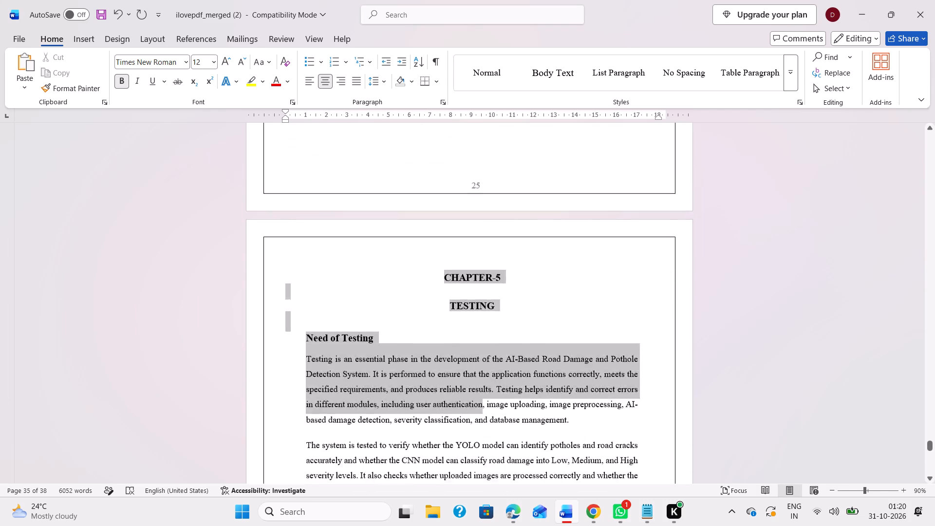
{"action": "left_click_drag", "start_coordinate": [475, 525], "coordinate": [480, 497]}
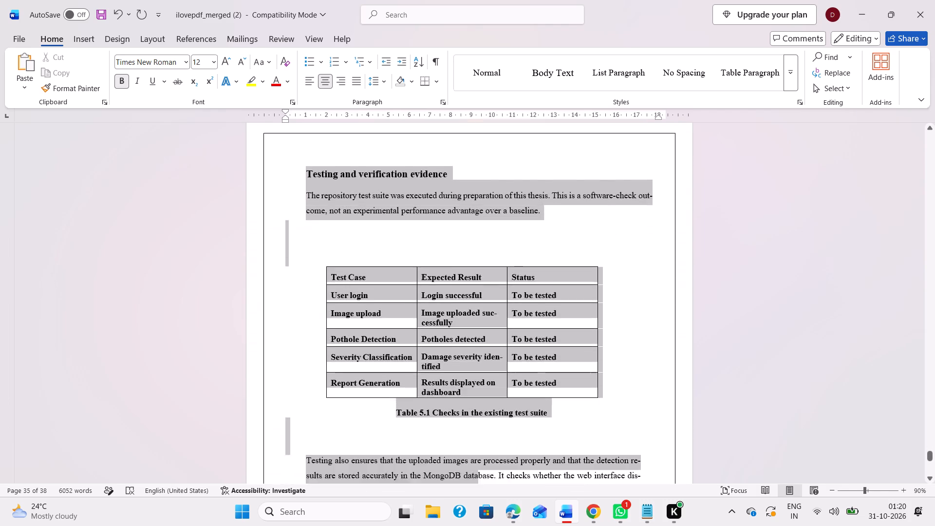
{"action": "left_click_drag", "start_coordinate": [480, 497], "coordinate": [502, 500]}
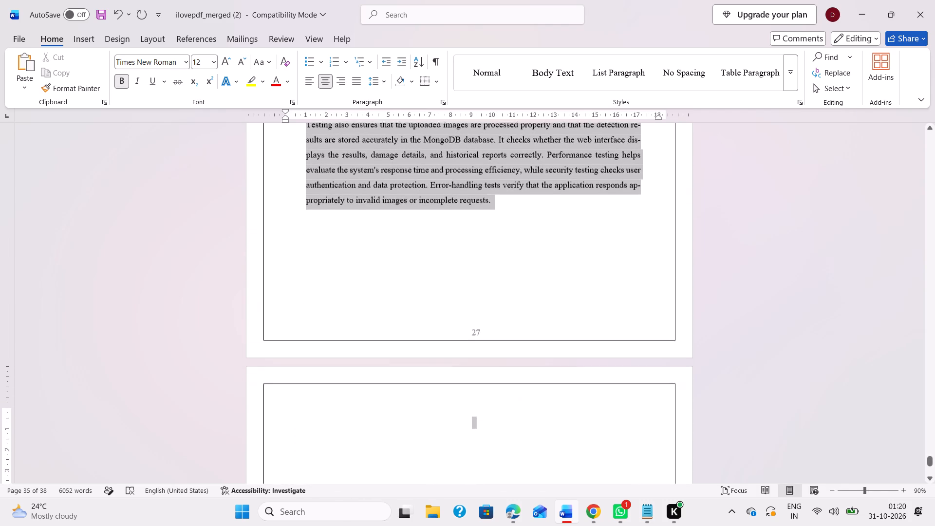
{"action": "left_click_drag", "start_coordinate": [502, 500], "coordinate": [529, 367]}
{"action": "key", "text": "BackSpace"}
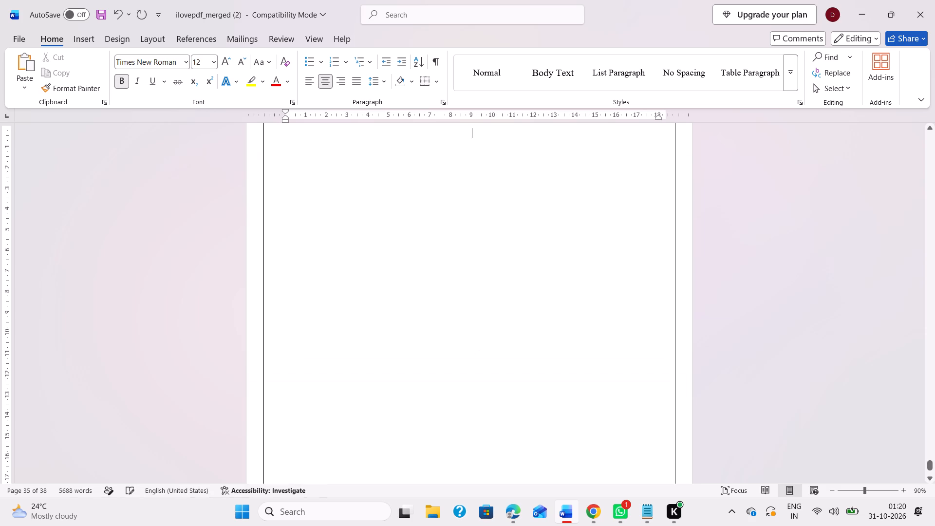
{"action": "scroll", "coordinate": [481, 307], "scroll_direction": "up", "scroll_amount": 3}
{"action": "scroll", "coordinate": [449, 349], "scroll_direction": "up", "scroll_amount": 4}
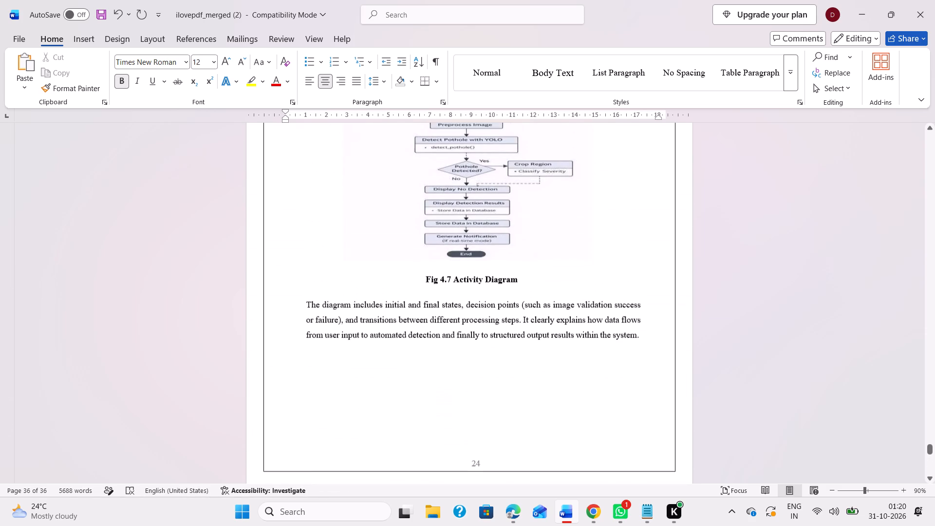
{"action": "scroll", "coordinate": [431, 322], "scroll_direction": "up", "scroll_amount": 2}
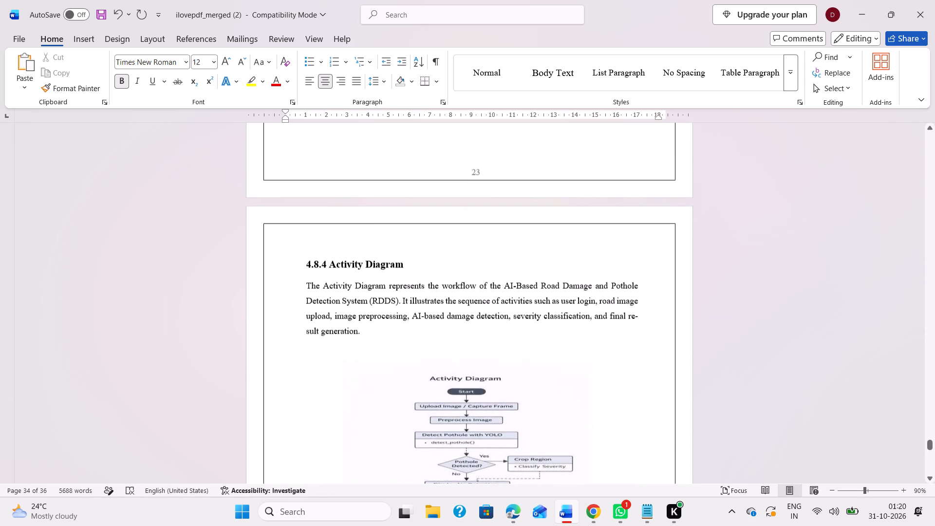
{"action": "scroll", "coordinate": [403, 382], "scroll_direction": "down", "scroll_amount": 6}
{"action": "scroll", "coordinate": [417, 339], "scroll_direction": "up", "scroll_amount": 5}
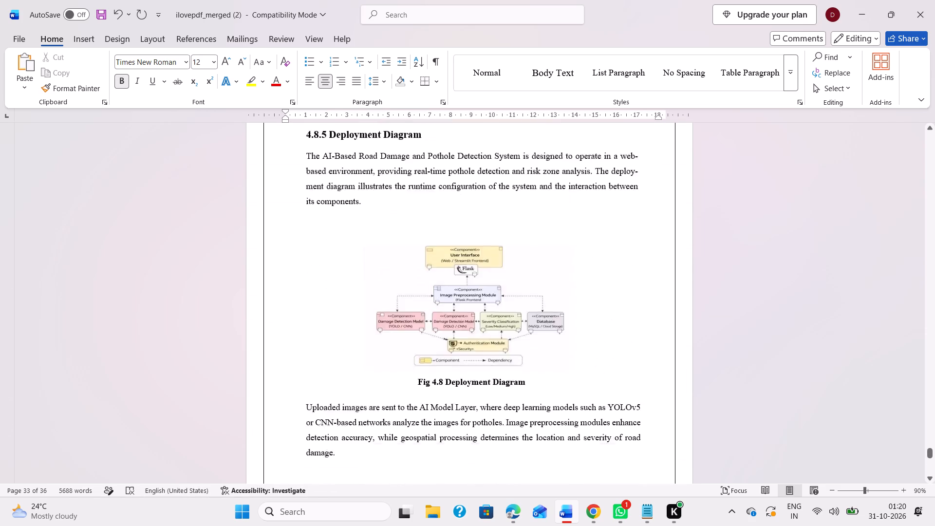
{"action": "scroll", "coordinate": [417, 339], "scroll_direction": "up", "scroll_amount": 1}
{"action": "scroll", "coordinate": [387, 365], "scroll_direction": "up", "scroll_amount": 3}
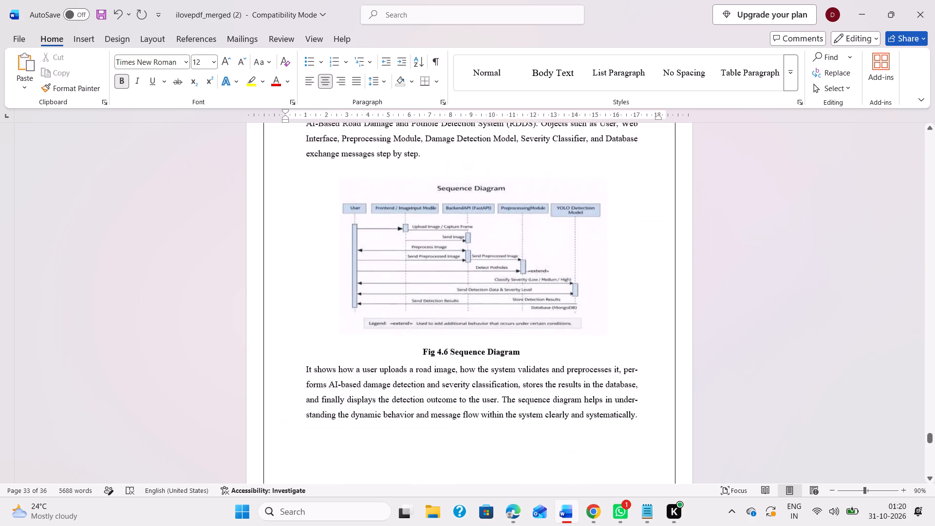
{"action": "scroll", "coordinate": [433, 353], "scroll_direction": "up", "scroll_amount": 4}
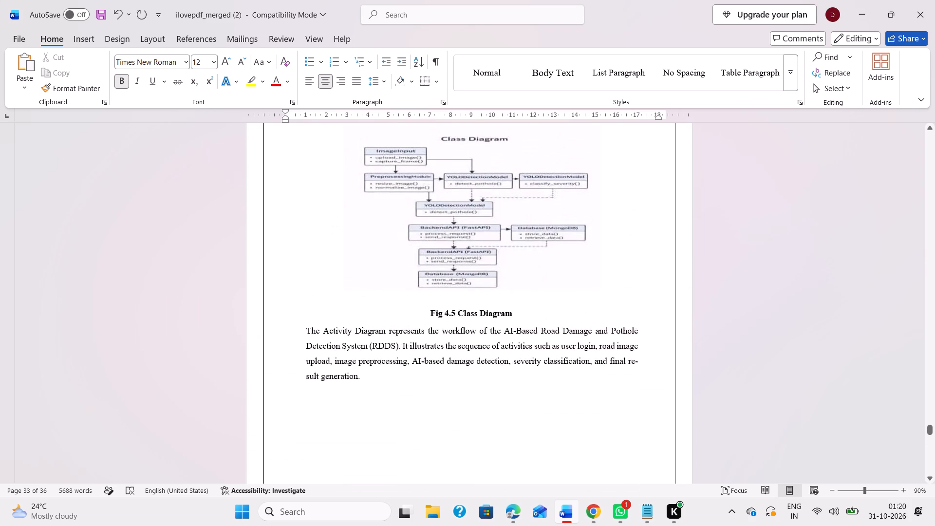
{"action": "scroll", "coordinate": [437, 333], "scroll_direction": "up", "scroll_amount": 4}
{"action": "scroll", "coordinate": [417, 377], "scroll_direction": "up", "scroll_amount": 5}
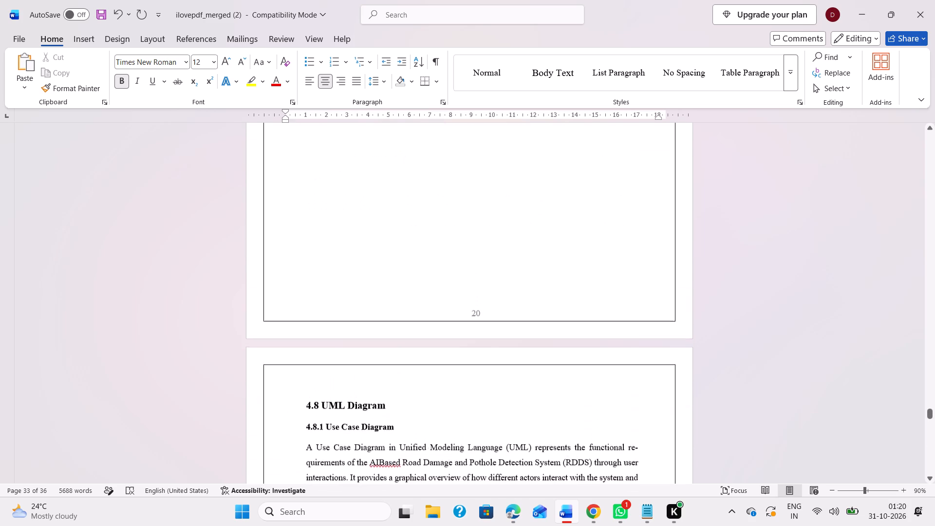
{"action": "scroll", "coordinate": [417, 377], "scroll_direction": "up", "scroll_amount": 9}
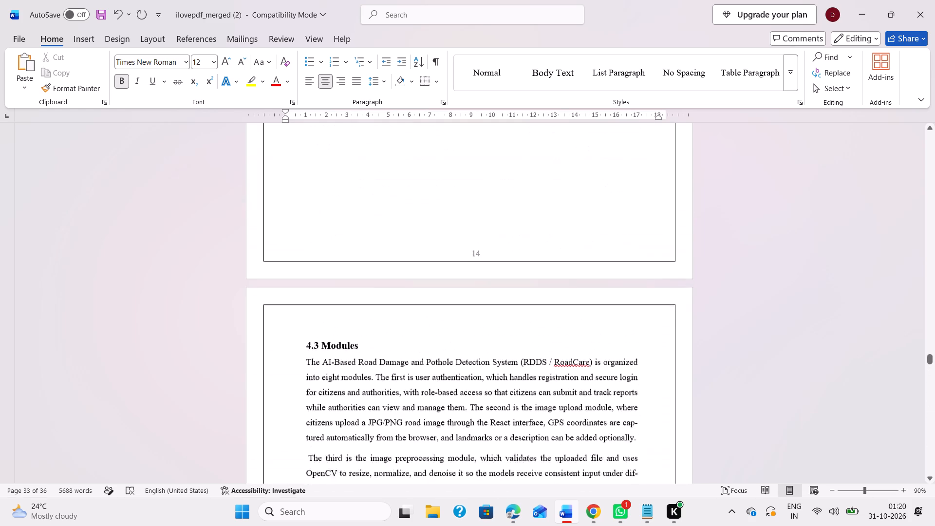
{"action": "scroll", "coordinate": [417, 377], "scroll_direction": "up", "scroll_amount": 8}
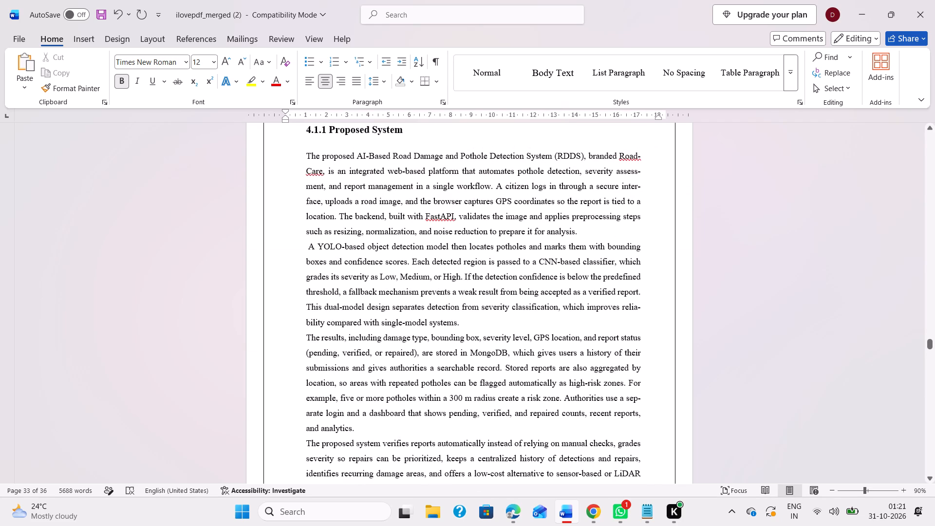
{"action": "scroll", "coordinate": [390, 324], "scroll_direction": "up", "scroll_amount": 6}
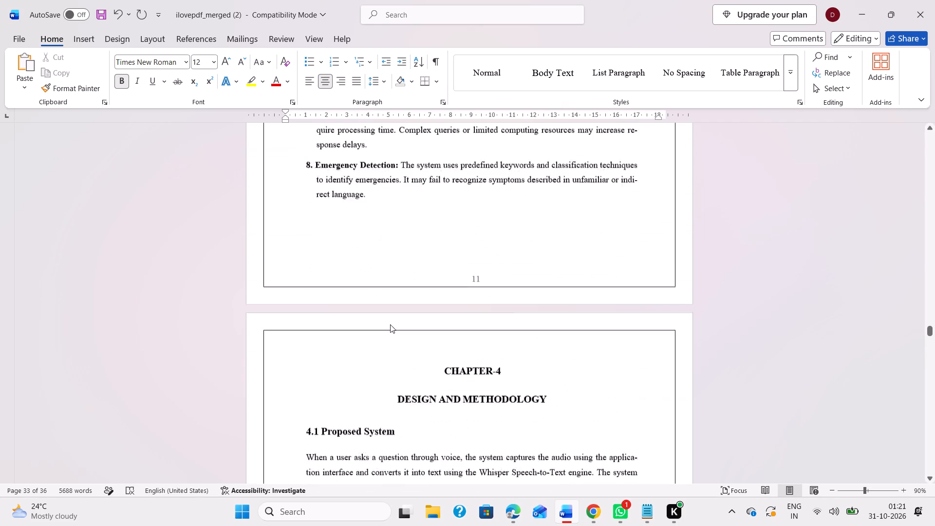
{"action": "scroll", "coordinate": [390, 324], "scroll_direction": "down", "scroll_amount": 6}
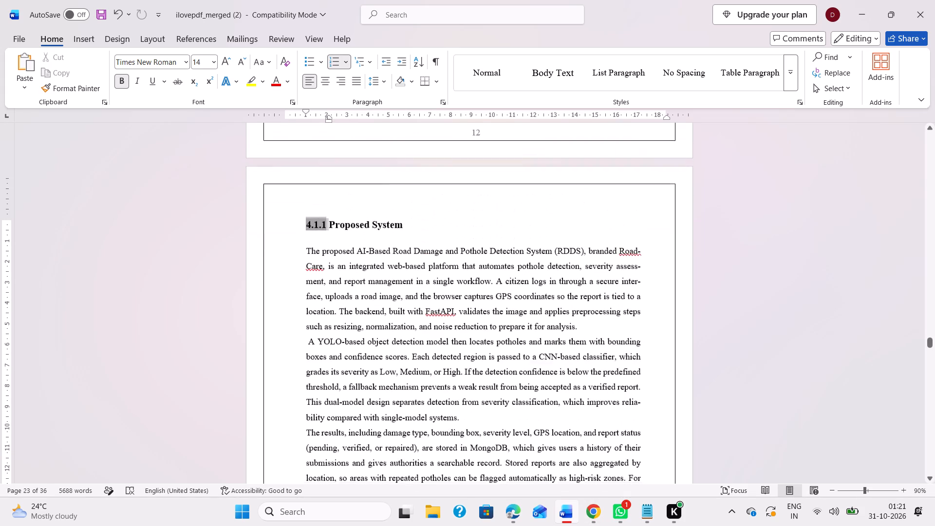
{"action": "left_click_drag", "start_coordinate": [326, 224], "coordinate": [412, 502]}
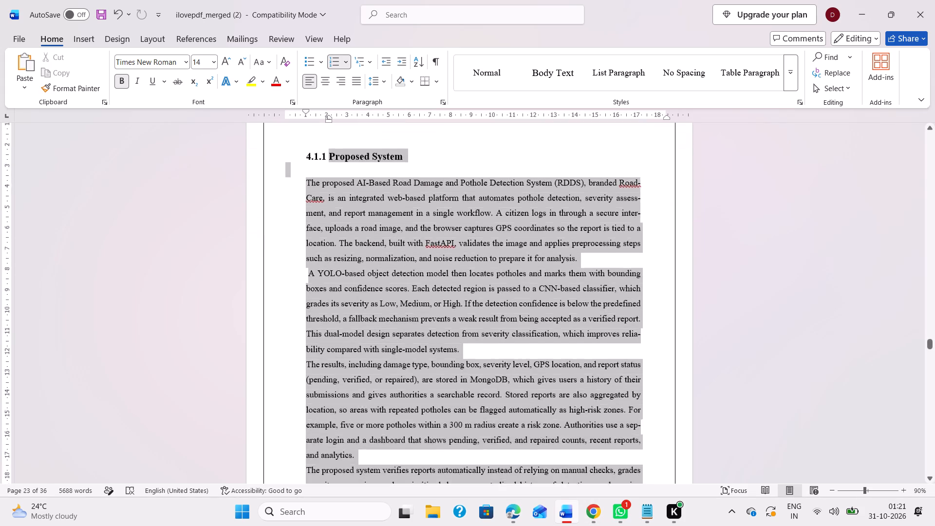
{"action": "left_click_drag", "start_coordinate": [412, 502], "coordinate": [596, 409]}
{"action": "key", "text": "BackSpace"}
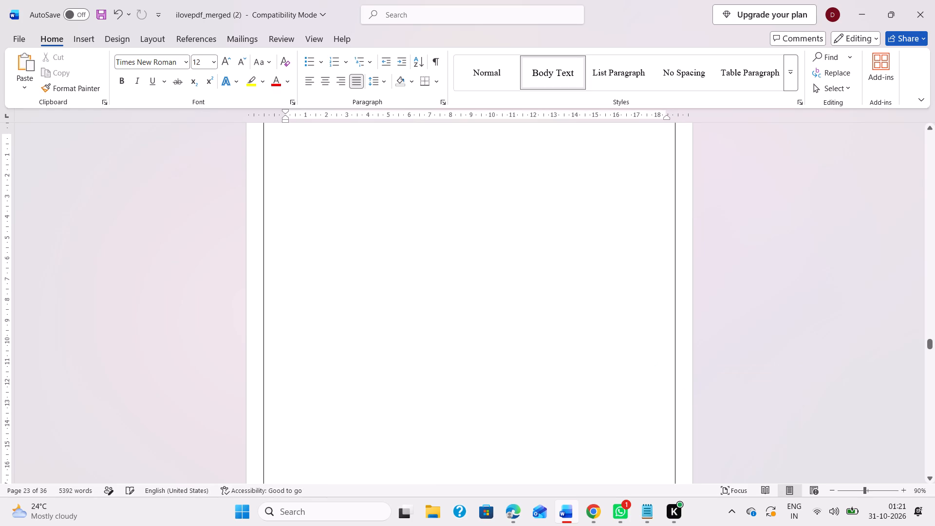
Paste the copied 4.1.1 to 4.1.8 subsections at the top of the emptied page after the 4.1 text.
{"action": "scroll", "coordinate": [420, 320], "scroll_direction": "up", "scroll_amount": 1}
{"action": "left_click", "coordinate": [299, 329]}
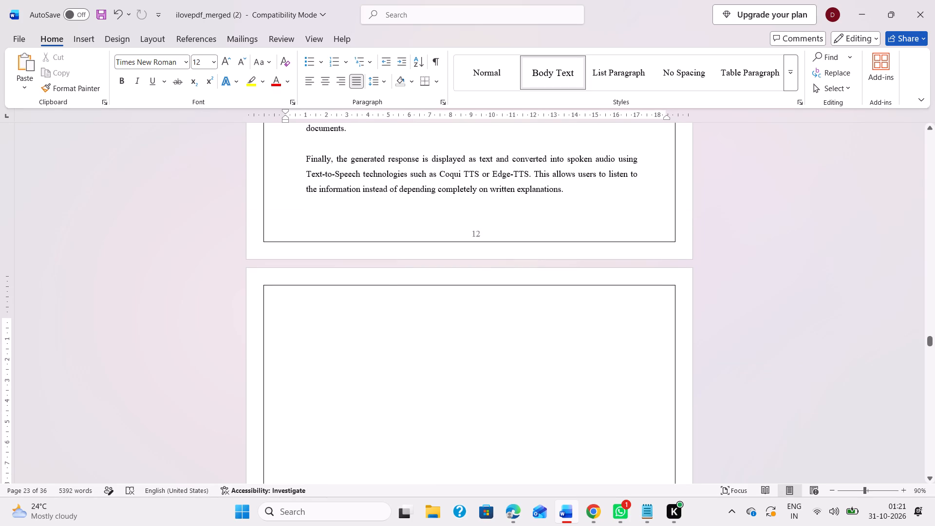
{"action": "double_click", "coordinate": [291, 309]}
{"action": "double_click", "coordinate": [304, 343]}
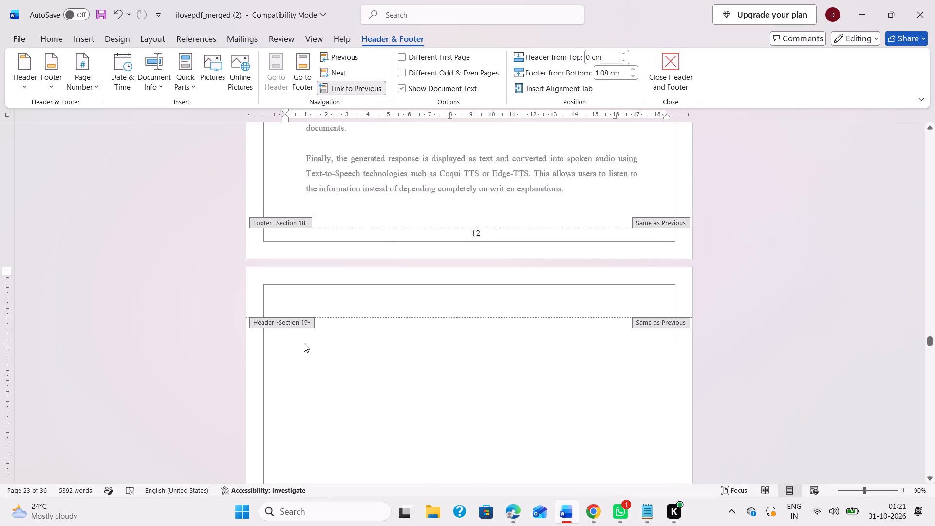
{"action": "double_click", "coordinate": [290, 323]}
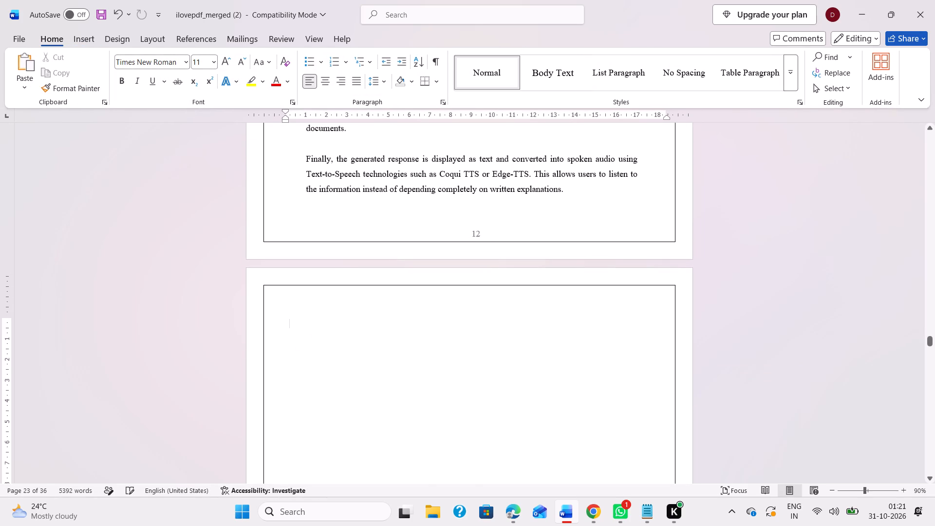
{"action": "key", "text": "ctrl+v"}
Indent the pasted subsections 4.1.1 to 4.1.8 by 1 cm on the left and 1.41 cm on the right, matching the 4.1 text.
{"action": "scroll", "coordinate": [352, 323], "scroll_direction": "up", "scroll_amount": 1}
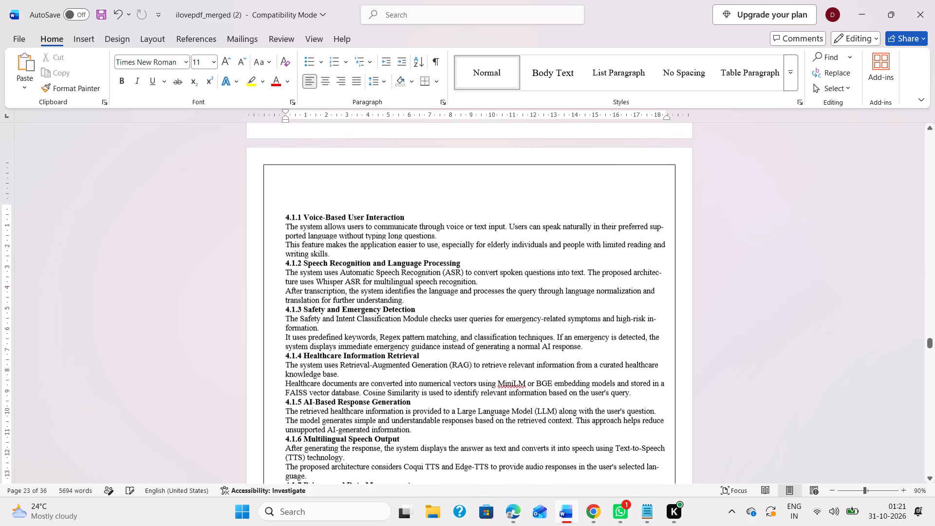
{"action": "left_click_drag", "start_coordinate": [282, 223], "coordinate": [339, 247]}
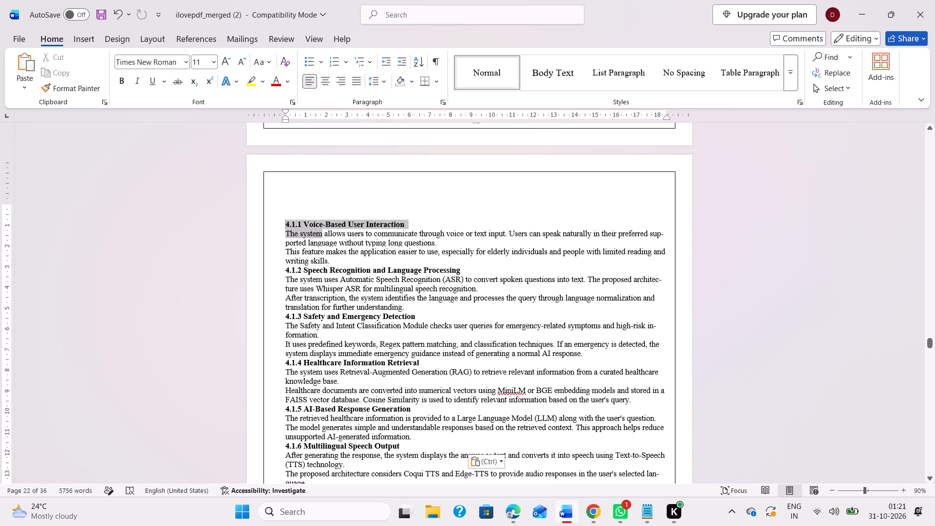
{"action": "left_click_drag", "start_coordinate": [339, 247], "coordinate": [494, 431]}
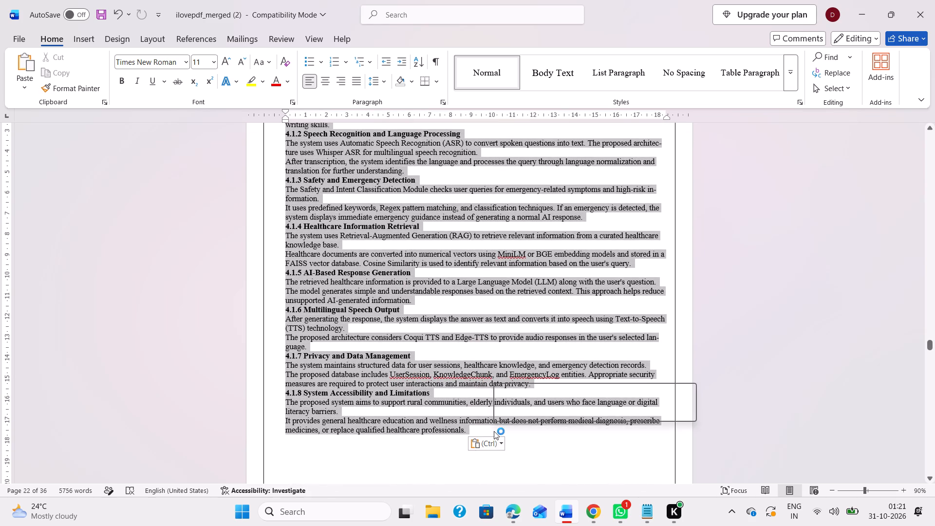
{"action": "scroll", "coordinate": [420, 291], "scroll_direction": "up", "scroll_amount": 3}
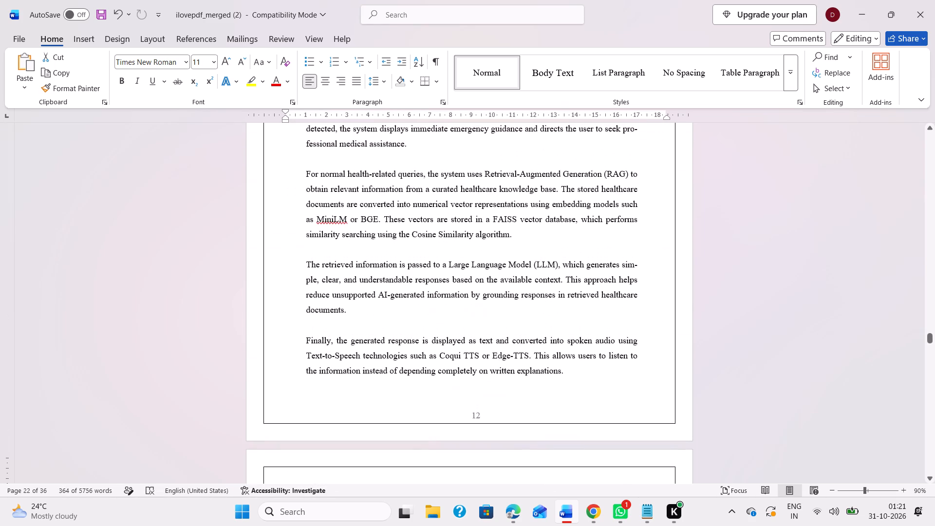
{"action": "scroll", "coordinate": [335, 230], "scroll_direction": "down", "scroll_amount": 2}
{"action": "scroll", "coordinate": [335, 230], "scroll_direction": "up", "scroll_amount": 1}
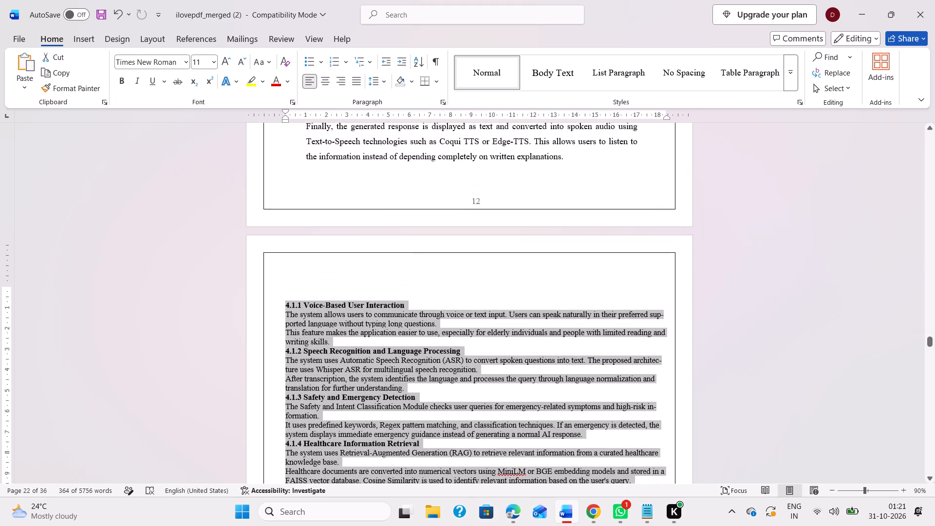
{"action": "left_click_drag", "start_coordinate": [283, 121], "coordinate": [303, 123]}
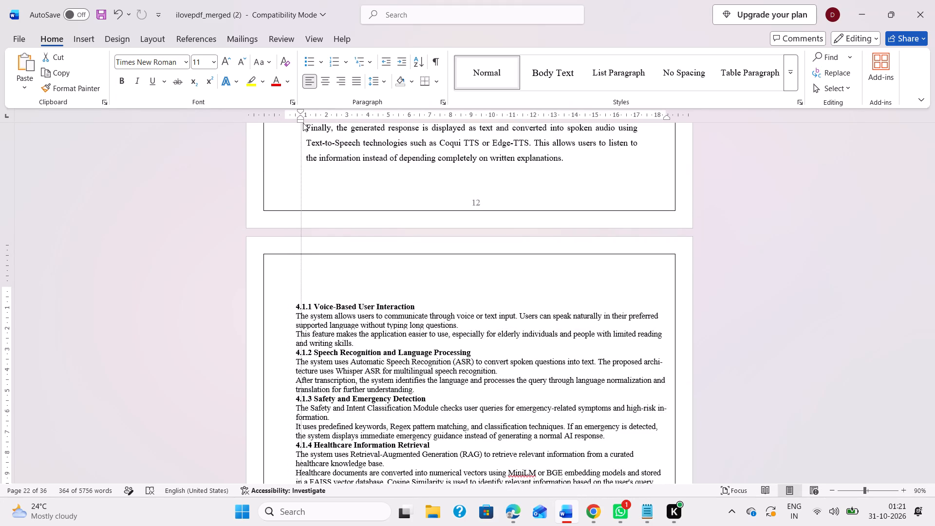
{"action": "left_click_drag", "start_coordinate": [303, 123], "coordinate": [308, 125]}
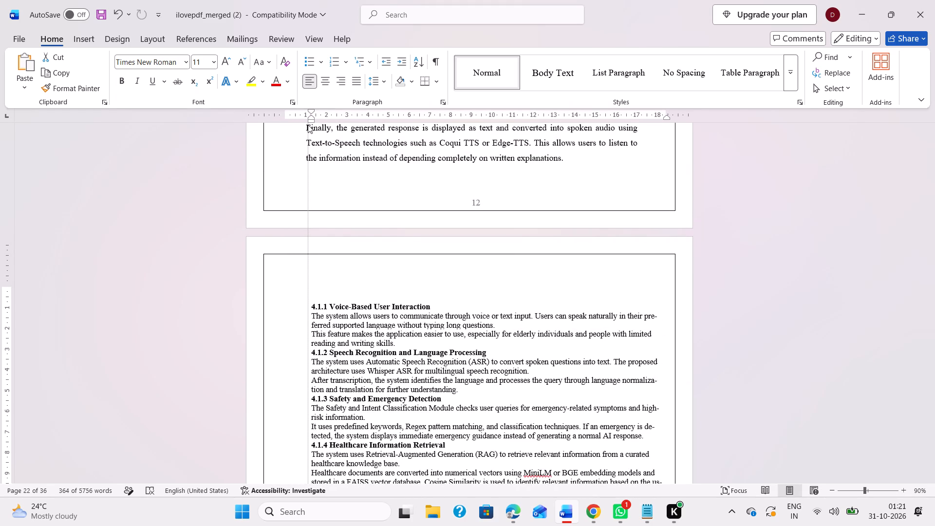
{"action": "left_click_drag", "start_coordinate": [308, 125], "coordinate": [307, 125]}
{"action": "scroll", "coordinate": [550, 190], "scroll_direction": "up", "scroll_amount": 1}
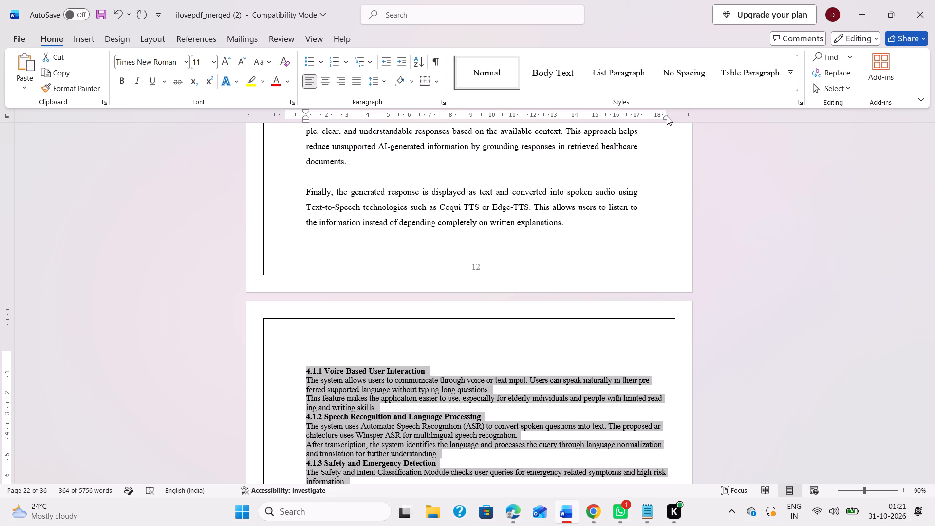
{"action": "left_click_drag", "start_coordinate": [667, 116], "coordinate": [647, 117]}
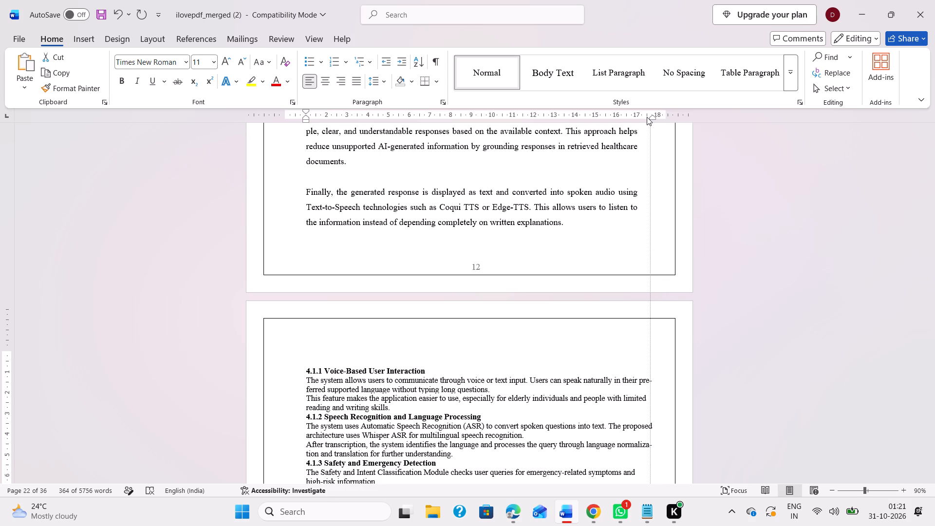
{"action": "left_click_drag", "start_coordinate": [647, 117], "coordinate": [636, 118]}
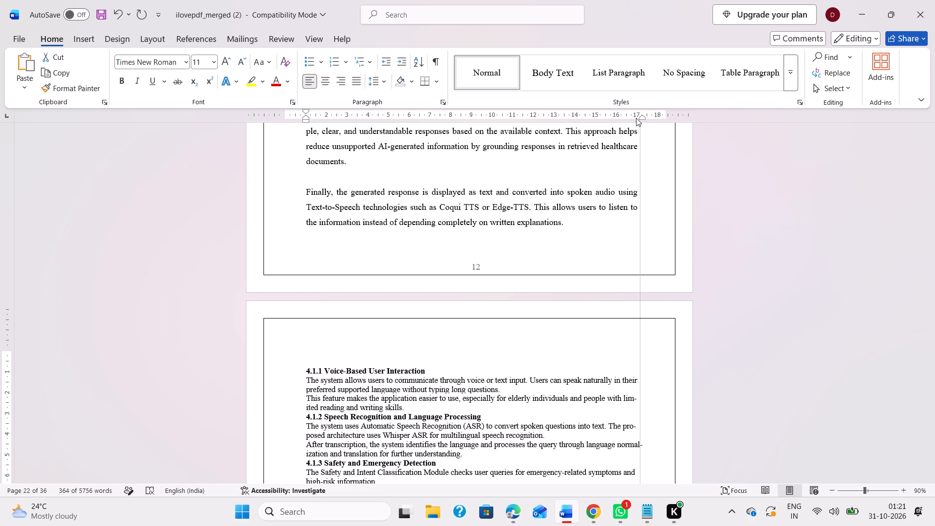
{"action": "left_click_drag", "start_coordinate": [636, 118], "coordinate": [636, 118]}
Justify the text of the selected subsections 4.1.1 to 4.1.8.
{"action": "scroll", "coordinate": [521, 282], "scroll_direction": "down", "scroll_amount": 2}
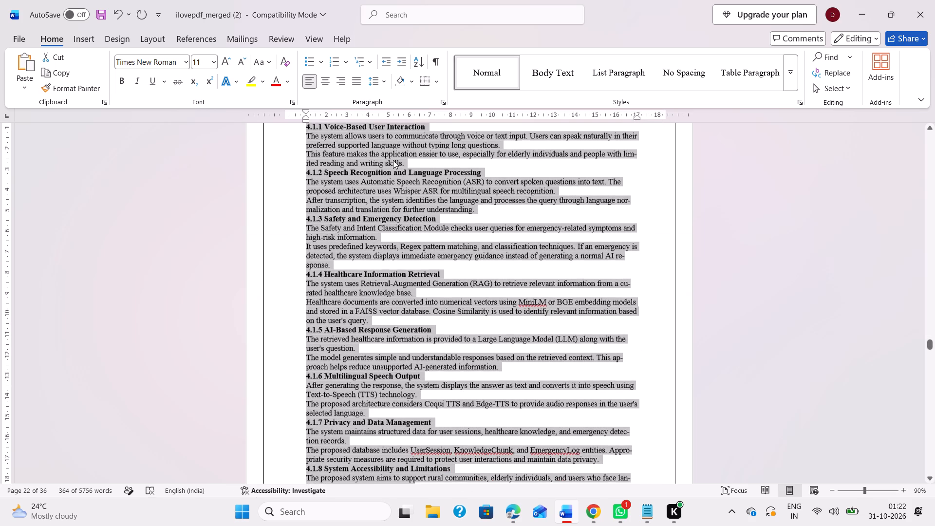
{"action": "left_click", "coordinate": [359, 85]}
Set the selected subsections' paragraph spacing to 8 pt after and their line spacing to exactly 20 pt.
{"action": "scroll", "coordinate": [373, 232], "scroll_direction": "up", "scroll_amount": 1}
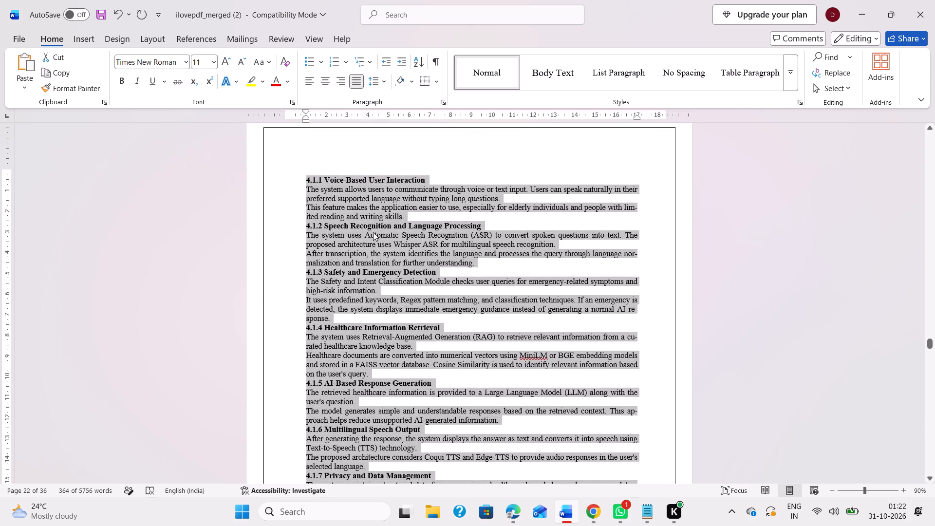
{"action": "left_click", "coordinate": [442, 103]}
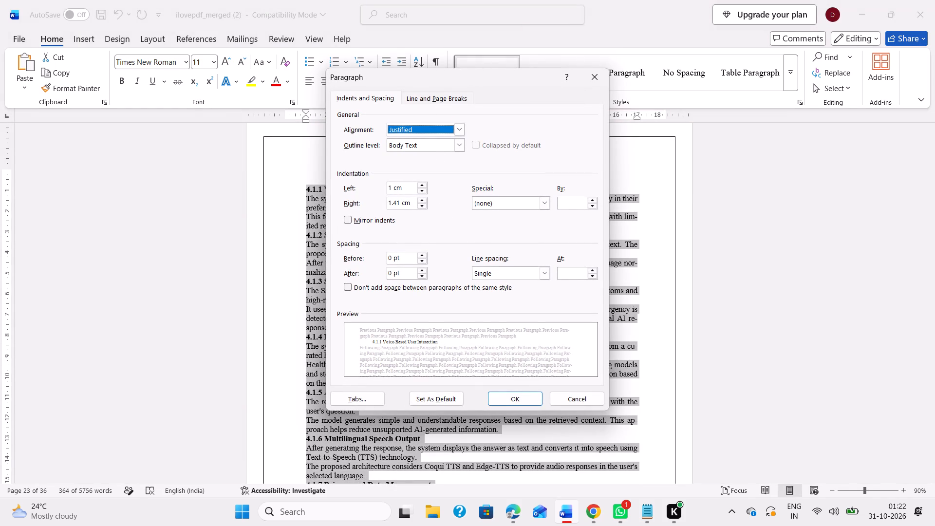
{"action": "left_click", "coordinate": [391, 274]}
{"action": "key", "text": "BackSpace"}
{"action": "key", "text": "8"}
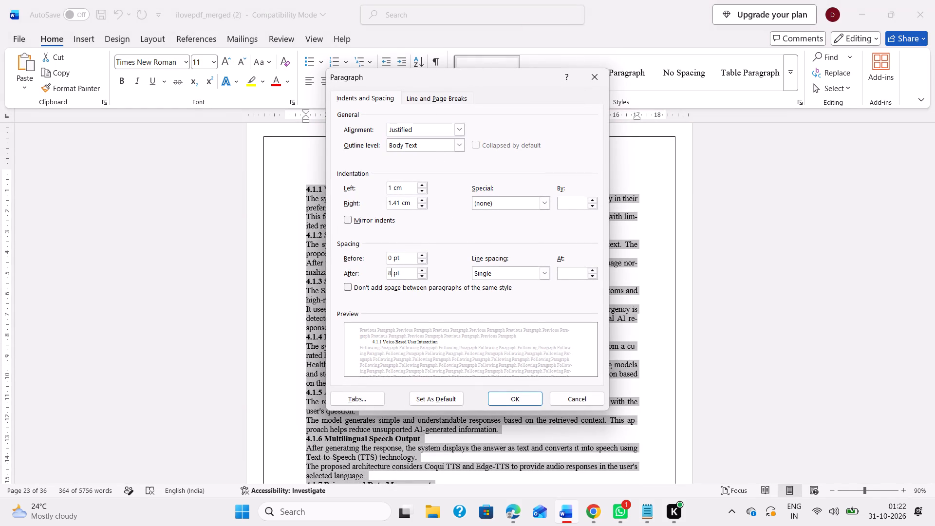
{"action": "left_click_drag", "start_coordinate": [542, 273], "coordinate": [505, 306]}
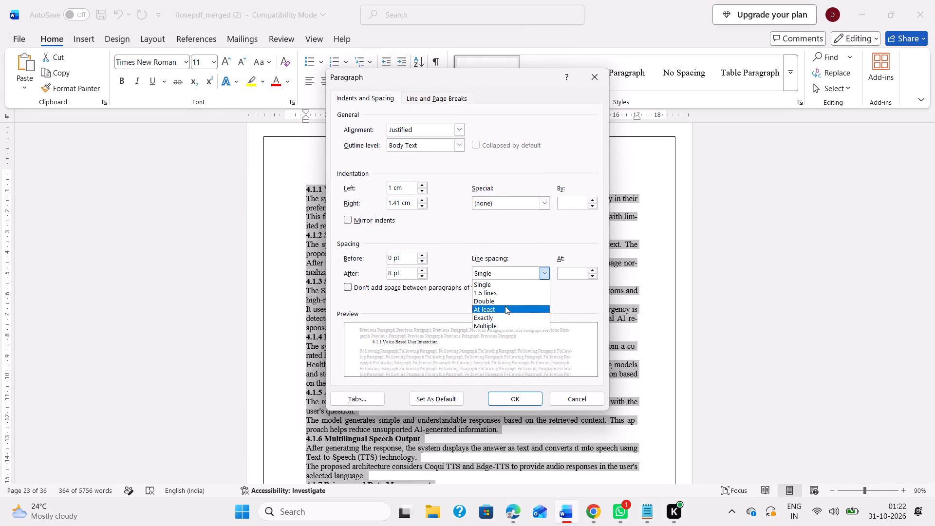
{"action": "left_click_drag", "start_coordinate": [505, 306], "coordinate": [505, 317]}
{"action": "left_click", "coordinate": [505, 317]}
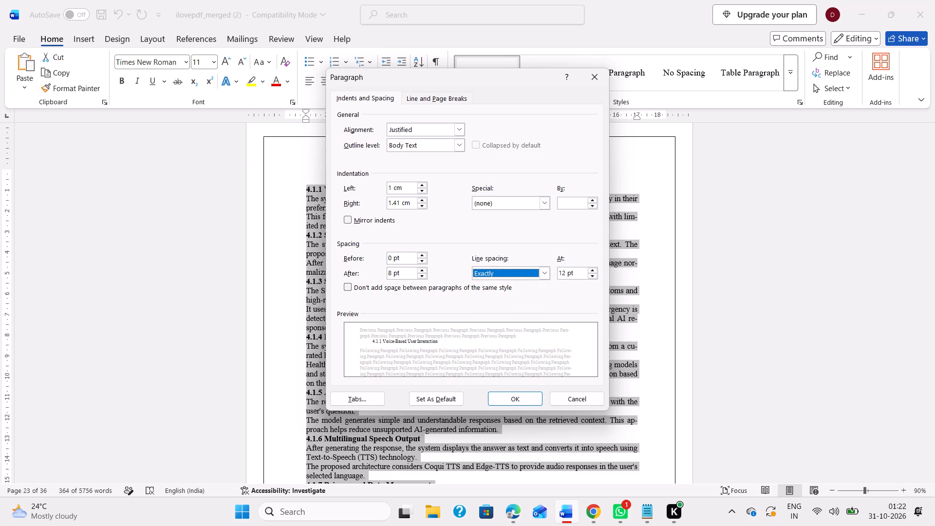
{"action": "left_click", "coordinate": [574, 274]}
{"action": "key", "text": "BackSpace"}
{"action": "key", "text": "BackSpace"}
{"action": "key", "text": "BackSpace"}
{"action": "key", "text": "BackSpace"}
{"action": "key", "text": "BackSpace"}
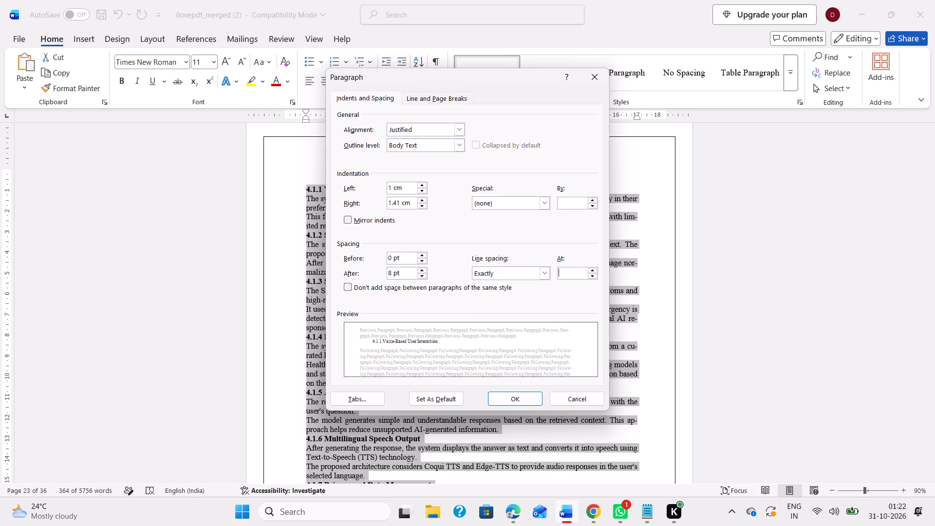
{"action": "type", "text": "20"}
{"action": "left_click", "coordinate": [531, 402]}
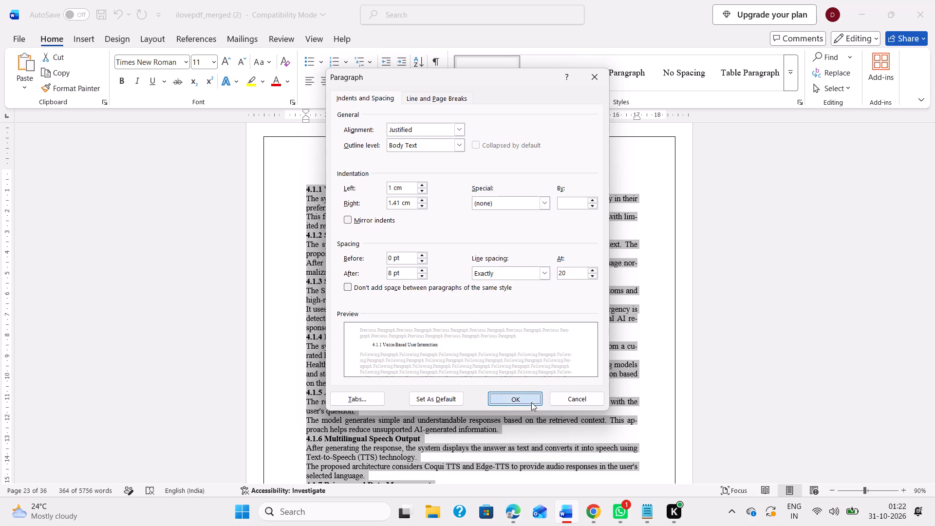
Look through the reformatted subsections 4.1.1 to 4.1.8 to check their layout across the pages.
{"action": "scroll", "coordinate": [429, 380], "scroll_direction": "down", "scroll_amount": 2}
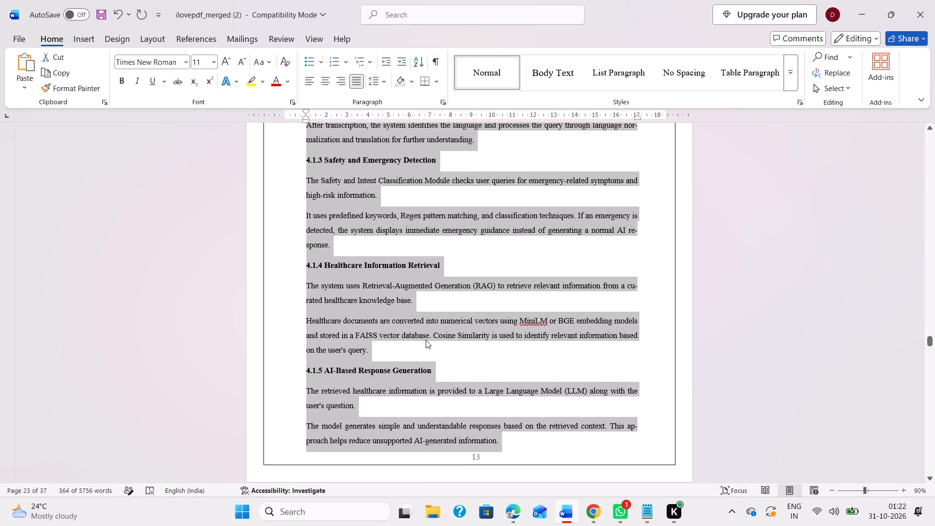
{"action": "scroll", "coordinate": [426, 340], "scroll_direction": "down", "scroll_amount": 1}
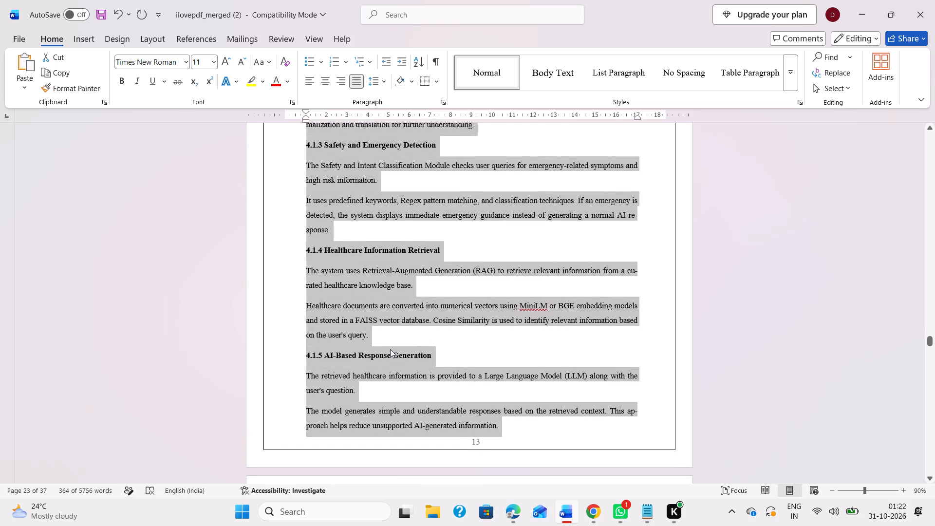
{"action": "scroll", "coordinate": [417, 333], "scroll_direction": "down", "scroll_amount": 8}
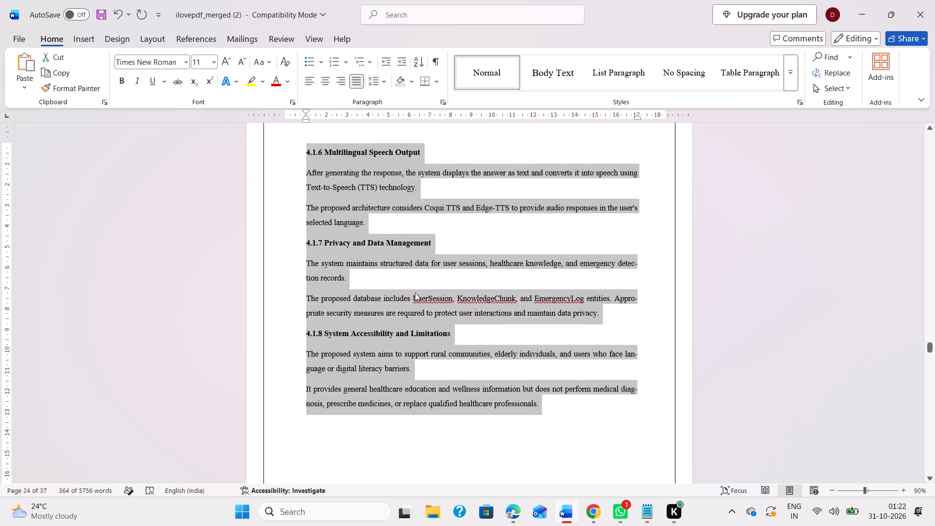
{"action": "left_click", "coordinate": [350, 248]}
{"action": "scroll", "coordinate": [350, 248], "scroll_direction": "up", "scroll_amount": 1}
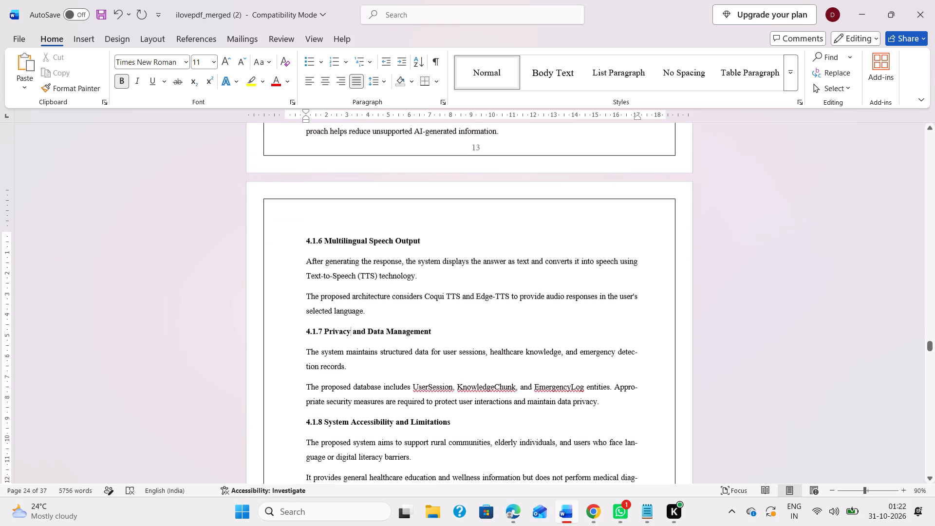
{"action": "scroll", "coordinate": [311, 242], "scroll_direction": "up", "scroll_amount": 2}
{"action": "scroll", "coordinate": [390, 265], "scroll_direction": "up", "scroll_amount": 1}
{"action": "scroll", "coordinate": [390, 265], "scroll_direction": "down", "scroll_amount": 1}
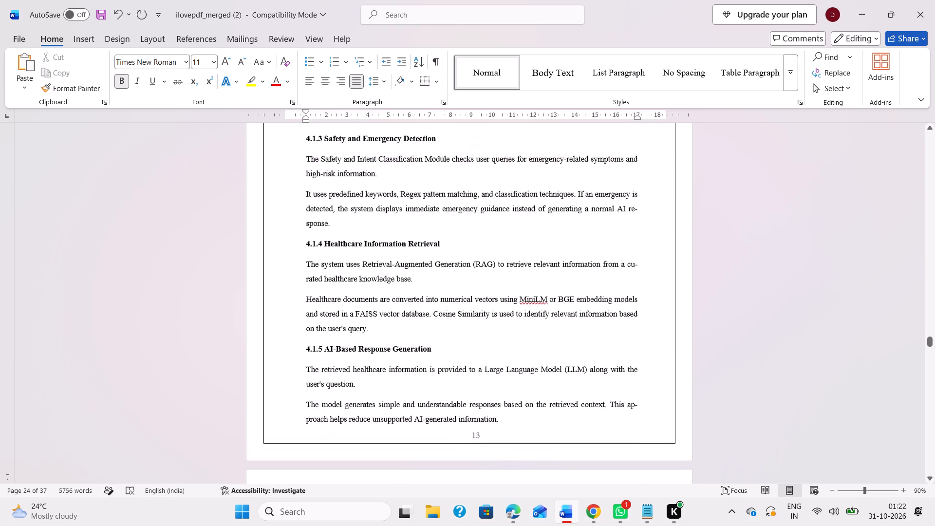
{"action": "scroll", "coordinate": [390, 265], "scroll_direction": "down", "scroll_amount": 2}
{"action": "scroll", "coordinate": [390, 311], "scroll_direction": "up", "scroll_amount": 4}
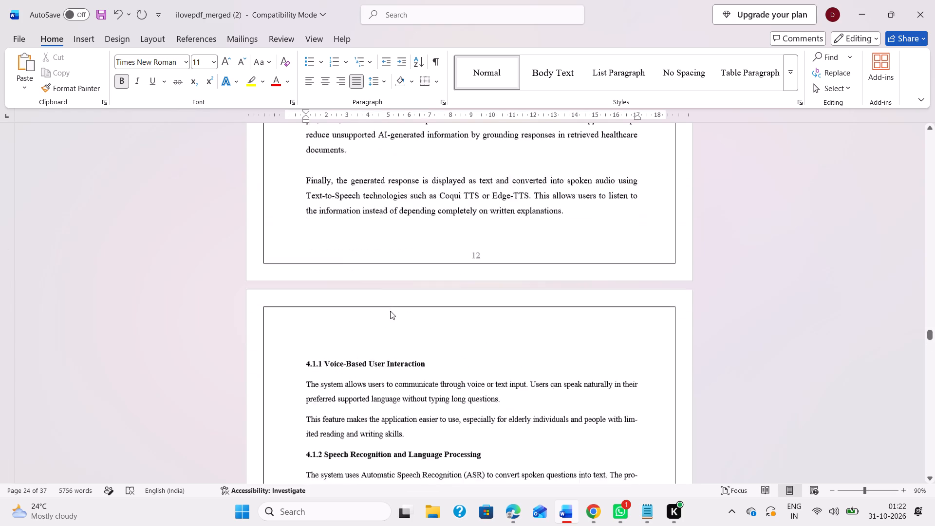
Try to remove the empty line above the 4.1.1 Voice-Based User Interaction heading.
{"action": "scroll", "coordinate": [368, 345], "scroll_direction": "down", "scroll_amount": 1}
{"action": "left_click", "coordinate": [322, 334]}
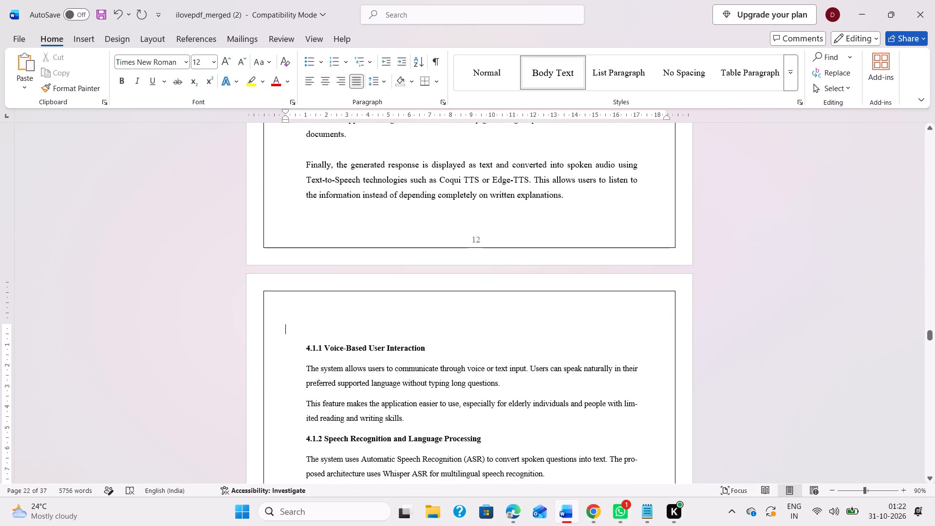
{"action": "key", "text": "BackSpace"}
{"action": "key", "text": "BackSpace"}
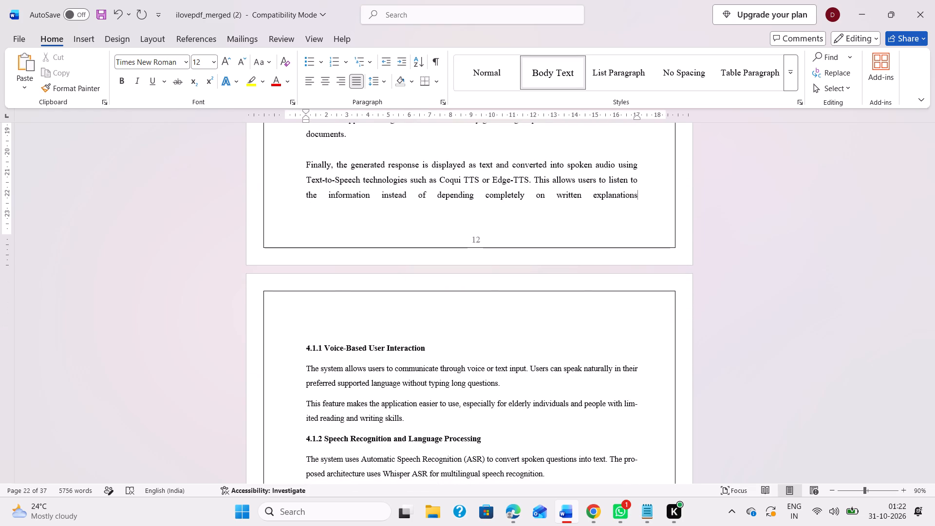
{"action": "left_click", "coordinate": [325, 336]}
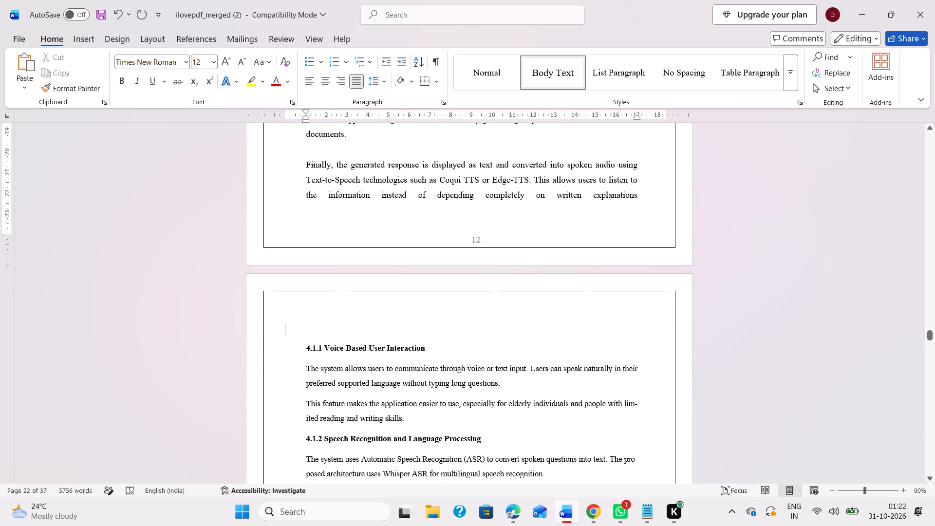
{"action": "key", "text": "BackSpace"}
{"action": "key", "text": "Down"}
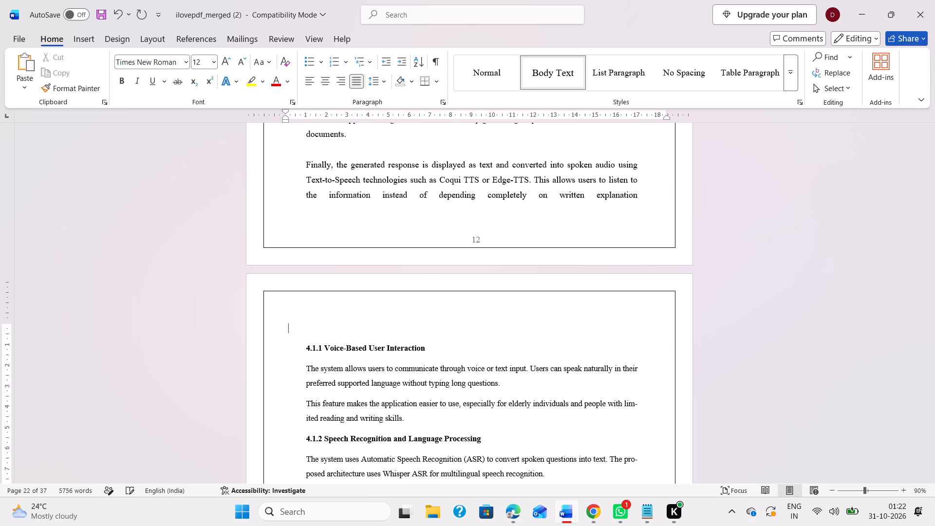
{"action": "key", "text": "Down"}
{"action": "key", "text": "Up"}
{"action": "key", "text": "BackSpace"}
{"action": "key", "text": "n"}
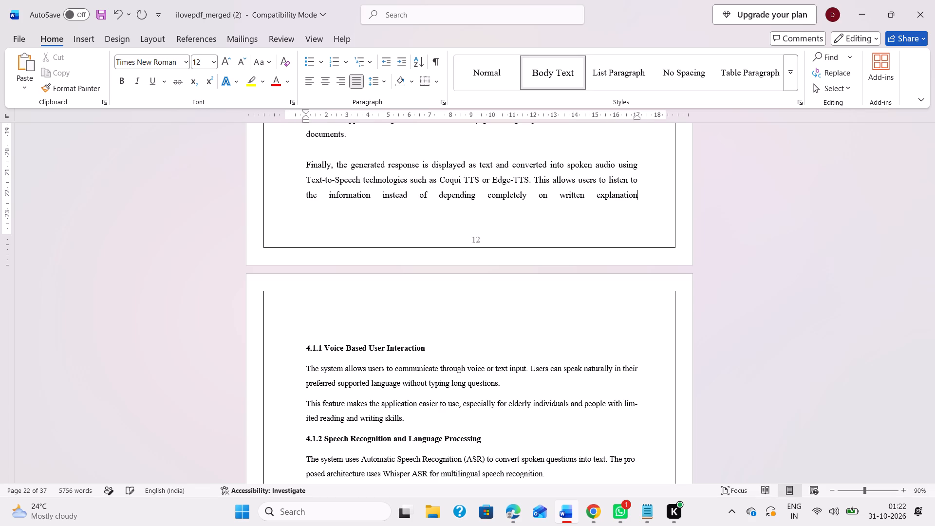
Delete the closing paragraph of the 4.1 text, beginning "Finally, the generated response is displayed as text".
{"action": "scroll", "coordinate": [341, 324], "scroll_direction": "down", "scroll_amount": 1}
{"action": "scroll", "coordinate": [348, 301], "scroll_direction": "up", "scroll_amount": 1}
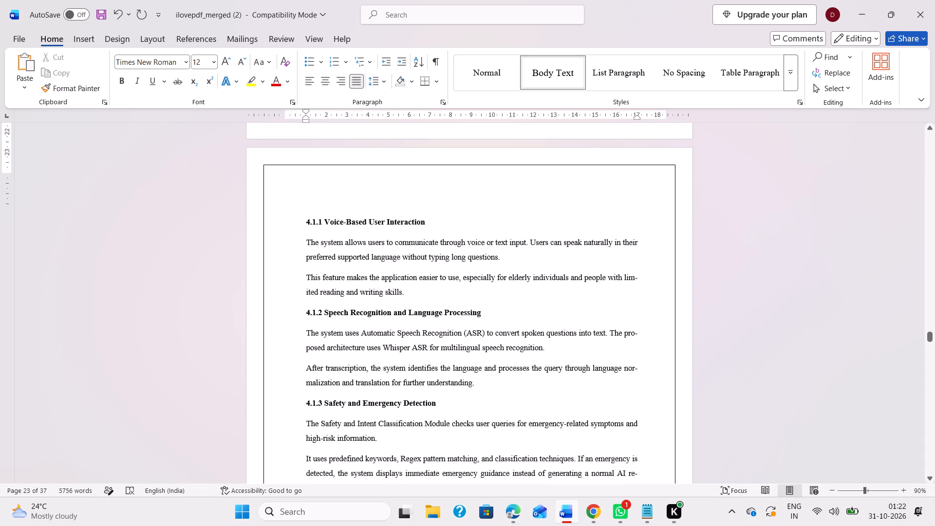
{"action": "scroll", "coordinate": [348, 301], "scroll_direction": "up", "scroll_amount": 1}
{"action": "scroll", "coordinate": [317, 337], "scroll_direction": "down", "scroll_amount": 1}
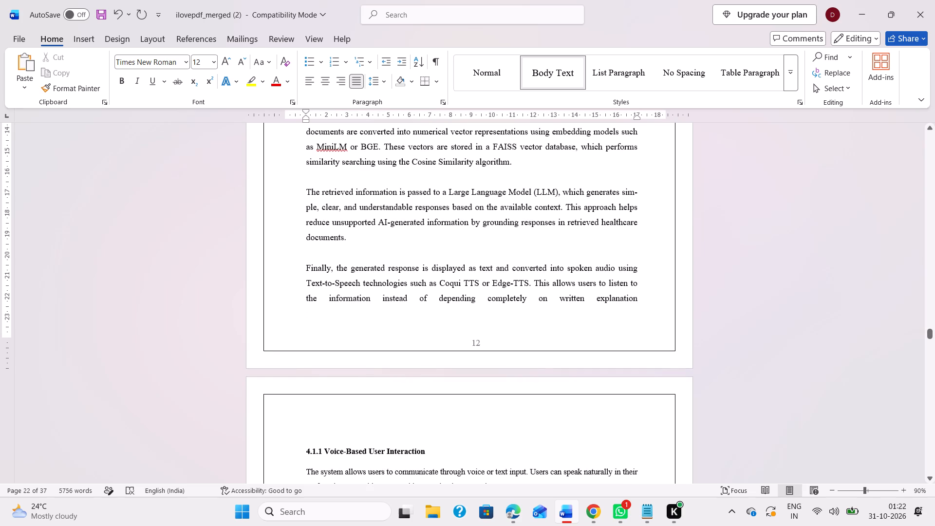
{"action": "left_click_drag", "start_coordinate": [300, 263], "coordinate": [640, 311]}
{"action": "key", "text": "BackSpace"}
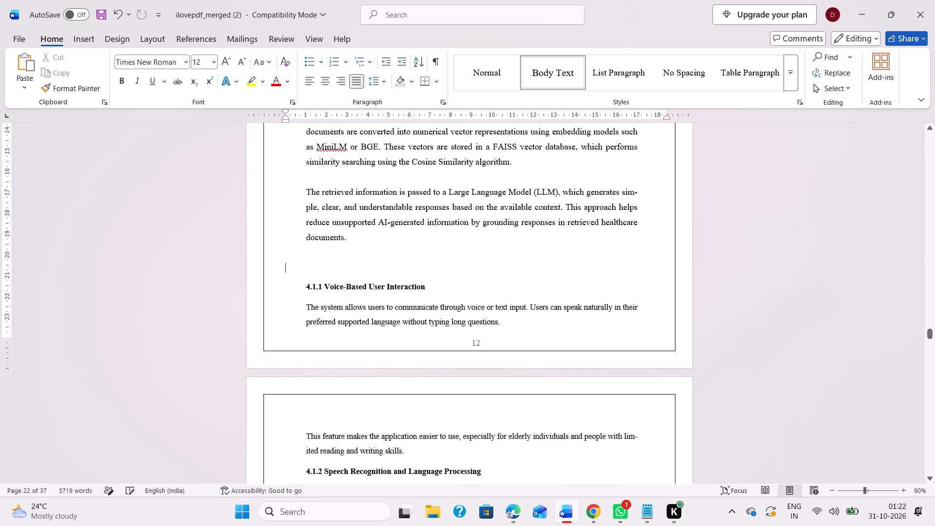
Insert four blank lines before the 4.1.1 Voice-Based User Interaction heading to move it to the top of the following page.
{"action": "key", "text": "Return"}
{"action": "key", "text": "Return"}
{"action": "key", "text": "Return"}
{"action": "key", "text": "Return"}
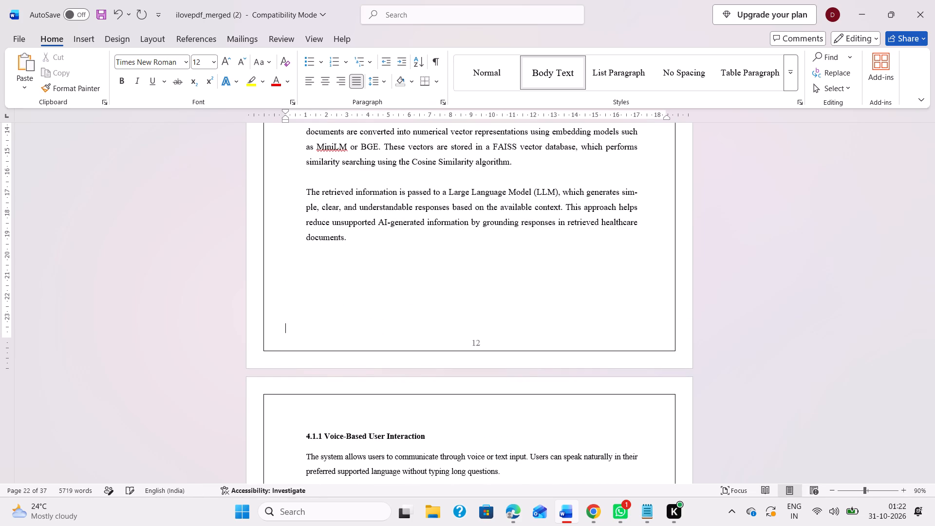
{"action": "scroll", "coordinate": [750, 317], "scroll_direction": "down", "scroll_amount": 2}
{"action": "scroll", "coordinate": [561, 324], "scroll_direction": "down", "scroll_amount": 1}
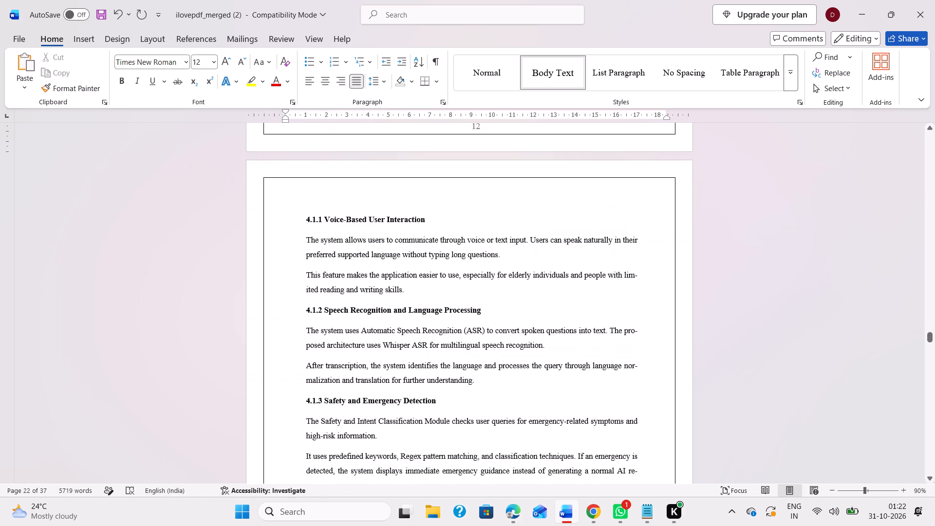
Delete subsections 4.1.6 Multilingual Speech Output through 4.1.8 System Accessibility and Limitations, including their headings and body text.
{"action": "scroll", "coordinate": [561, 324], "scroll_direction": "down", "scroll_amount": 1}
{"action": "scroll", "coordinate": [511, 284], "scroll_direction": "down", "scroll_amount": 1}
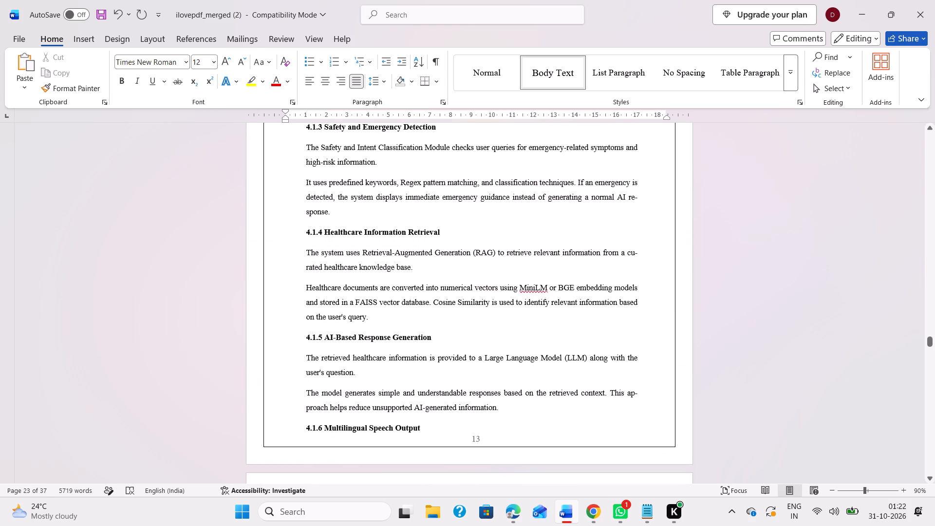
{"action": "scroll", "coordinate": [463, 270], "scroll_direction": "down", "scroll_amount": 1}
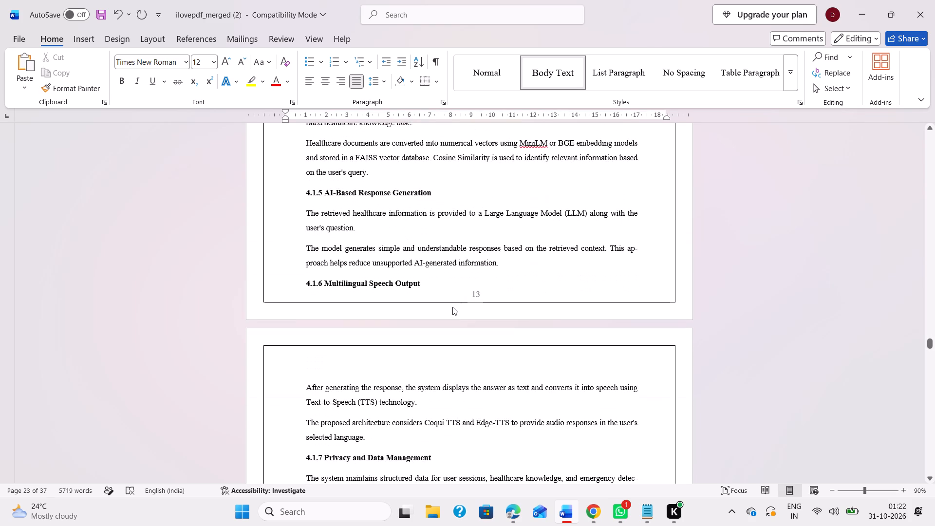
{"action": "scroll", "coordinate": [452, 307], "scroll_direction": "down", "scroll_amount": 1}
{"action": "scroll", "coordinate": [379, 255], "scroll_direction": "up", "scroll_amount": 1}
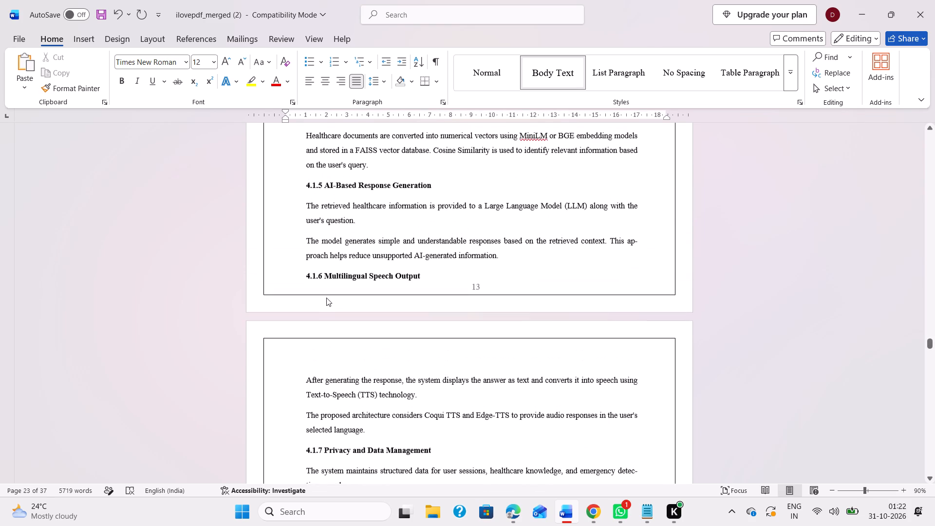
{"action": "left_click_drag", "start_coordinate": [299, 274], "coordinate": [304, 274]}
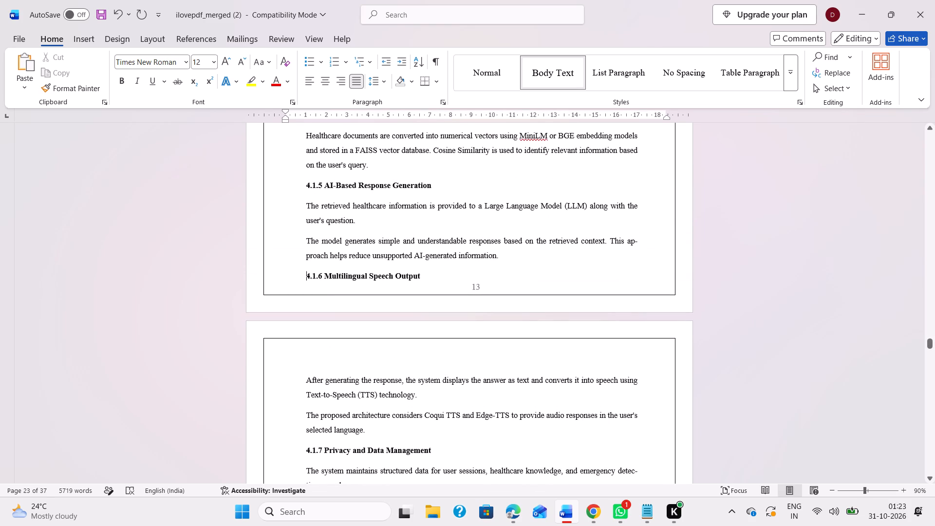
{"action": "left_click_drag", "start_coordinate": [304, 274], "coordinate": [515, 416]}
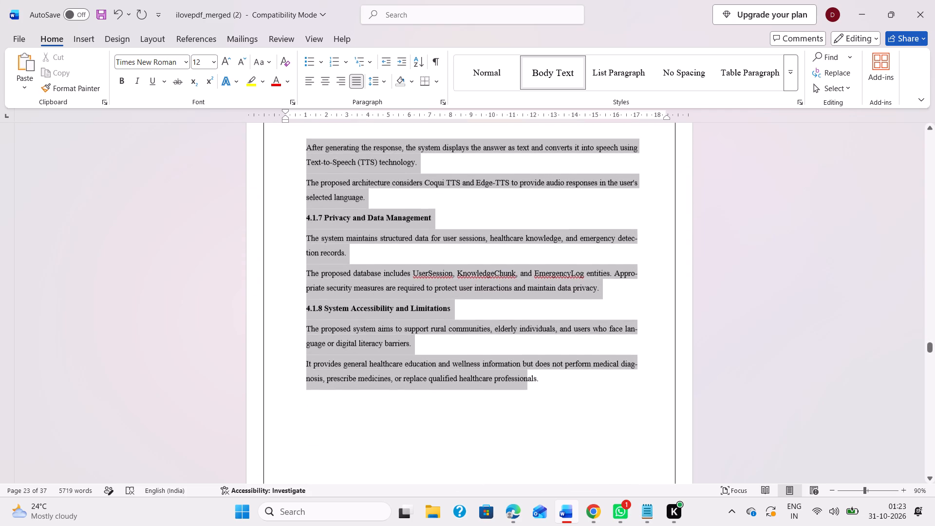
{"action": "left_click_drag", "start_coordinate": [515, 416], "coordinate": [553, 405]}
{"action": "key", "text": "BackSpace"}
Join the two paragraphs under 4.1.5 AI-Based Response Generation into one, with a space between the sentences.
{"action": "scroll", "coordinate": [456, 414], "scroll_direction": "up", "scroll_amount": 1}
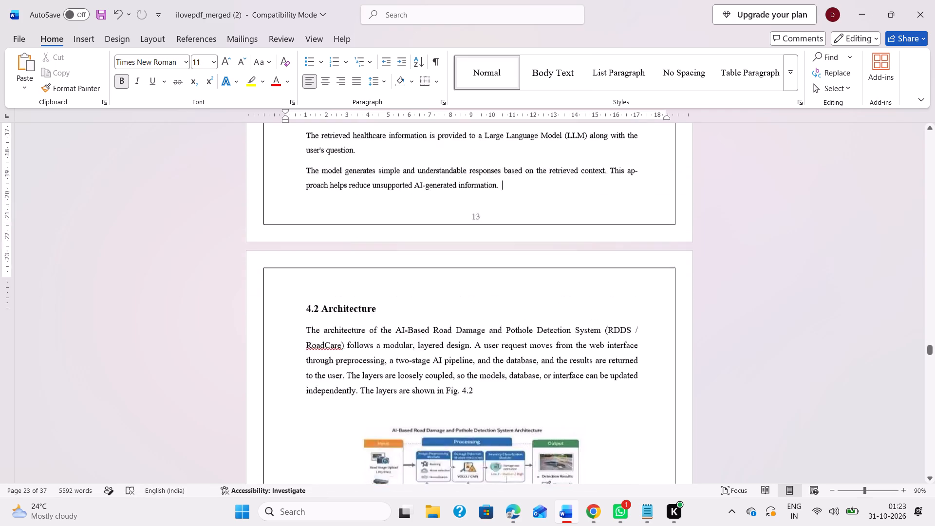
{"action": "scroll", "coordinate": [456, 414], "scroll_direction": "up", "scroll_amount": 1}
{"action": "scroll", "coordinate": [428, 372], "scroll_direction": "up", "scroll_amount": 1}
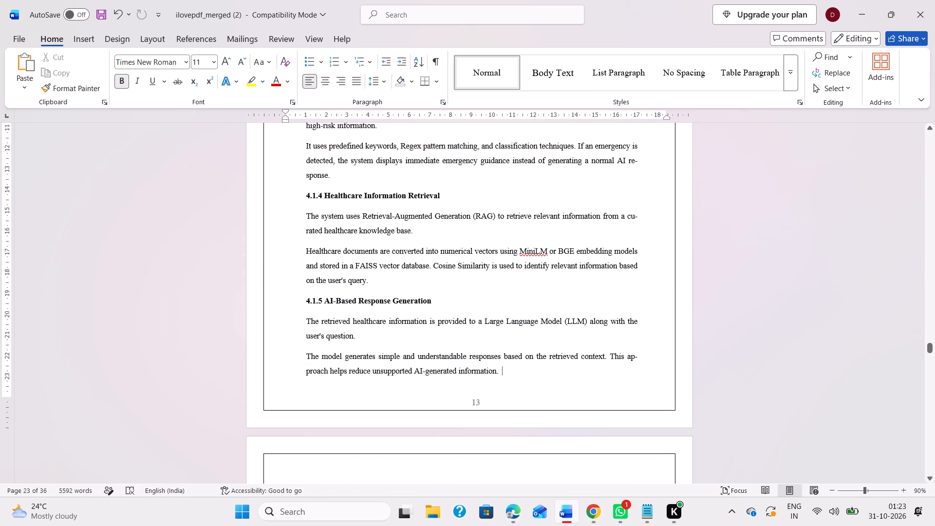
{"action": "left_click", "coordinate": [321, 346]}
{"action": "key", "text": "Down"}
{"action": "key", "text": "Left"}
{"action": "key", "text": "Left"}
{"action": "key", "text": "Left"}
{"action": "key", "text": "Left"}
{"action": "key", "text": "BackSpace"}
{"action": "key", "text": "BackSpace"}
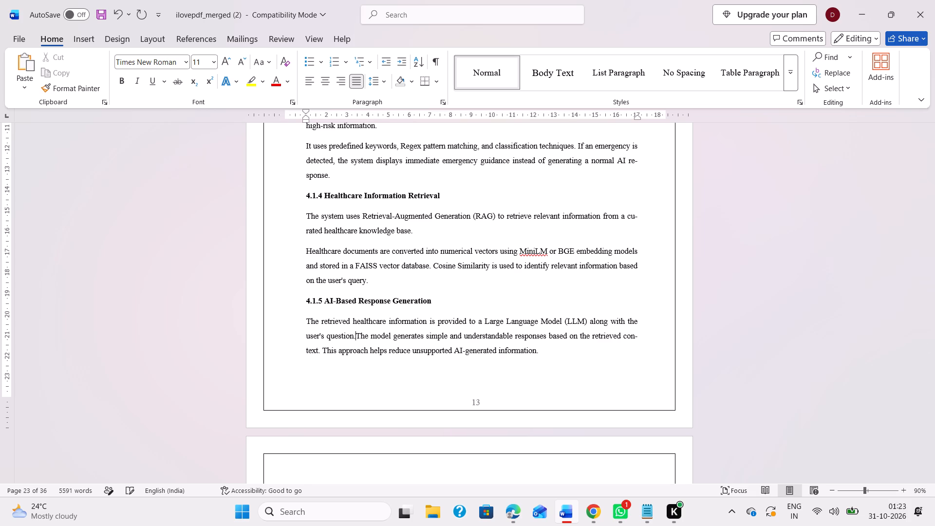
{"action": "key", "text": "space"}
Join the two body paragraphs into one under both 4.1.4 Healthcare Information Retrieval and 4.1.3 Safety and Emergency Detection.
{"action": "scroll", "coordinate": [397, 317], "scroll_direction": "up", "scroll_amount": 1}
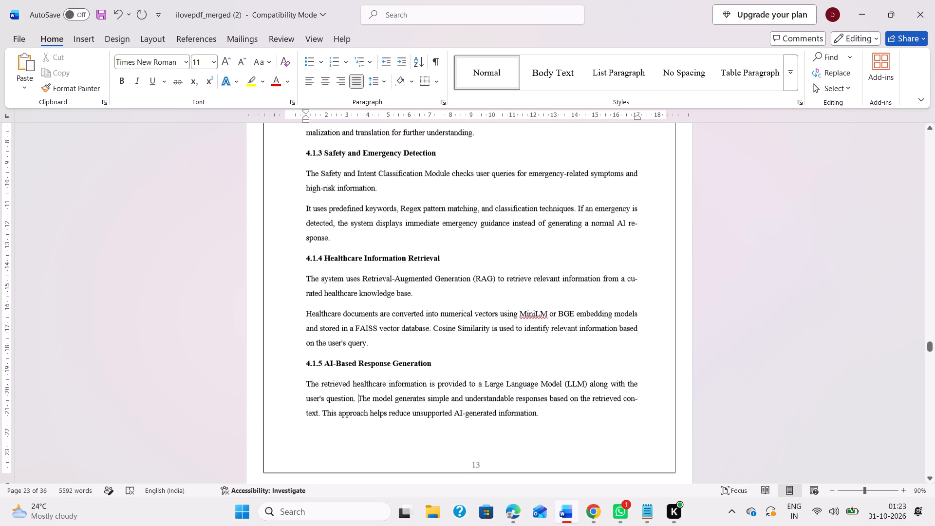
{"action": "left_click", "coordinate": [304, 328]}
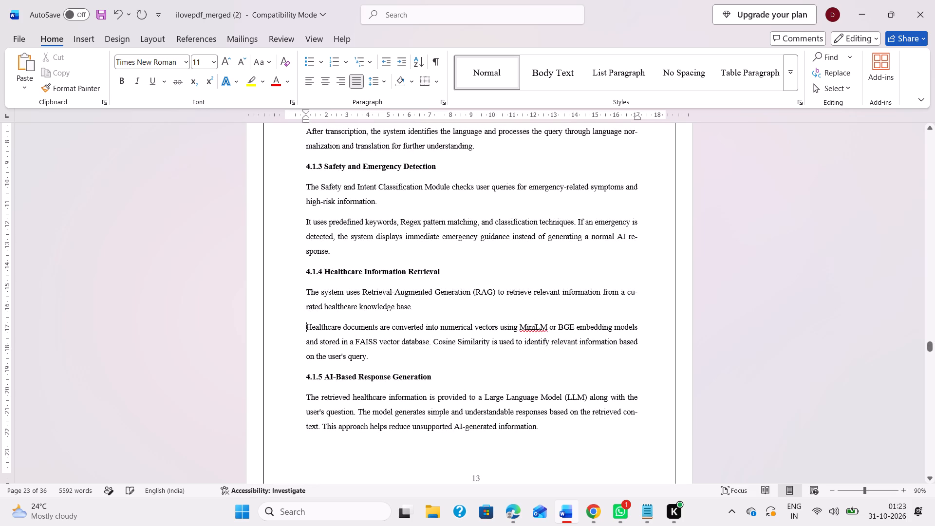
{"action": "key", "text": "BackSpace"}
{"action": "key", "text": "BackSpace"}
{"action": "key", "text": "space"}
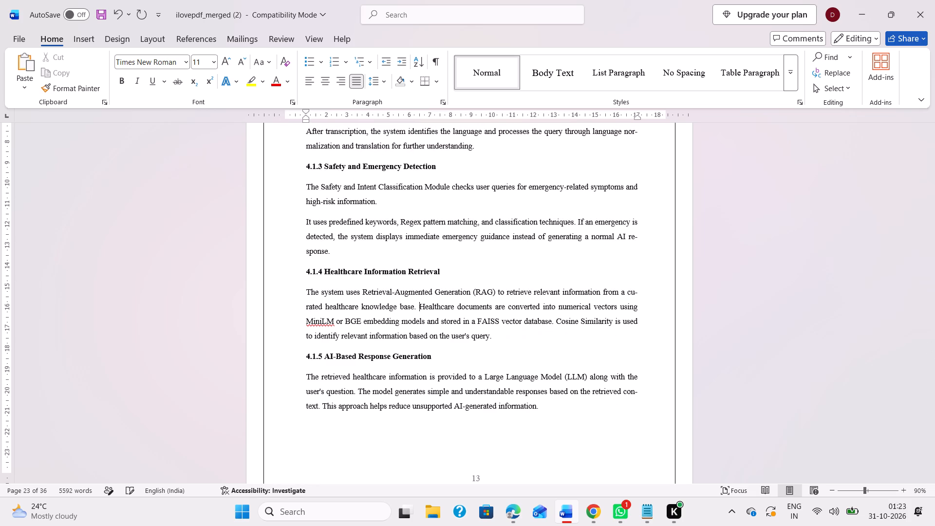
{"action": "scroll", "coordinate": [335, 317], "scroll_direction": "up", "scroll_amount": 2}
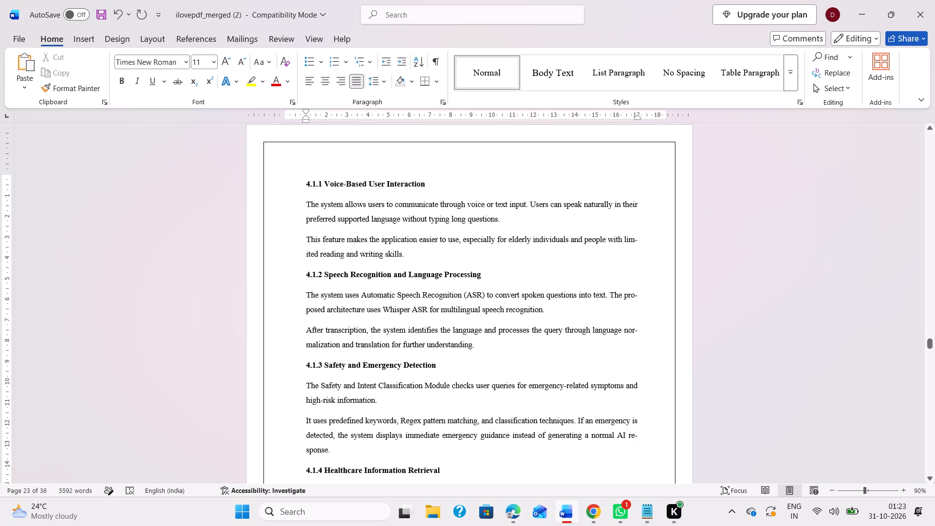
{"action": "left_click", "coordinate": [305, 421]}
{"action": "key", "text": "BackSpace"}
{"action": "key", "text": "BackSpace"}
{"action": "key", "text": "space"}
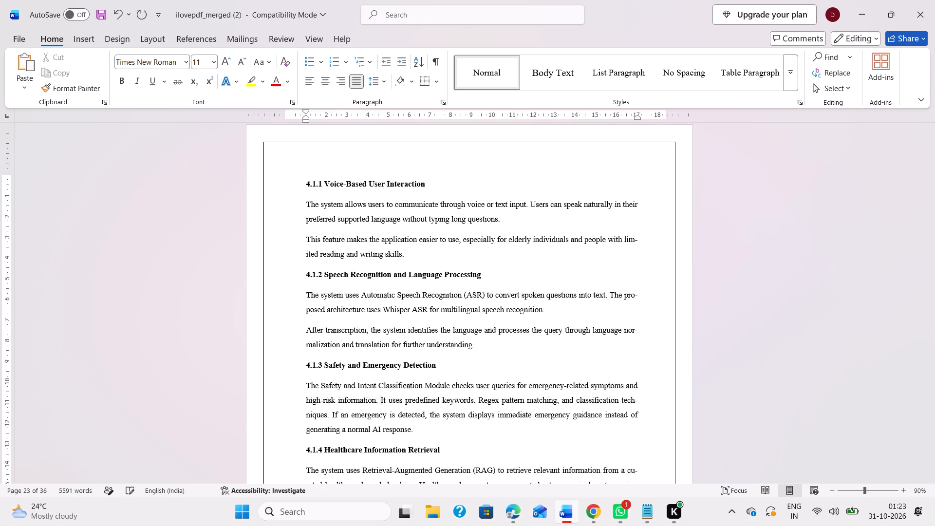
Join the two body paragraphs into one under both 4.1.2 Speech Recognition and Language Processing and 4.1.1 Voice-Based User Interaction.
{"action": "scroll", "coordinate": [334, 392], "scroll_direction": "up", "scroll_amount": 1}
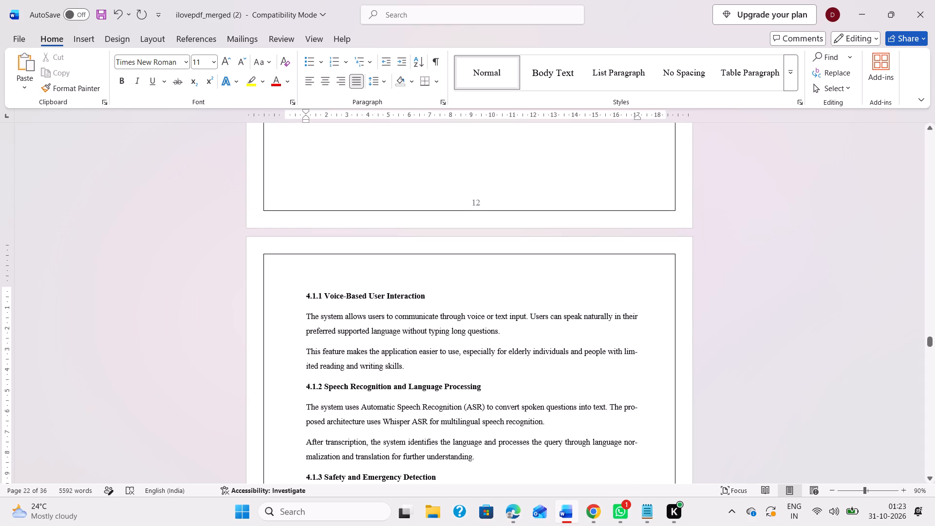
{"action": "left_click", "coordinate": [307, 441]}
{"action": "key", "text": "BackSpace"}
{"action": "key", "text": "BackSpace"}
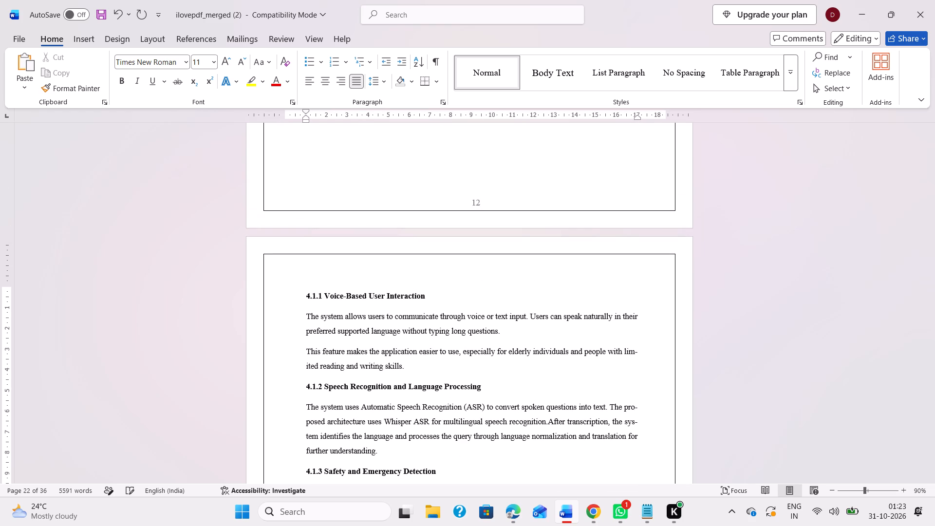
{"action": "key", "text": "space"}
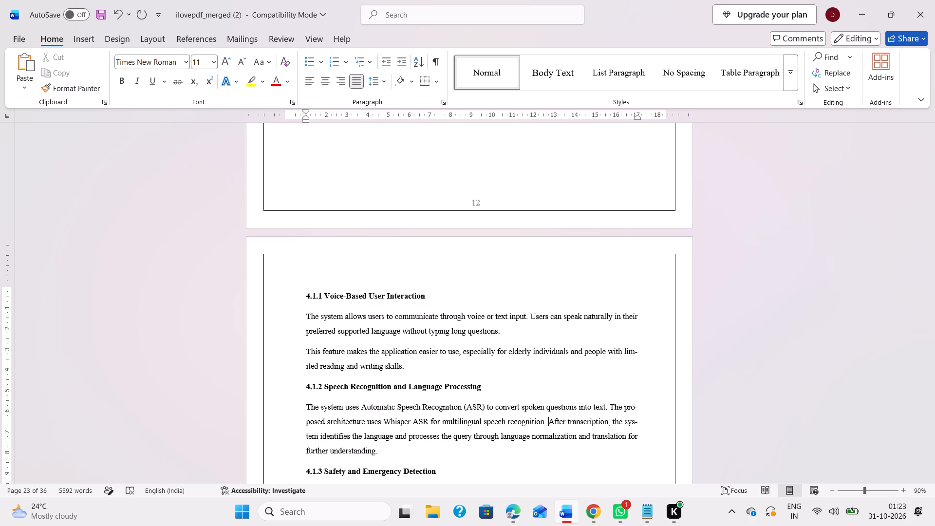
{"action": "left_click", "coordinate": [305, 351]}
{"action": "key", "text": "BackSpace"}
{"action": "key", "text": "BackSpace"}
{"action": "key", "text": "space"}
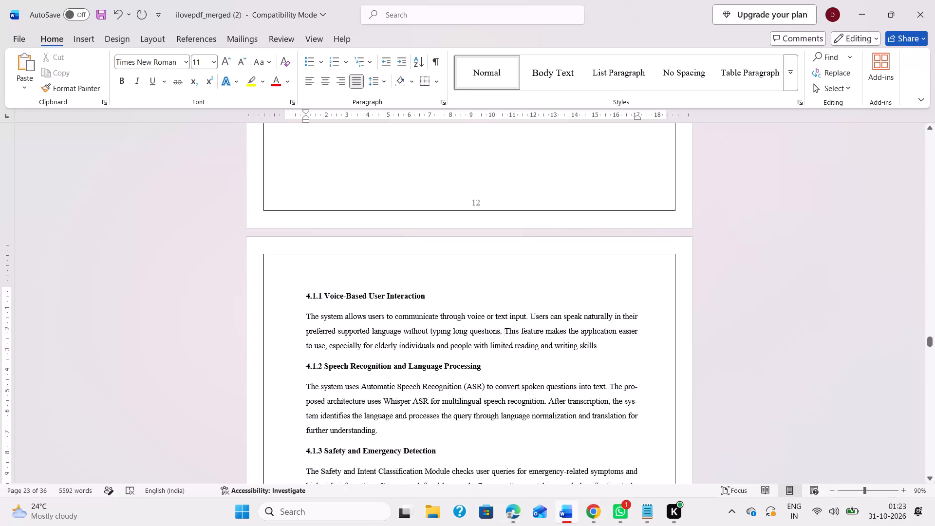
{"action": "scroll", "coordinate": [387, 401], "scroll_direction": "down", "scroll_amount": 2}
{"action": "scroll", "coordinate": [417, 328], "scroll_direction": "down", "scroll_amount": 2}
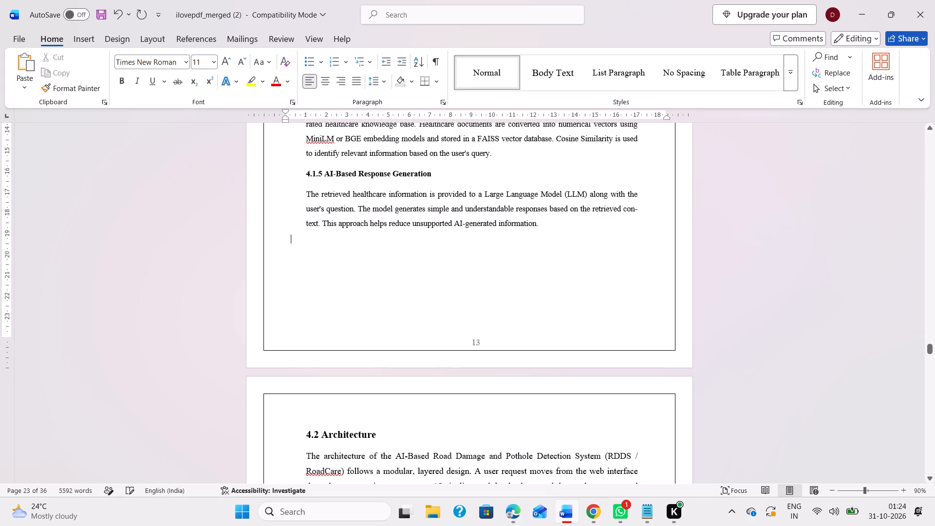
{"action": "key", "text": "ctrl+v"}
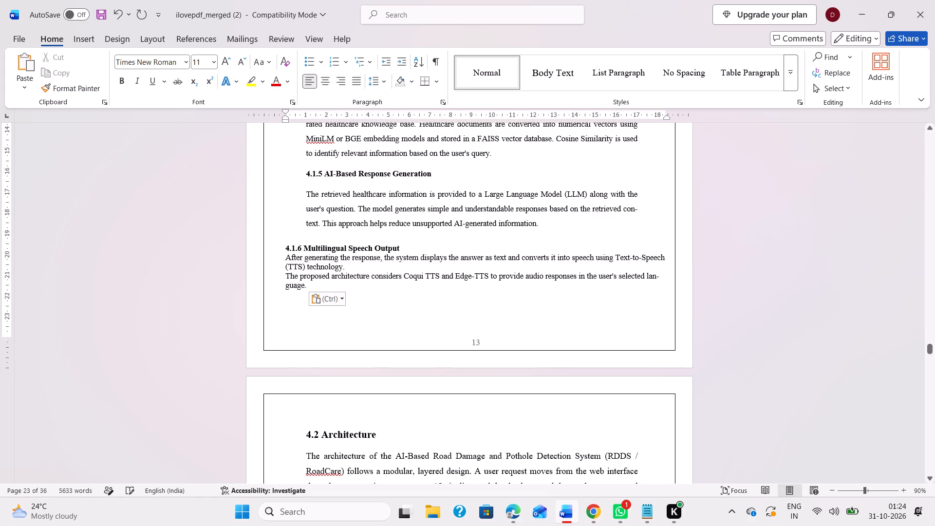
{"action": "left_click_drag", "start_coordinate": [282, 245], "coordinate": [324, 293]}
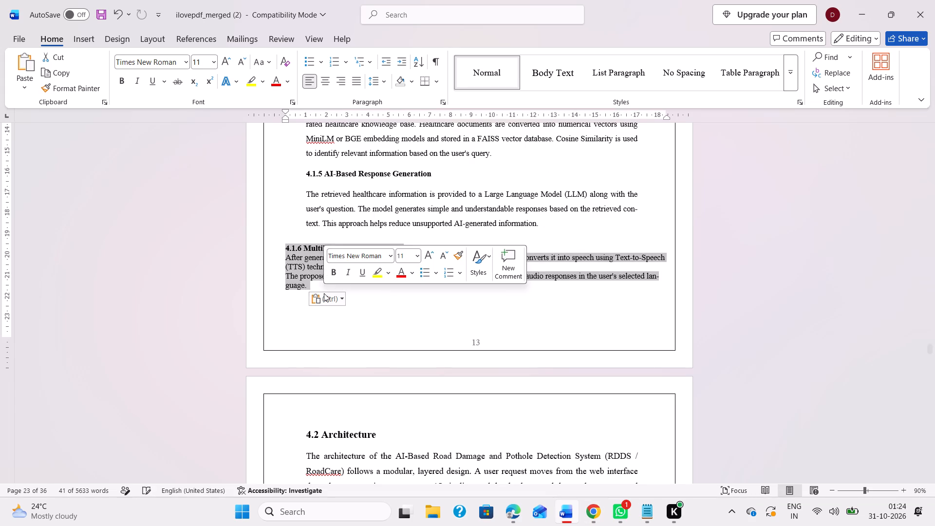
{"action": "left_click", "coordinate": [337, 300]}
{"action": "left_click", "coordinate": [369, 335]}
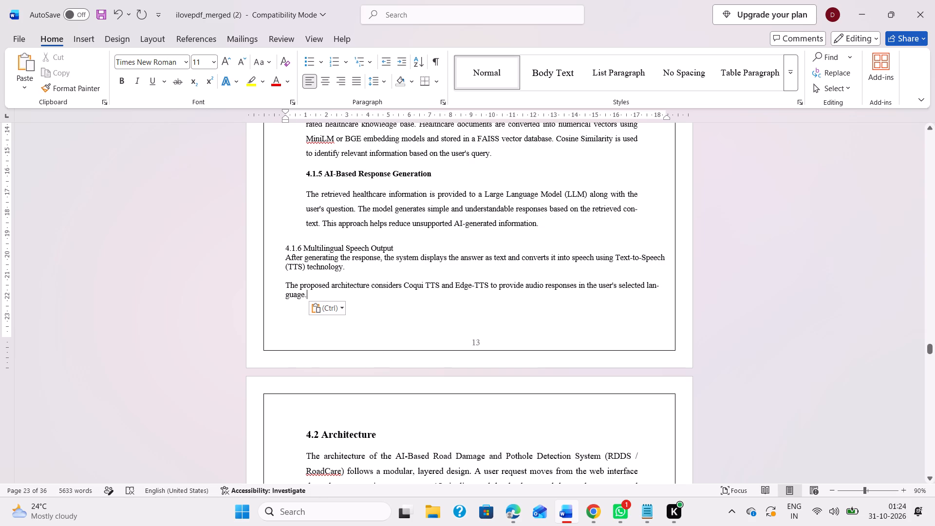
{"action": "left_click", "coordinate": [338, 303]}
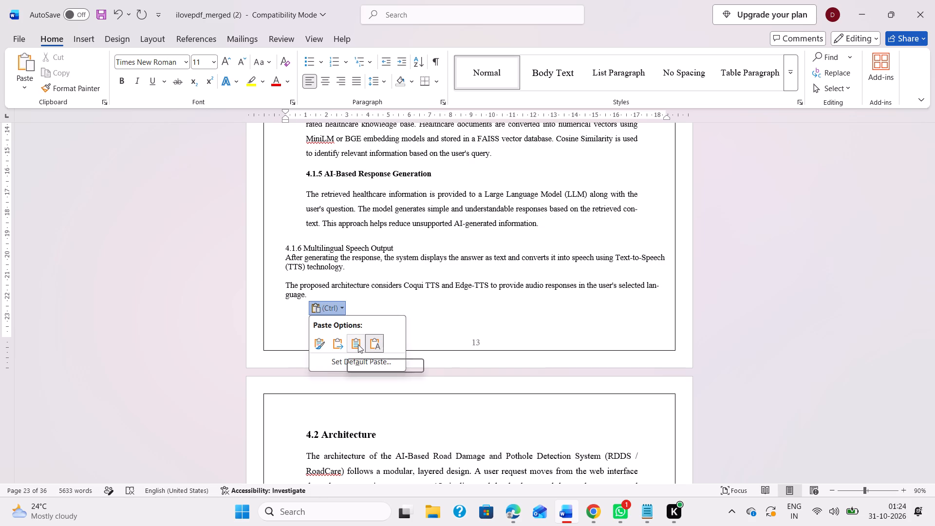
{"action": "left_click", "coordinate": [331, 344]}
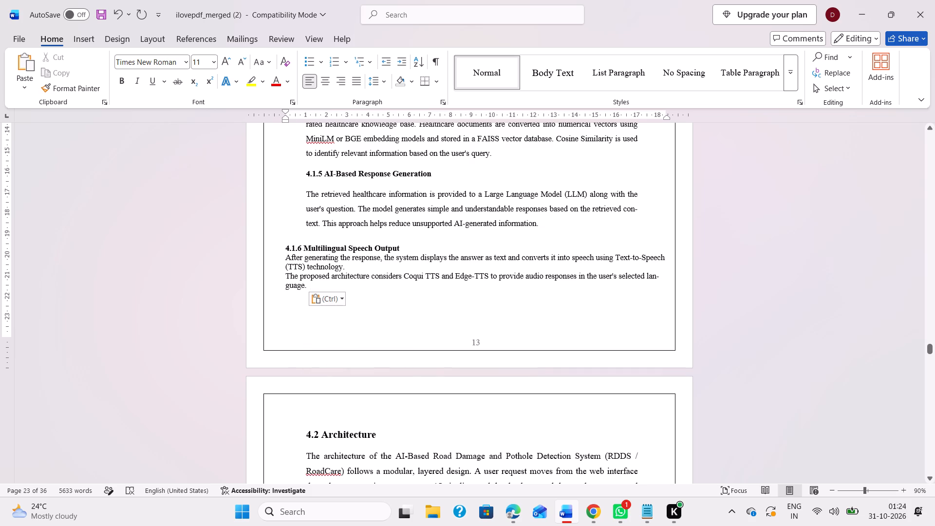
Give the pasted 4.1.6 Multilingual Speech Output heading and paragraphs 1.5 line spacing and justified alignment.
{"action": "left_click_drag", "start_coordinate": [283, 248], "coordinate": [333, 288]}
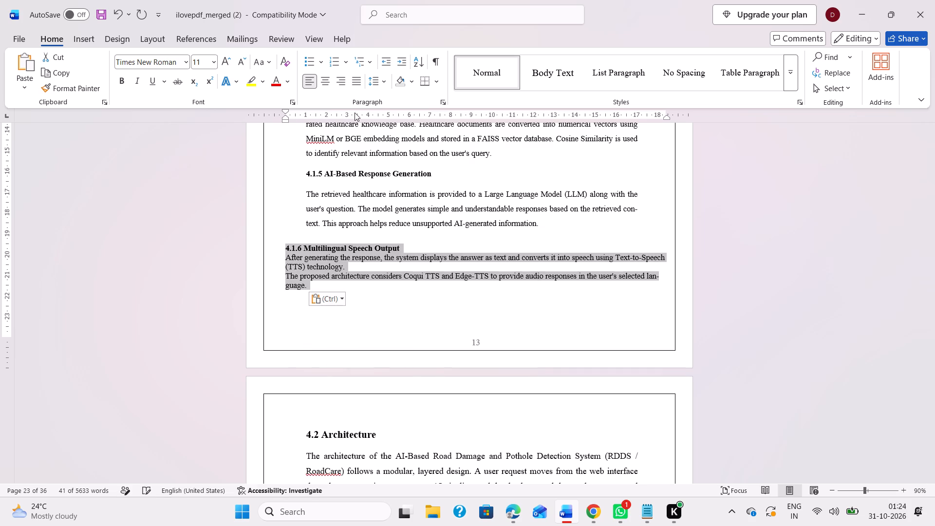
{"action": "left_click", "coordinate": [384, 81]}
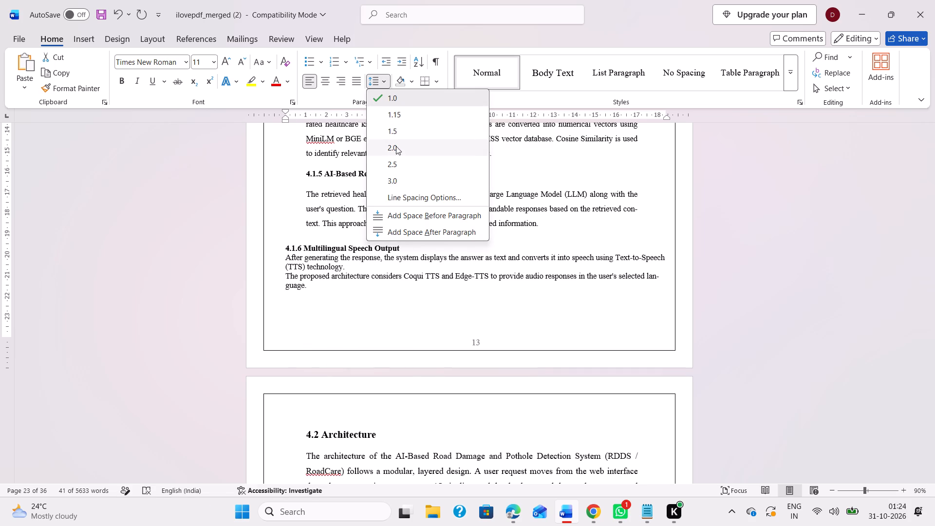
{"action": "left_click", "coordinate": [395, 136]}
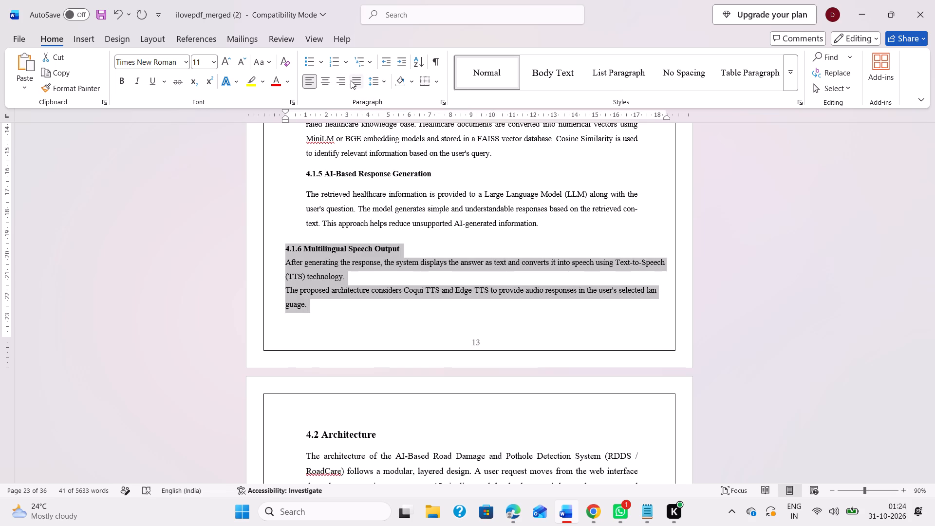
{"action": "left_click", "coordinate": [351, 80]}
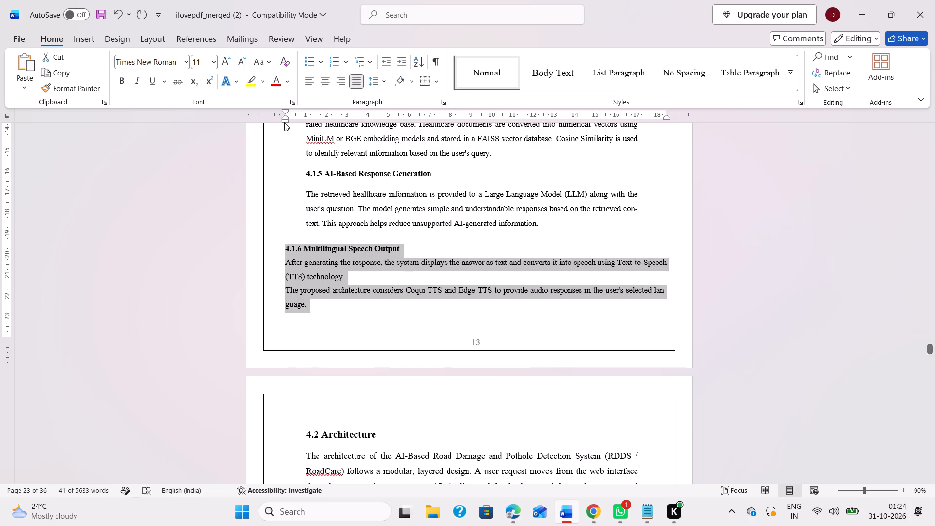
Indent the 4.1.6 heading and paragraphs 1 cm on the left and 1.41 cm on the right, matching subsection 4.1.5.
{"action": "left_click_drag", "start_coordinate": [284, 121], "coordinate": [307, 125]}
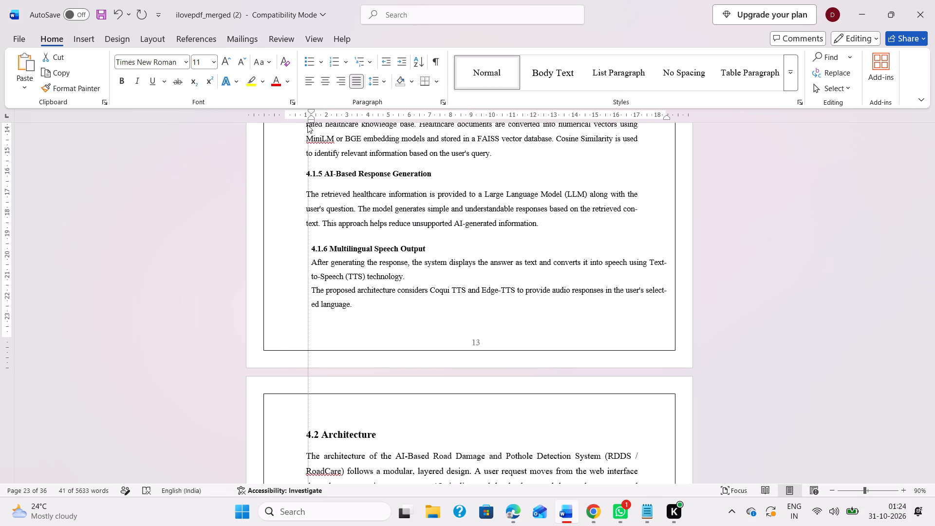
{"action": "left_click_drag", "start_coordinate": [307, 125], "coordinate": [307, 125]}
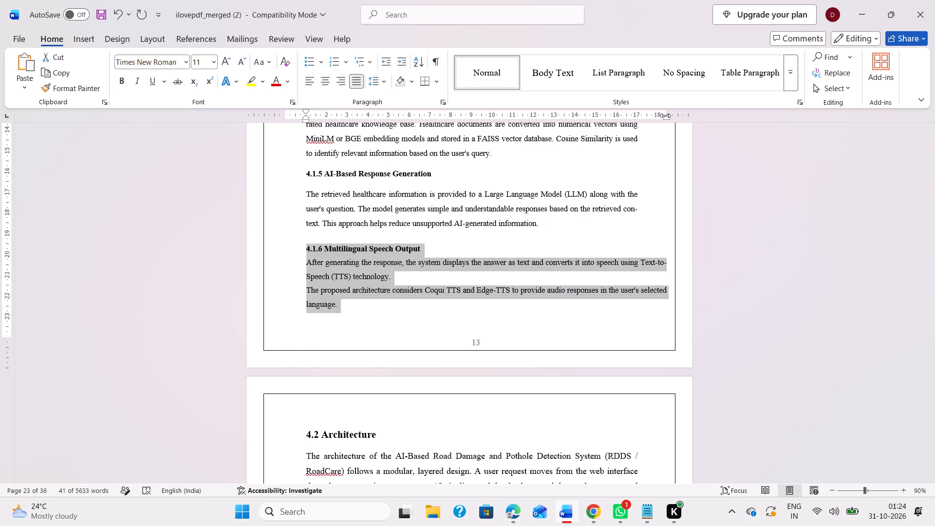
{"action": "left_click_drag", "start_coordinate": [666, 118], "coordinate": [637, 120]}
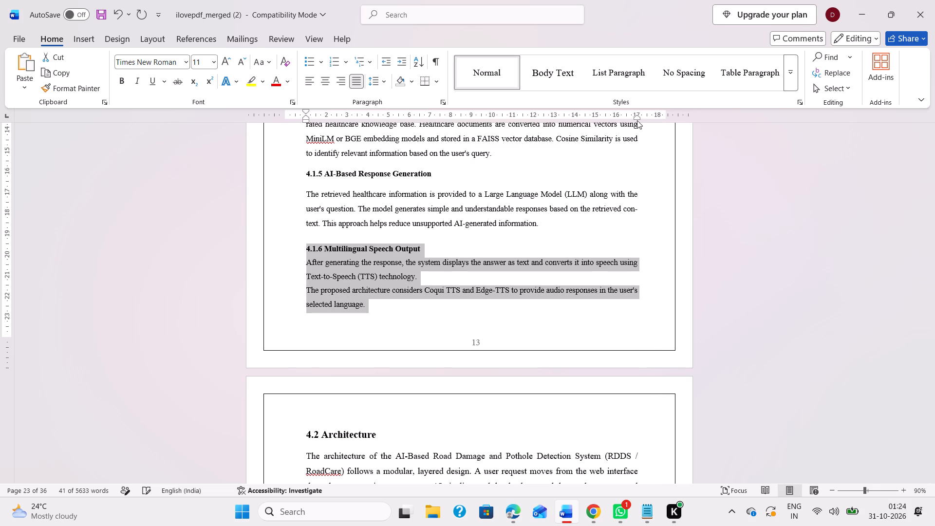
Join the two body paragraphs under 4.1.6 Multilingual Speech Output into one, separated by a space.
{"action": "left_click", "coordinate": [309, 293]}
{"action": "key", "text": "Left"}
{"action": "key", "text": "BackSpace"}
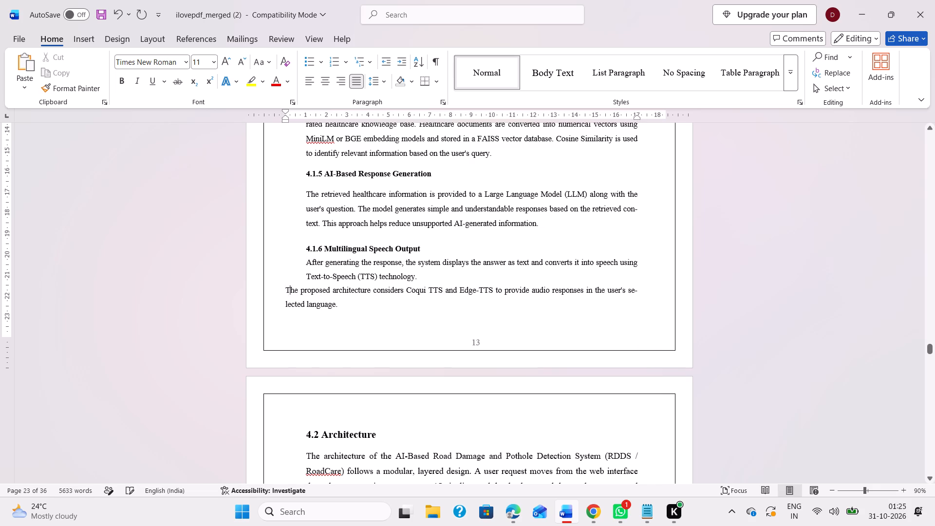
{"action": "key", "text": "BackSpace"}
{"action": "key", "text": "space"}
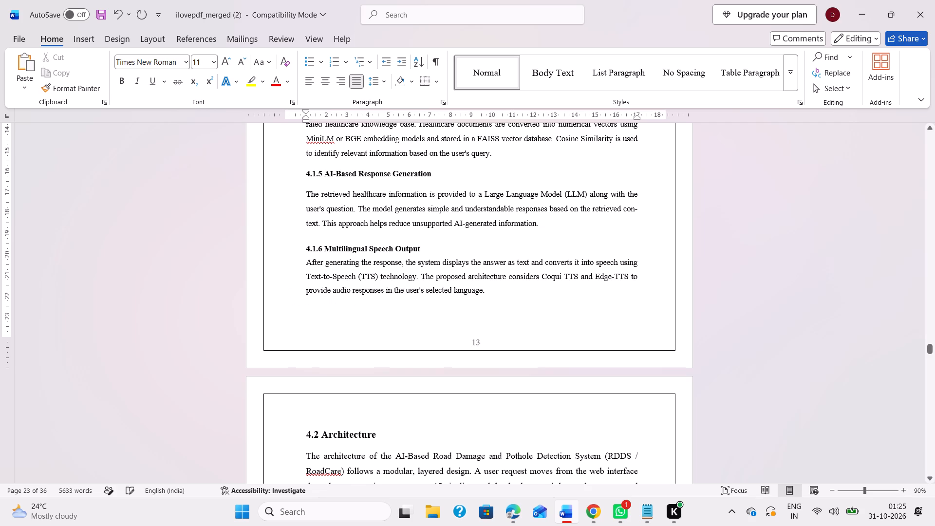
Set the 4.1.6 heading and paragraph to 8 pt spacing after and line spacing of exactly 20 pt.
{"action": "scroll", "coordinate": [391, 292], "scroll_direction": "down", "scroll_amount": 1}
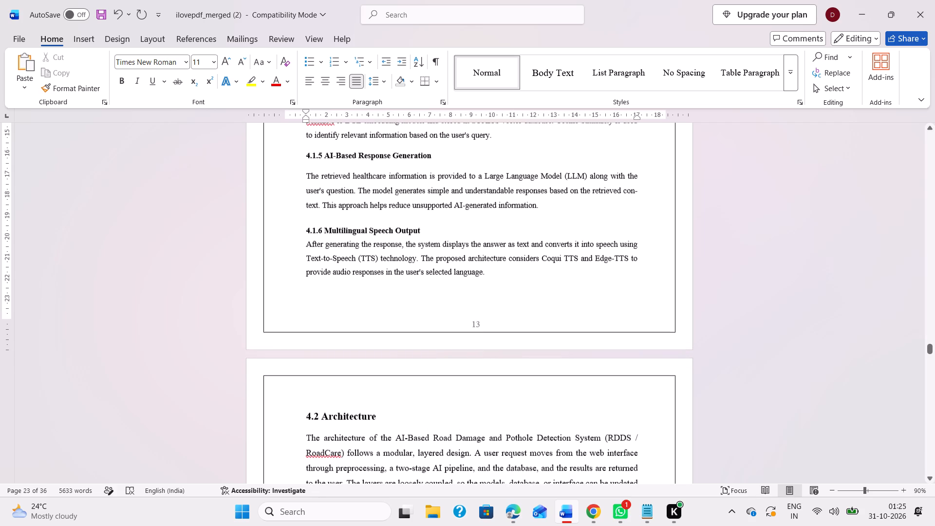
{"action": "scroll", "coordinate": [326, 237], "scroll_direction": "up", "scroll_amount": 1}
{"action": "scroll", "coordinate": [370, 274], "scroll_direction": "down", "scroll_amount": 1}
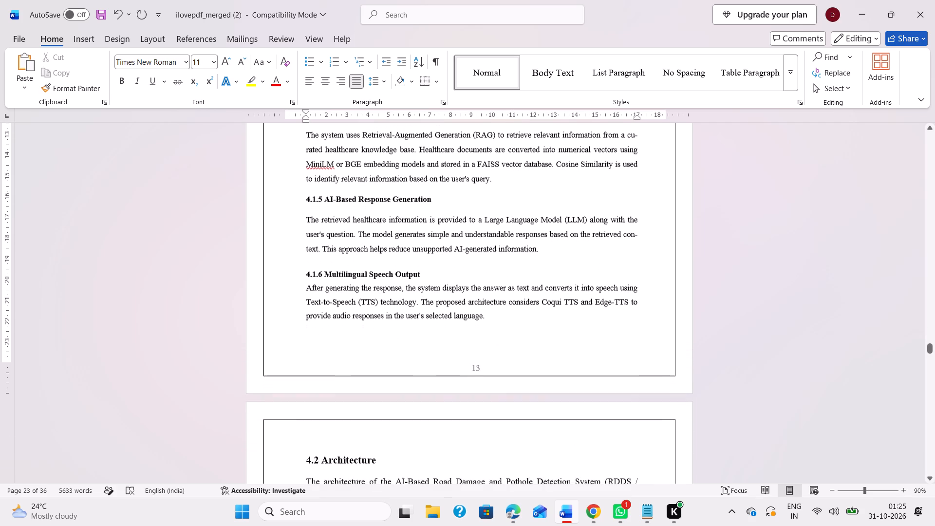
{"action": "left_click_drag", "start_coordinate": [305, 271], "coordinate": [502, 319]}
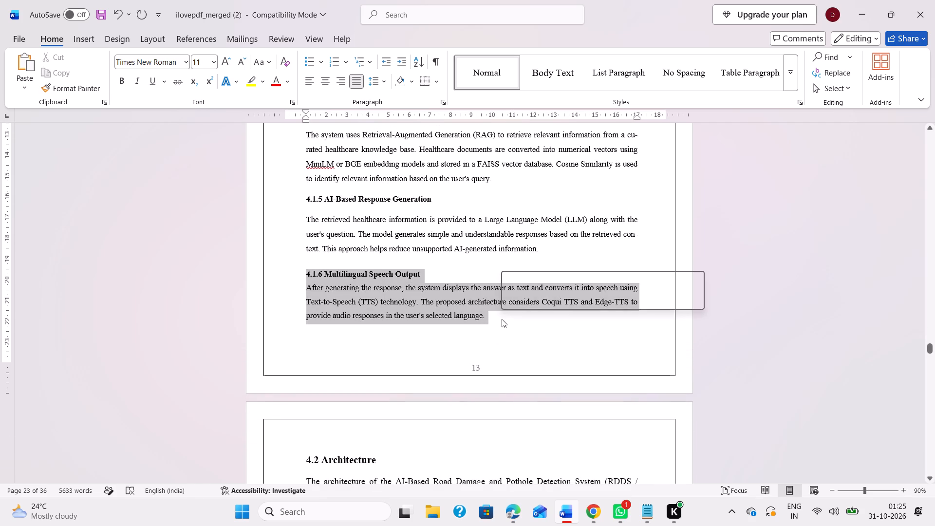
{"action": "left_click", "coordinate": [441, 100]}
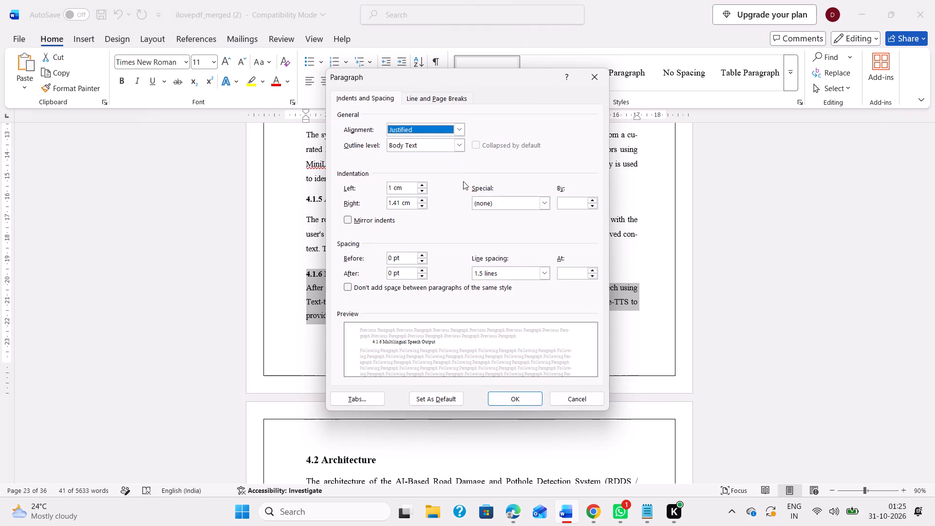
{"action": "left_click", "coordinate": [395, 271]}
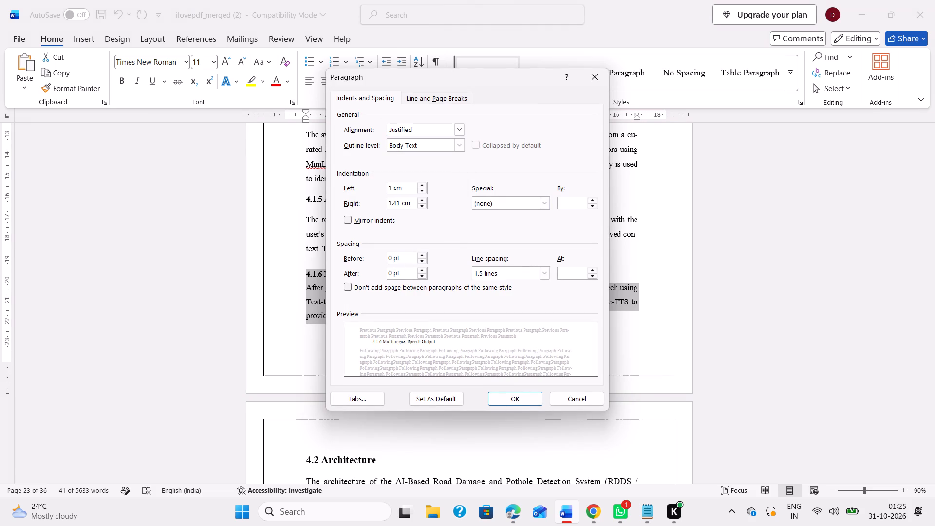
{"action": "key", "text": "Left"}
{"action": "key", "text": "BackSpace"}
{"action": "key", "text": "8"}
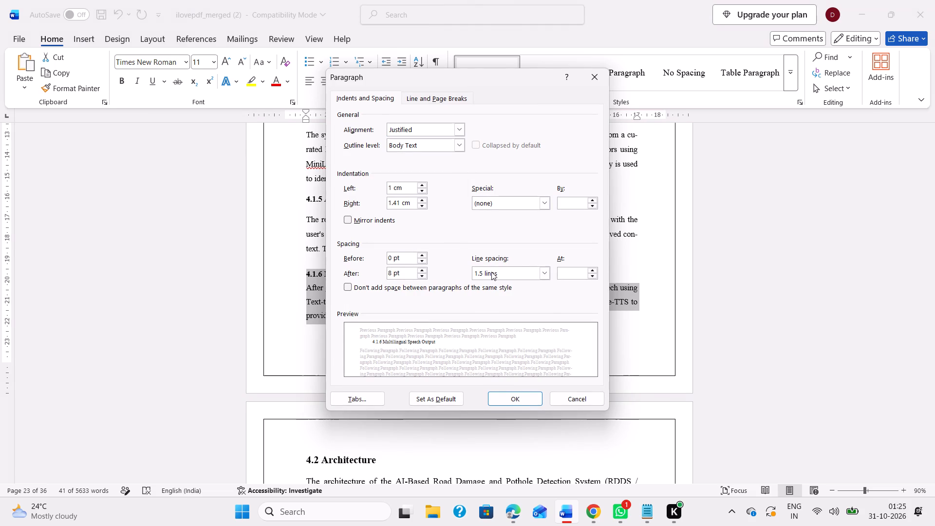
{"action": "left_click", "coordinate": [491, 272]}
{"action": "left_click", "coordinate": [491, 316]}
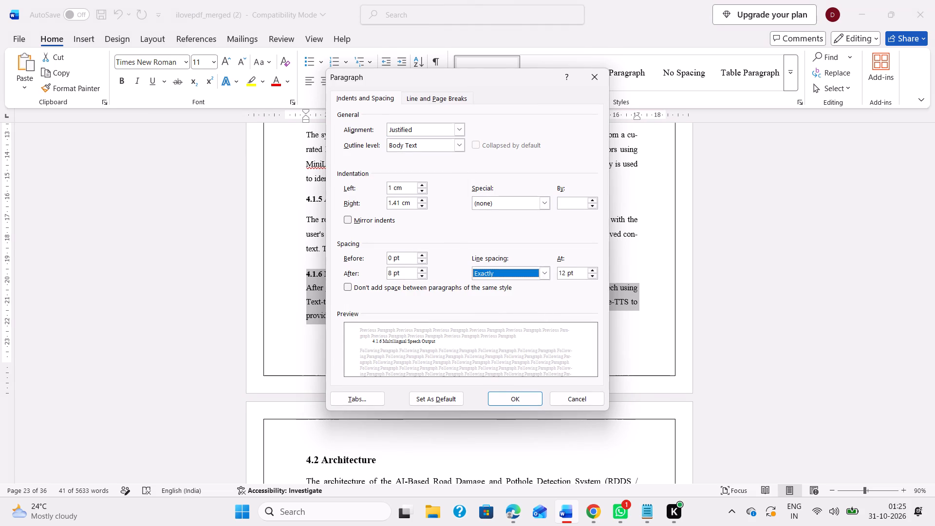
{"action": "left_click", "coordinate": [575, 274]}
{"action": "key", "text": "BackSpace"}
{"action": "key", "text": "BackSpace"}
{"action": "key", "text": "BackSpace"}
{"action": "key", "text": "BackSpace"}
{"action": "key", "text": "BackSpace"}
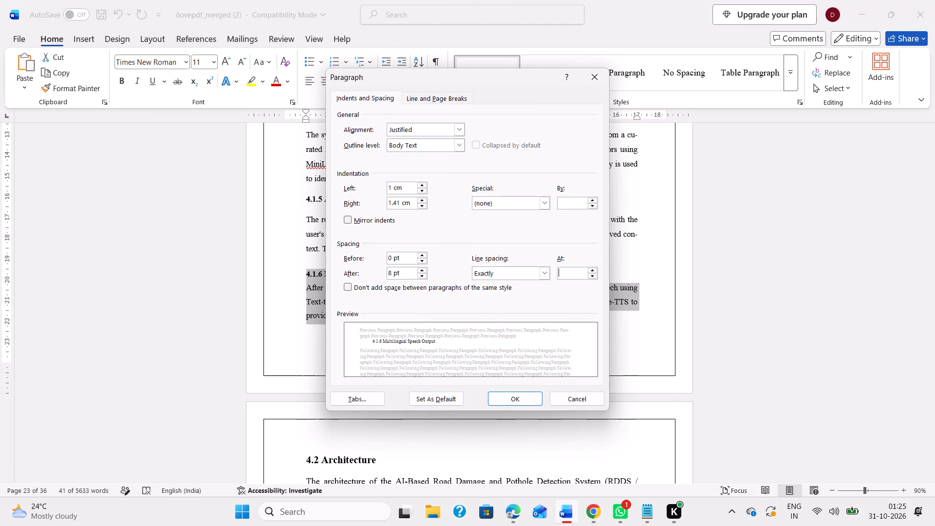
{"action": "type", "text": "20"}
{"action": "left_click", "coordinate": [525, 397]}
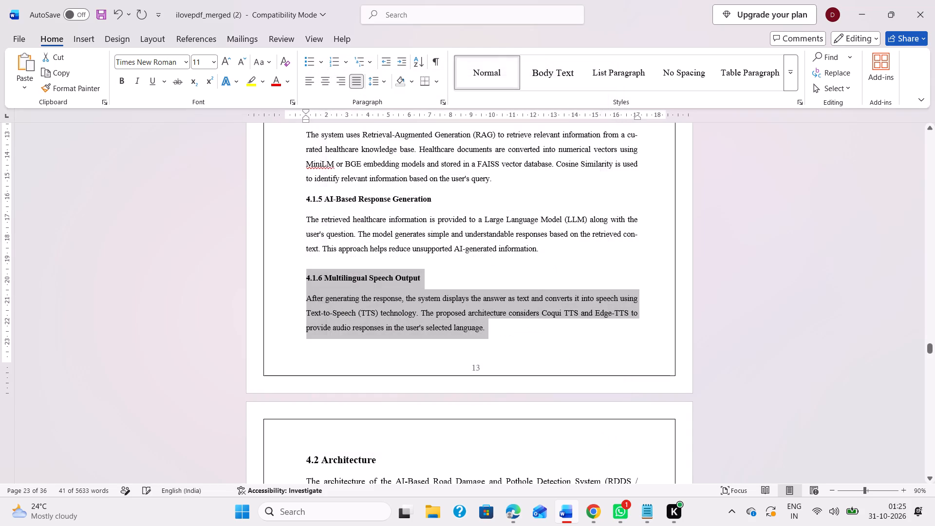
{"action": "left_click", "coordinate": [464, 330]}
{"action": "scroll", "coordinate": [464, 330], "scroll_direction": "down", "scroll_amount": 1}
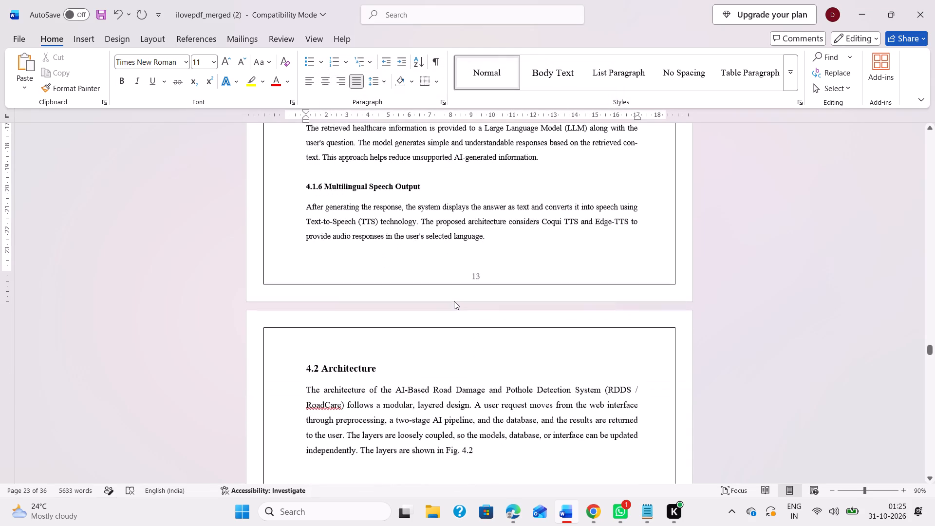
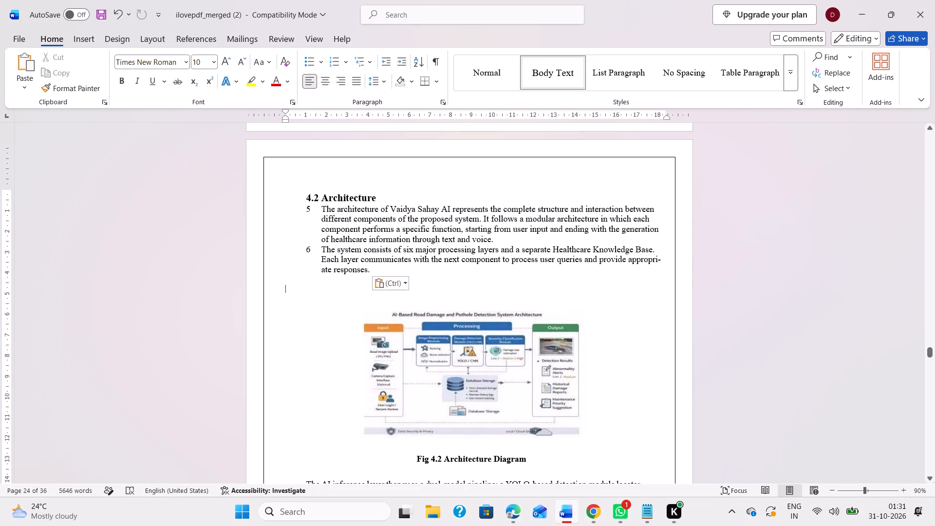
Remove the automatic list numbers from the two pasted paragraphs under 4.2 Architecture.
{"action": "left_click", "coordinate": [320, 210]}
{"action": "key", "text": "BackSpace"}
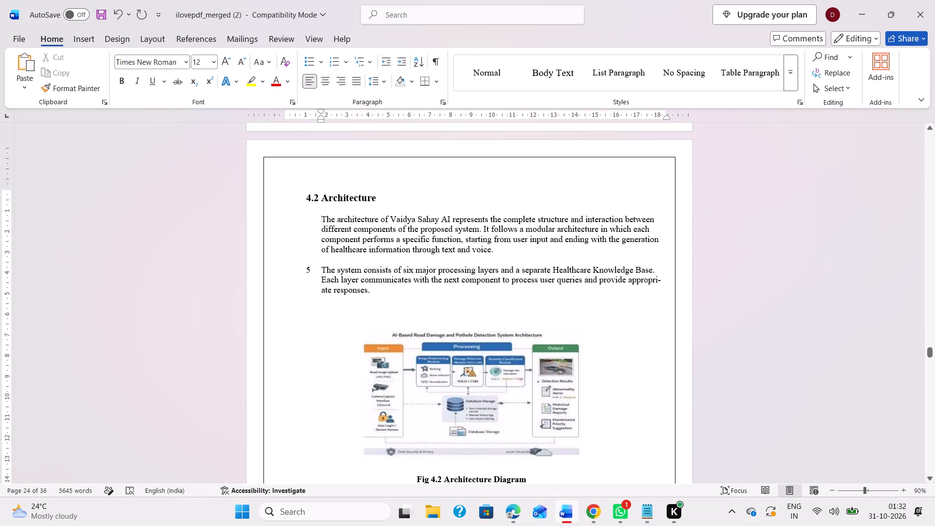
{"action": "left_click", "coordinate": [321, 272]}
{"action": "key", "text": "BackSpace"}
Justify the two 4.2 Architecture paragraphs and widen their line spacing to match the other body text.
{"action": "scroll", "coordinate": [321, 272], "scroll_direction": "up", "scroll_amount": 2}
{"action": "scroll", "coordinate": [321, 272], "scroll_direction": "down", "scroll_amount": 1}
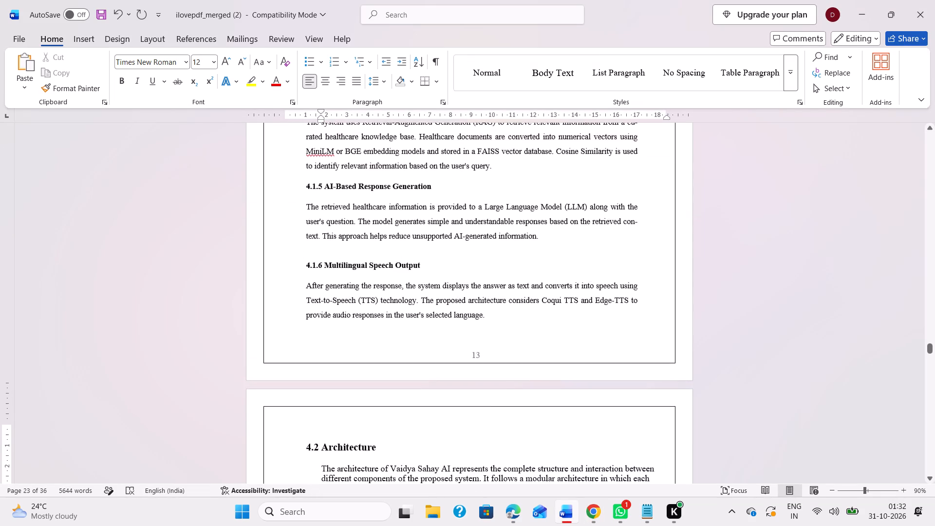
{"action": "scroll", "coordinate": [321, 272], "scroll_direction": "down", "scroll_amount": 4}
{"action": "scroll", "coordinate": [321, 272], "scroll_direction": "up", "scroll_amount": 4}
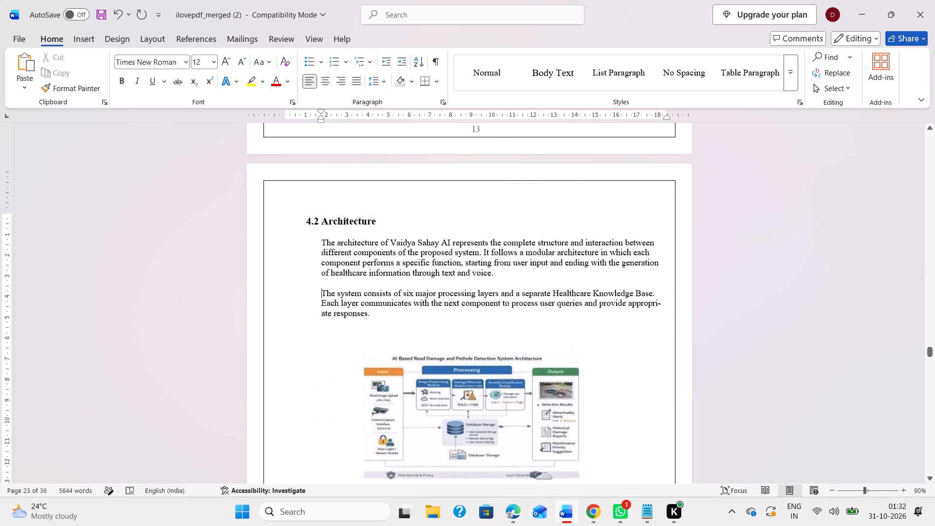
{"action": "left_click_drag", "start_coordinate": [318, 240], "coordinate": [437, 322]}
{"action": "left_click", "coordinate": [356, 81]}
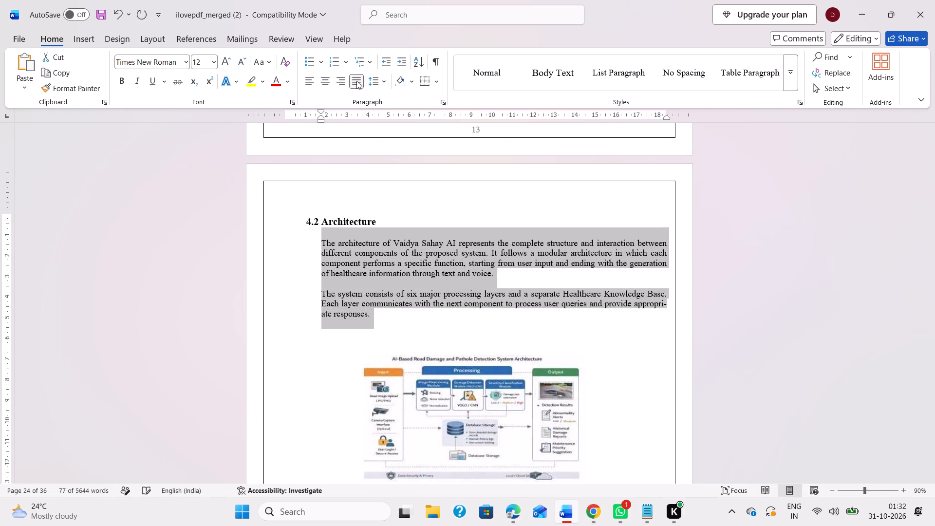
{"action": "left_click", "coordinate": [386, 82]}
{"action": "left_click", "coordinate": [399, 128]}
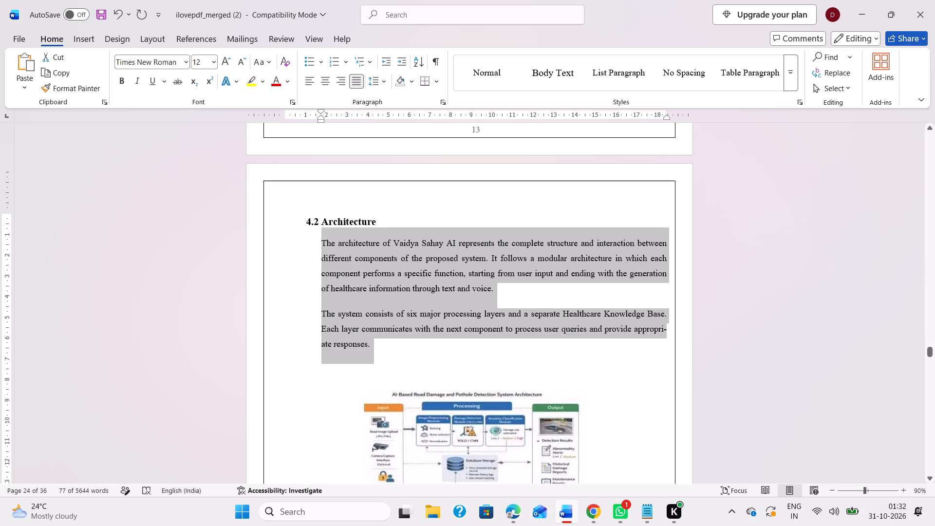
Move the left indent of the two 4.2 Architecture paragraphs out to align with their heading.
{"action": "scroll", "coordinate": [333, 176], "scroll_direction": "up", "scroll_amount": 1}
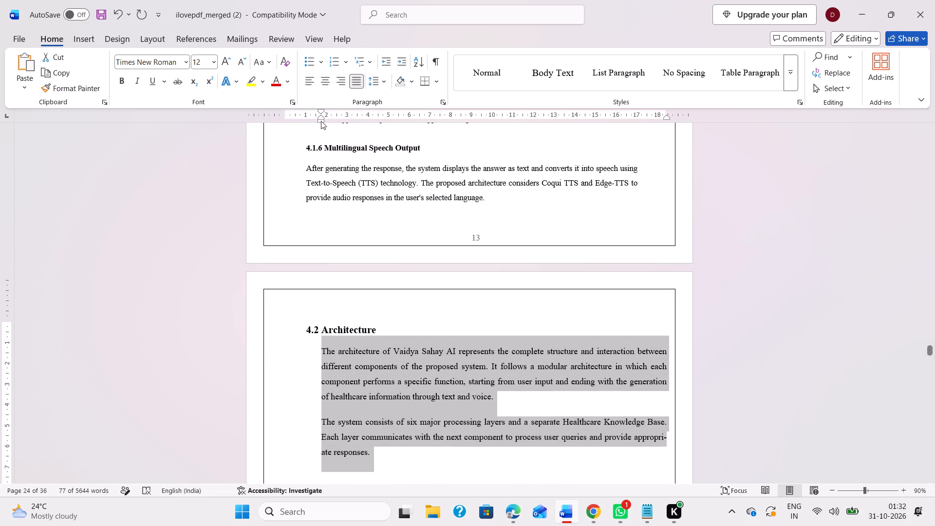
{"action": "left_click_drag", "start_coordinate": [322, 119], "coordinate": [304, 120]}
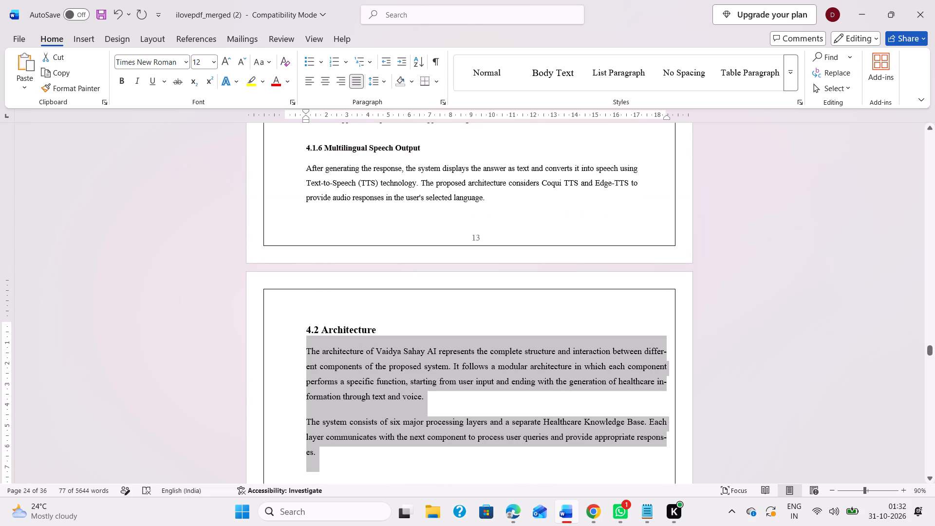
Set the "4.1.6 Multilingual Speech Output" heading to font size 12.
{"action": "left_click_drag", "start_coordinate": [438, 148], "coordinate": [300, 148]}
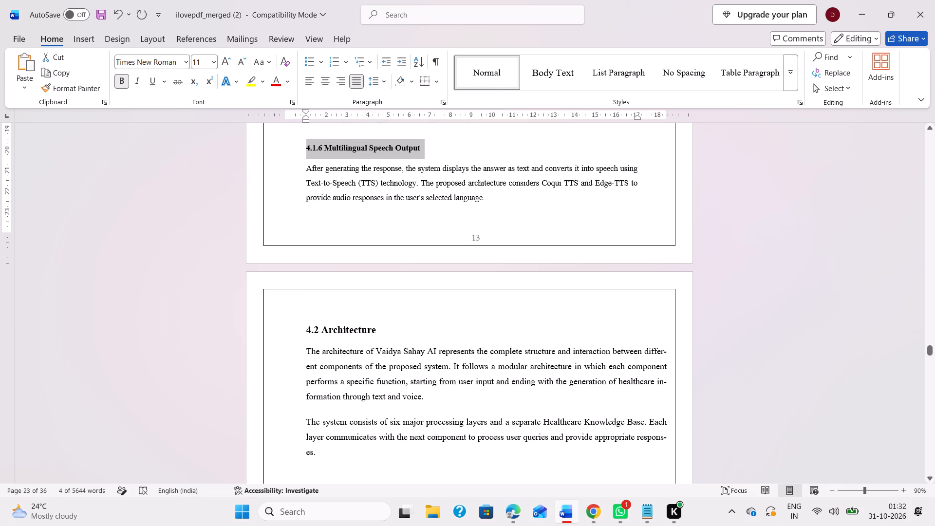
{"action": "left_click", "coordinate": [200, 60]}
{"action": "type", "text": "12"}
{"action": "key", "text": "Return"}
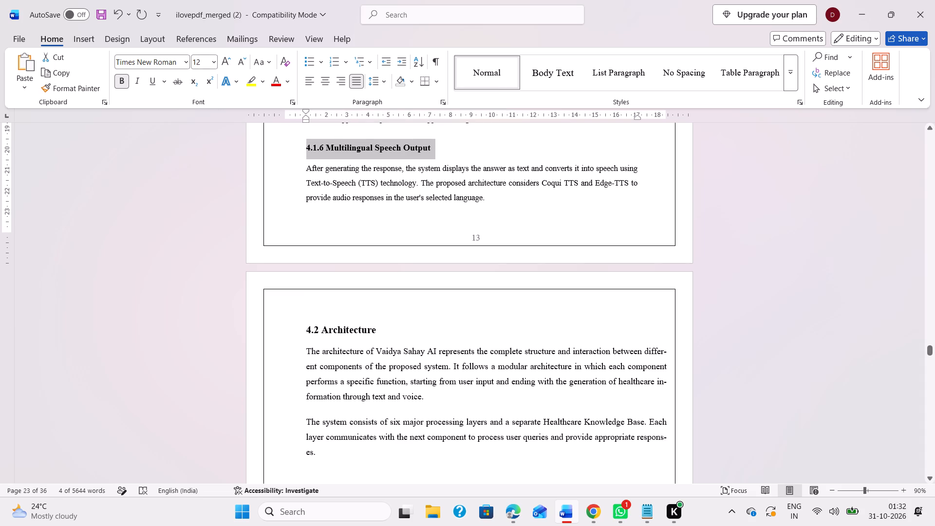
Set all text from heading 4.1.1 Voice-Based User Interaction through the end of section 4.1.6 to font size 12.
{"action": "scroll", "coordinate": [309, 167], "scroll_direction": "up", "scroll_amount": 3}
{"action": "scroll", "coordinate": [386, 313], "scroll_direction": "up", "scroll_amount": 3}
{"action": "scroll", "coordinate": [386, 313], "scroll_direction": "down", "scroll_amount": 3}
{"action": "scroll", "coordinate": [377, 272], "scroll_direction": "up", "scroll_amount": 1}
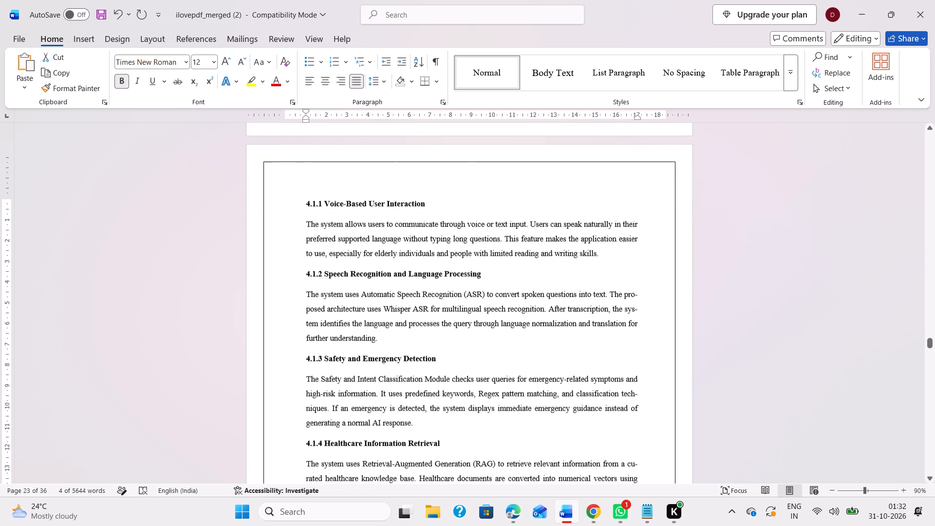
{"action": "left_click_drag", "start_coordinate": [297, 208], "coordinate": [404, 492]}
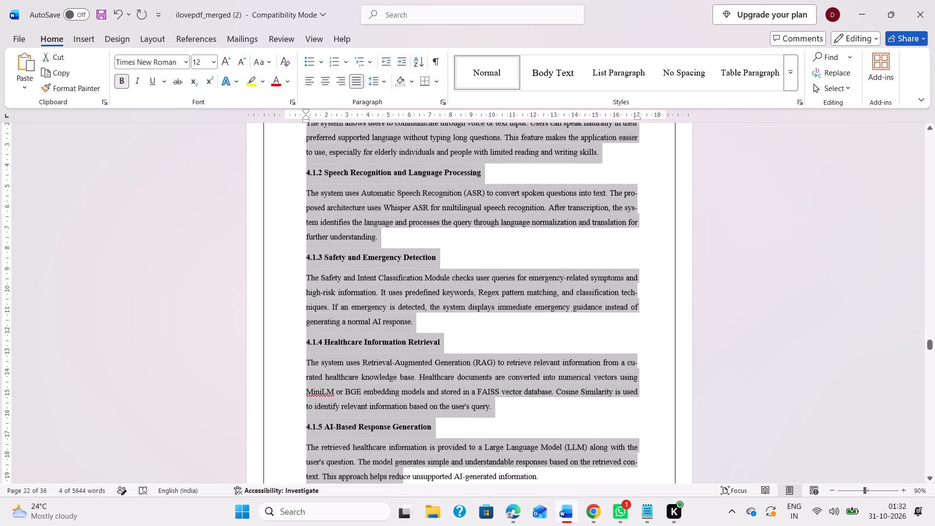
{"action": "left_click_drag", "start_coordinate": [404, 492], "coordinate": [497, 445]}
{"action": "scroll", "coordinate": [497, 445], "scroll_direction": "down", "scroll_amount": 1}
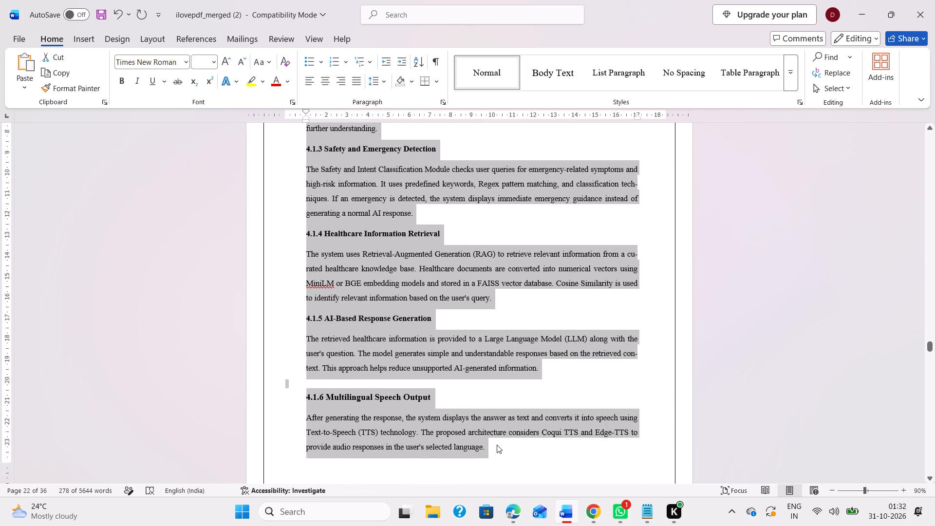
{"action": "scroll", "coordinate": [497, 445], "scroll_direction": "down", "scroll_amount": 1}
{"action": "left_click", "coordinate": [205, 58]}
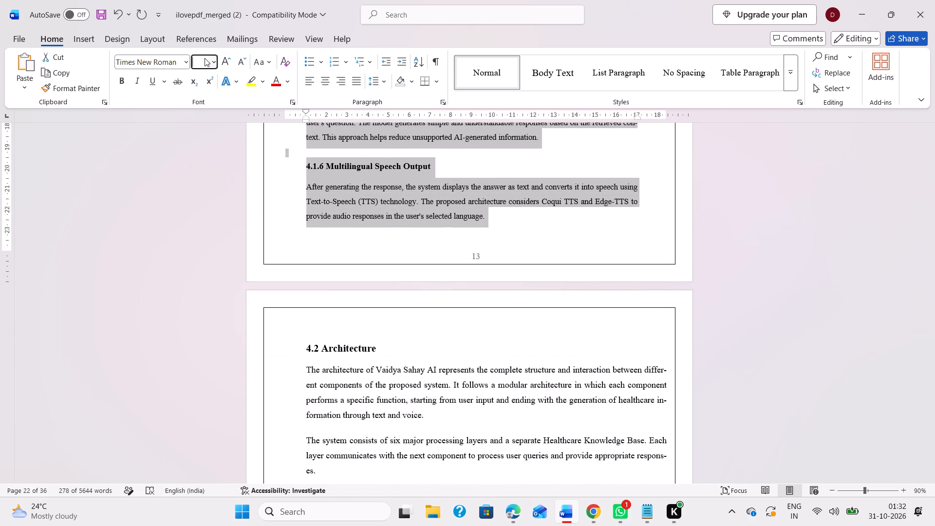
{"action": "type", "text": "12"}
{"action": "key", "text": "Return"}
{"action": "left_click", "coordinate": [483, 304]}
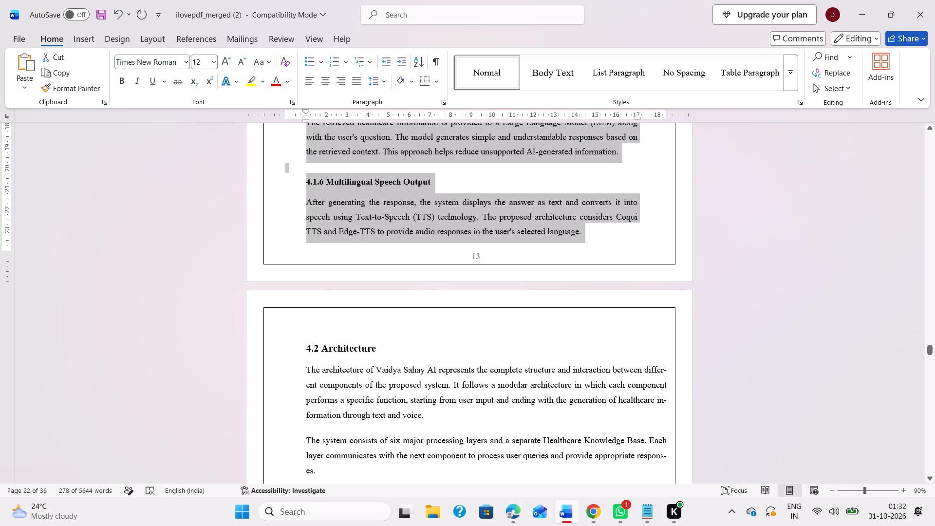
Review the layout of sections 4.1.1 to 4.1.6 and compare their text width with the 4.2 Architecture paragraphs.
{"action": "scroll", "coordinate": [483, 304], "scroll_direction": "up", "scroll_amount": 3}
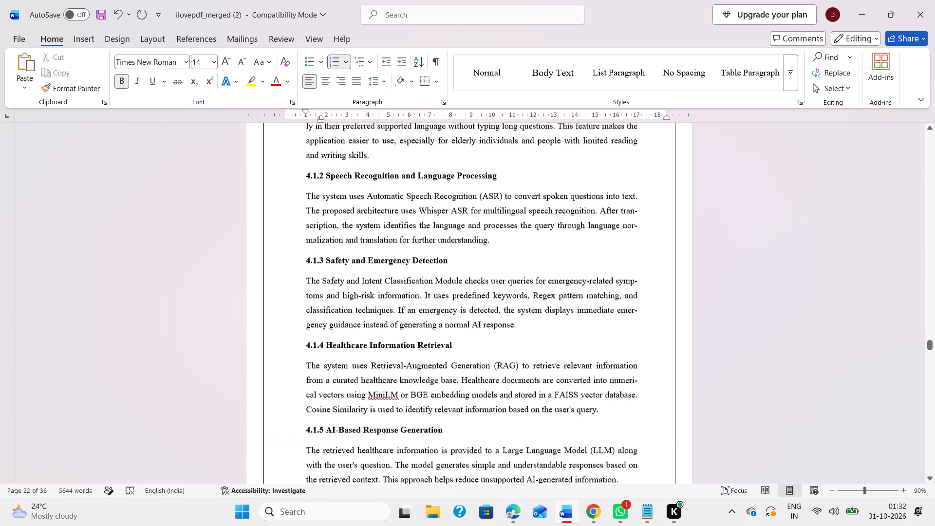
{"action": "scroll", "coordinate": [483, 304], "scroll_direction": "down", "scroll_amount": 1}
{"action": "scroll", "coordinate": [483, 304], "scroll_direction": "up", "scroll_amount": 2}
{"action": "scroll", "coordinate": [483, 304], "scroll_direction": "down", "scroll_amount": 9}
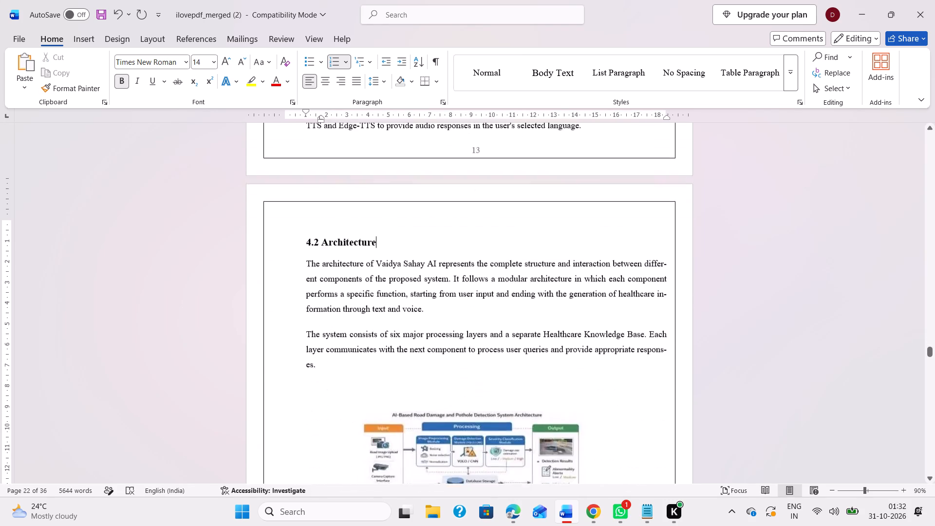
{"action": "scroll", "coordinate": [483, 304], "scroll_direction": "up", "scroll_amount": 1}
{"action": "scroll", "coordinate": [483, 304], "scroll_direction": "down", "scroll_amount": 2}
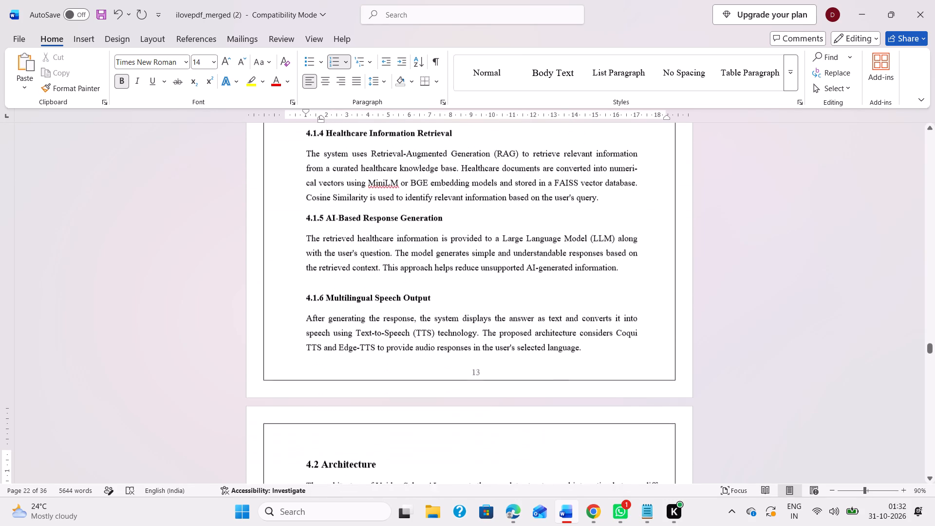
Move the right indent of the two 4.2 Architecture paragraphs inward to roughly match the right edge of the 4.1 text.
{"action": "scroll", "coordinate": [409, 368], "scroll_direction": "down", "scroll_amount": 2}
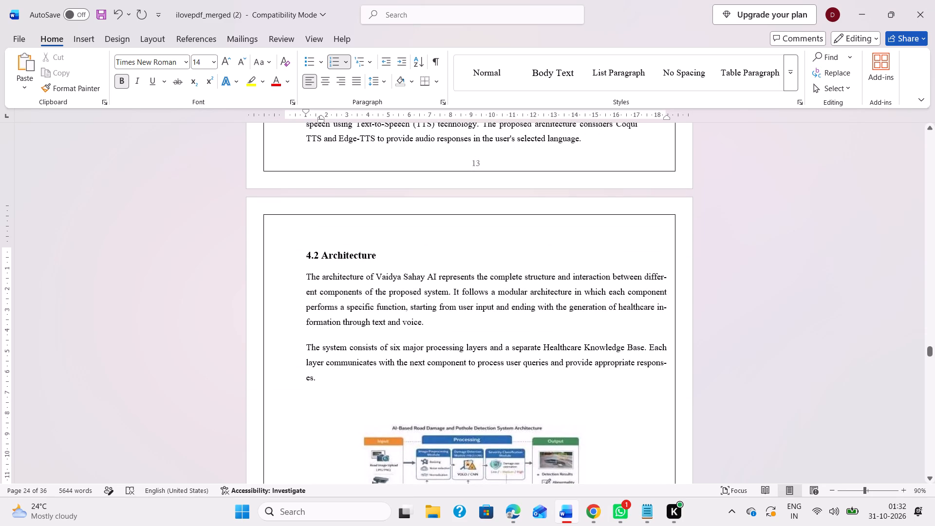
{"action": "left_click_drag", "start_coordinate": [304, 272], "coordinate": [356, 373]}
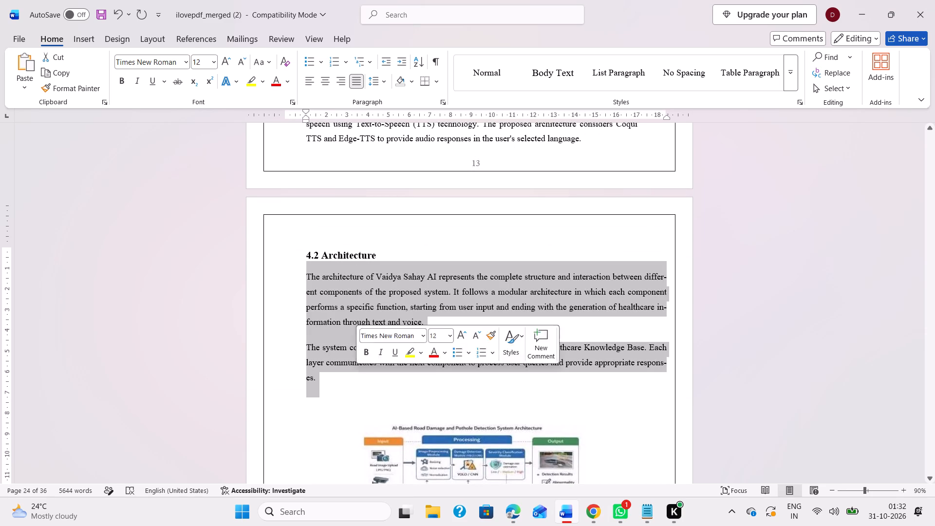
{"action": "left_click_drag", "start_coordinate": [666, 117], "coordinate": [640, 118]}
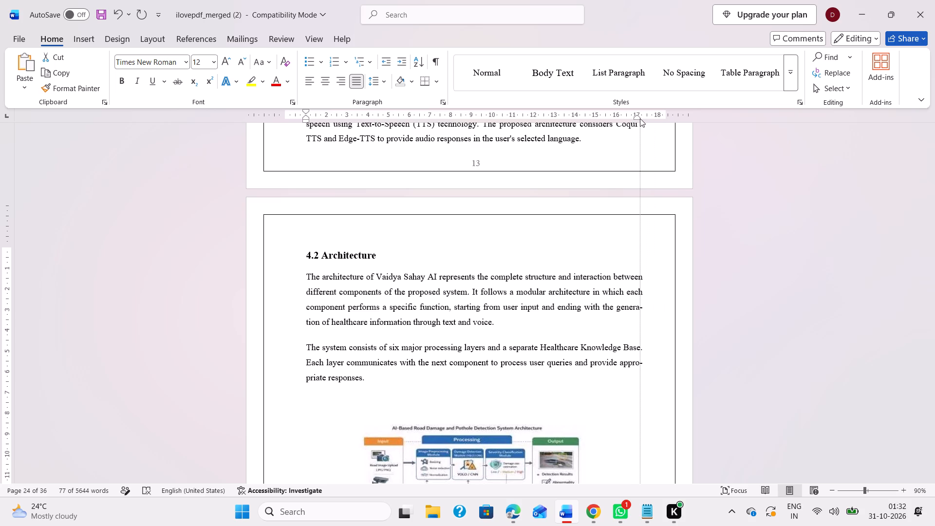
{"action": "left_click_drag", "start_coordinate": [640, 118], "coordinate": [630, 116]}
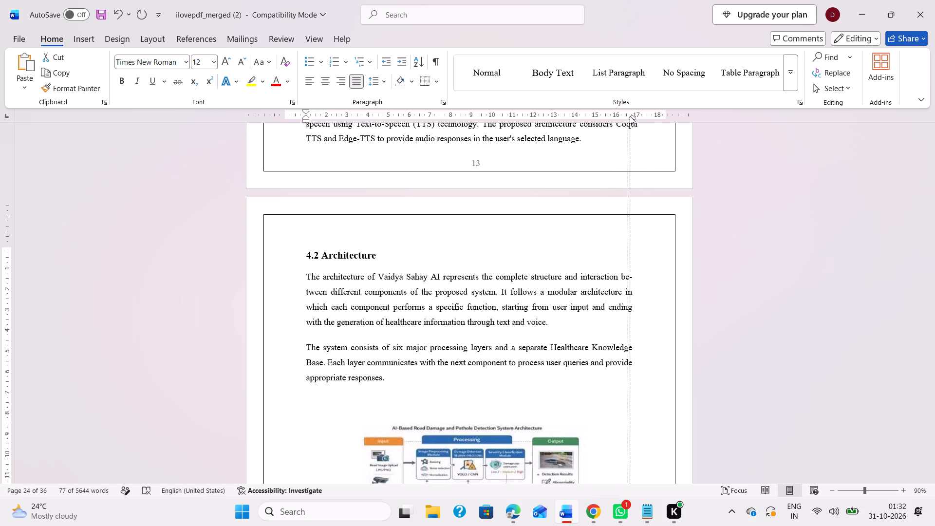
{"action": "left_click_drag", "start_coordinate": [630, 116], "coordinate": [637, 116]}
{"action": "scroll", "coordinate": [623, 249], "scroll_direction": "up", "scroll_amount": 1}
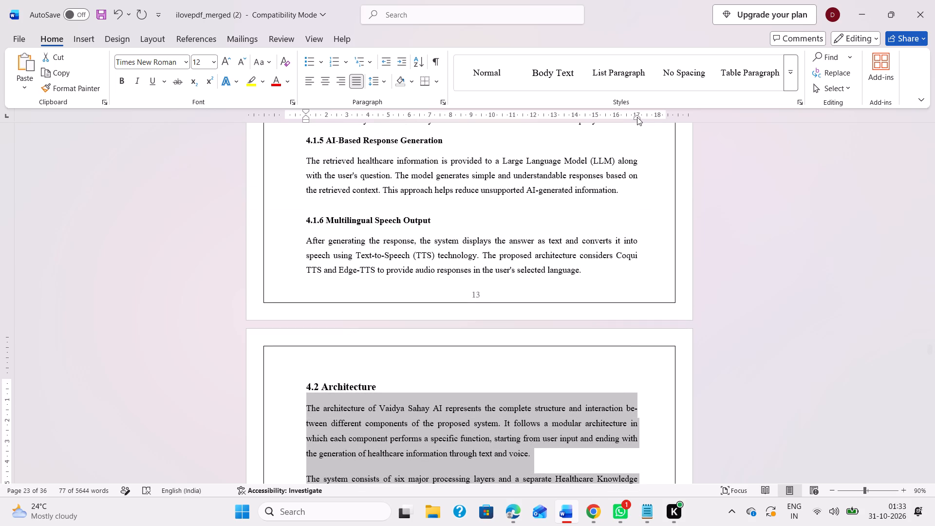
{"action": "left_click_drag", "start_coordinate": [637, 117], "coordinate": [636, 118]}
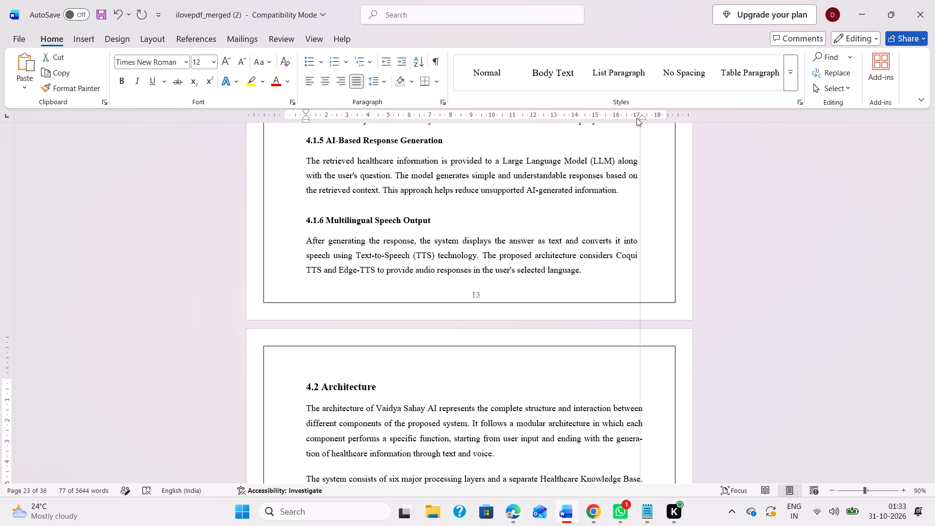
{"action": "left_click_drag", "start_coordinate": [636, 118], "coordinate": [641, 118]}
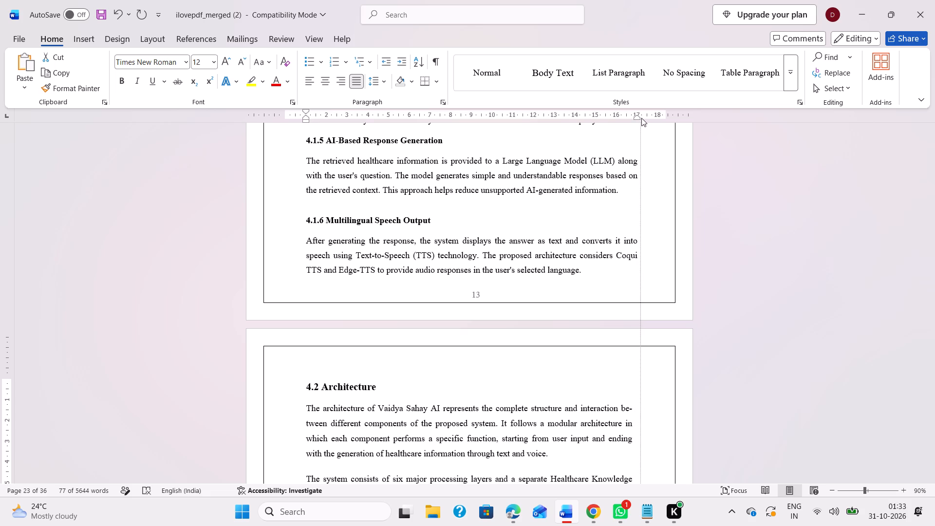
{"action": "left_click_drag", "start_coordinate": [641, 118], "coordinate": [642, 118]}
{"action": "scroll", "coordinate": [587, 254], "scroll_direction": "down", "scroll_amount": 3}
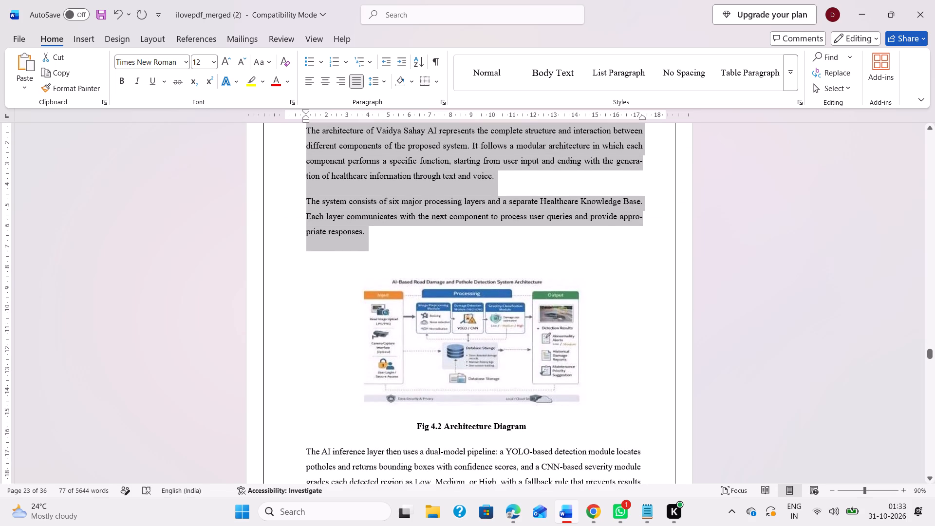
{"action": "left_click", "coordinate": [487, 256]}
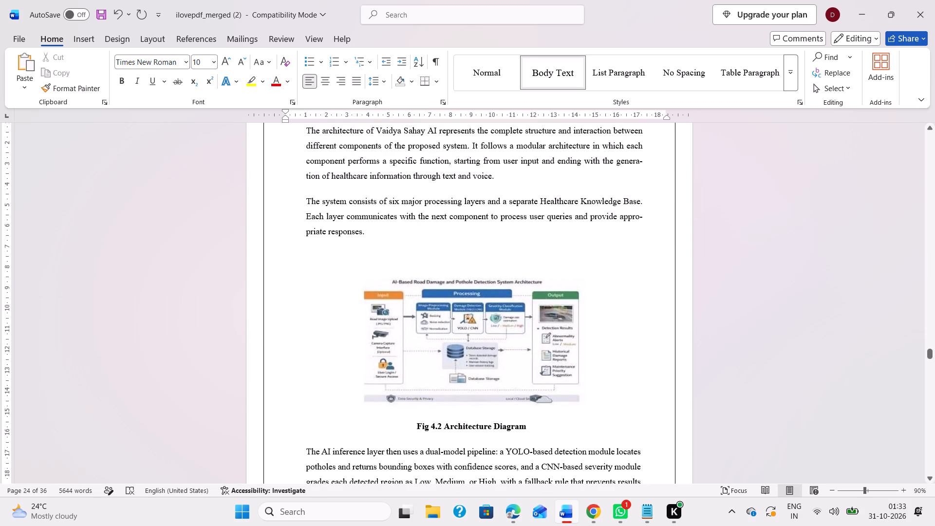
Replace the road damage architecture picture under 4.2 with the Vaidya Sahay AI architecture diagram from the Downloads folder.
{"action": "left_click", "coordinate": [441, 351]}
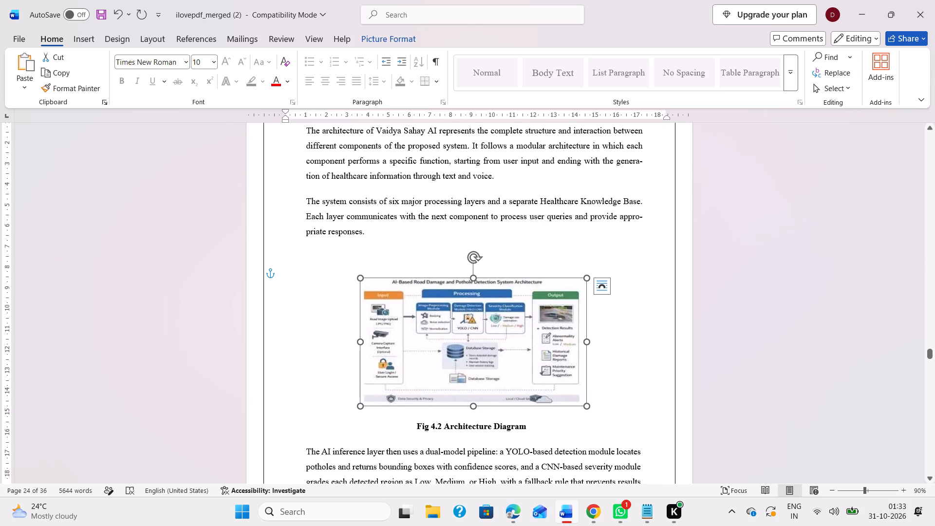
{"action": "right_click", "coordinate": [524, 336]}
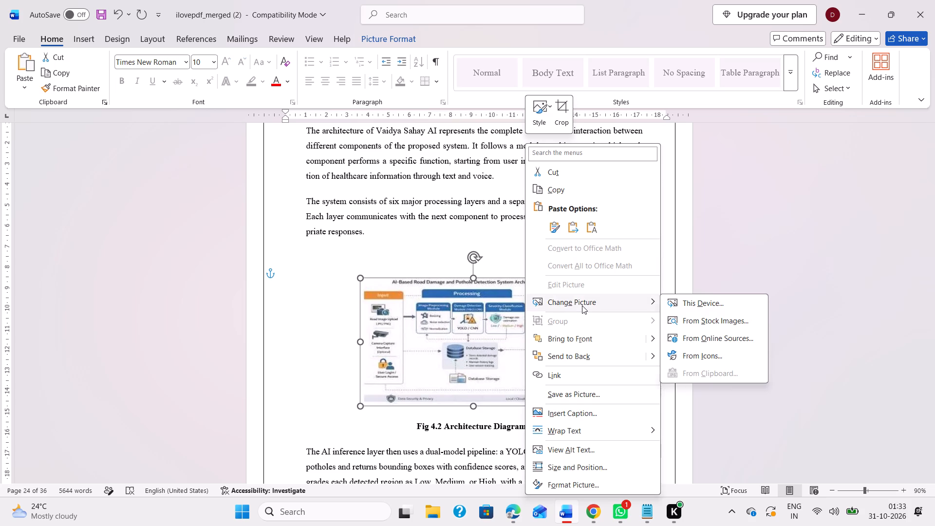
{"action": "left_click", "coordinate": [582, 305]}
{"action": "left_click", "coordinate": [689, 309]}
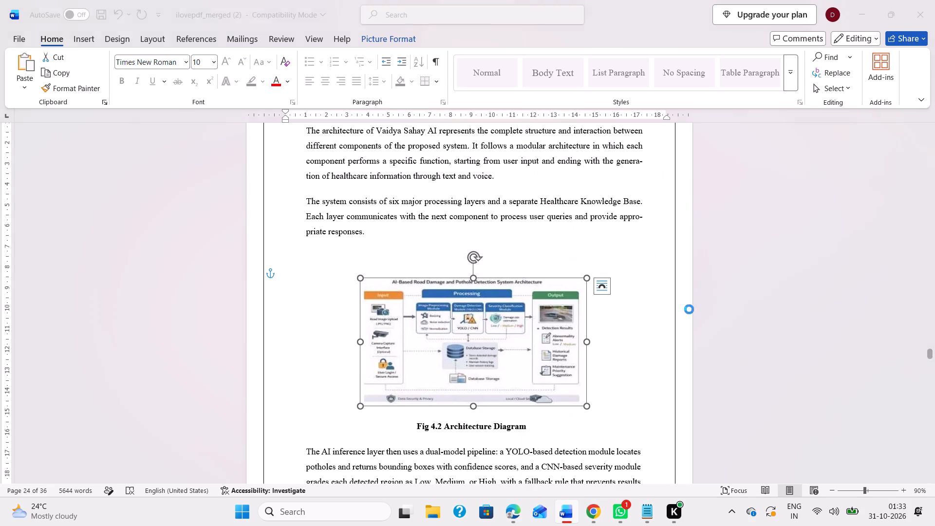
{"action": "scroll", "coordinate": [48, 200], "scroll_direction": "down", "scroll_amount": 1}
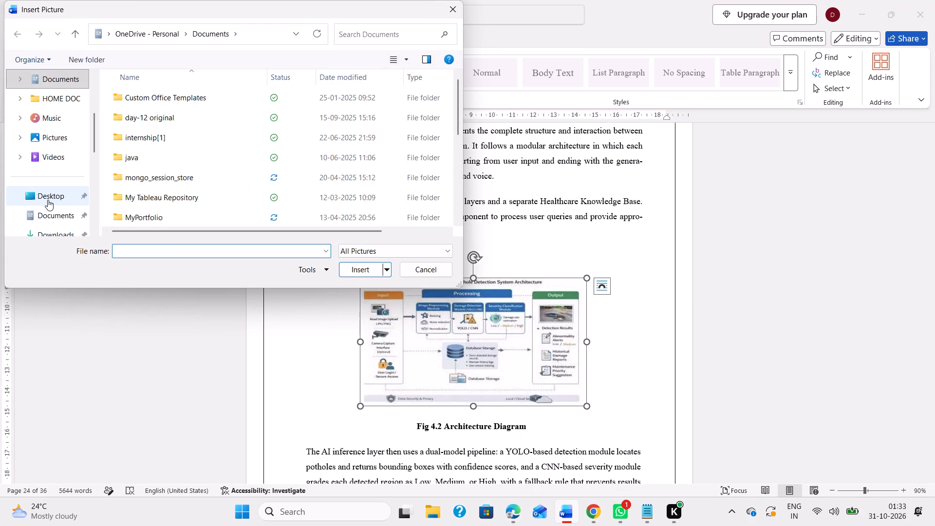
{"action": "scroll", "coordinate": [49, 212], "scroll_direction": "down", "scroll_amount": 1}
{"action": "left_click", "coordinate": [51, 169]}
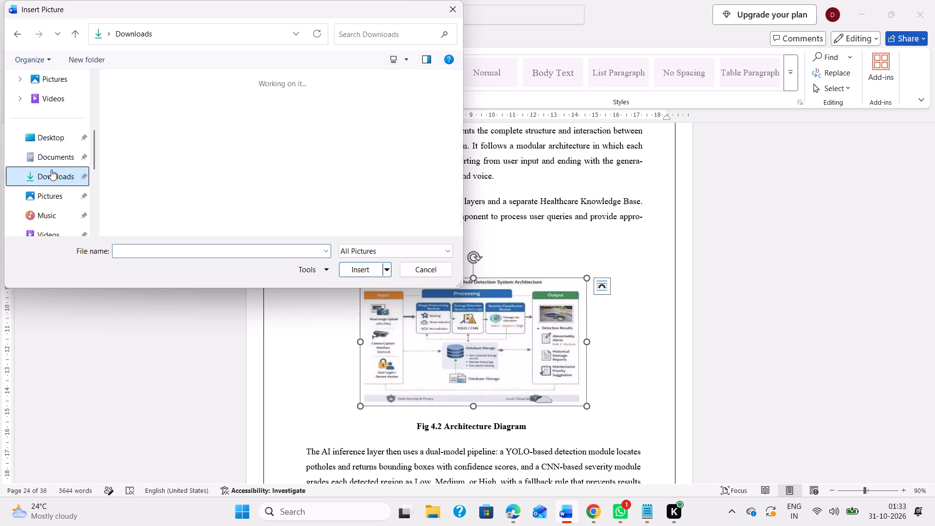
{"action": "left_click", "coordinate": [122, 101]}
{"action": "left_click", "coordinate": [350, 267]}
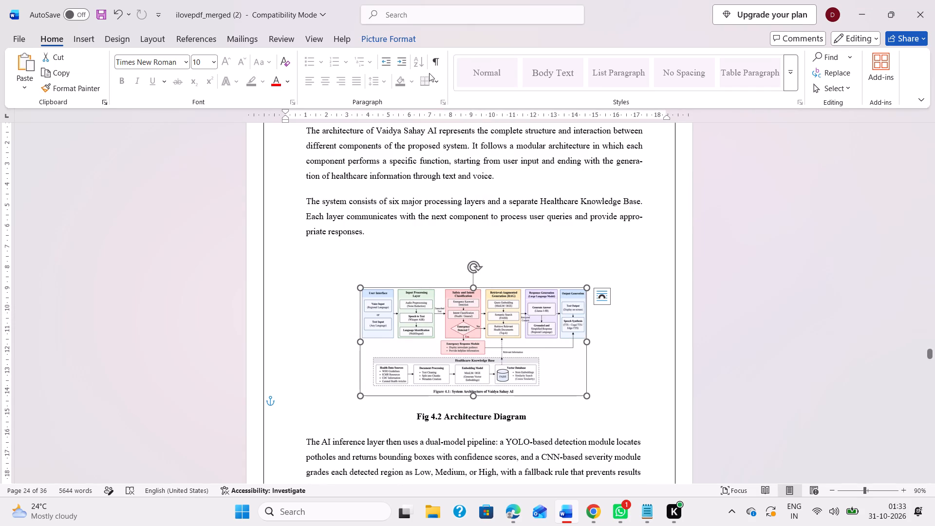
Crop the bottom of the Vaidya Sahay AI architecture diagram to about 4.87 cm high, cutting off its built-in Figure 4.1 caption.
{"action": "left_click", "coordinate": [389, 37]}
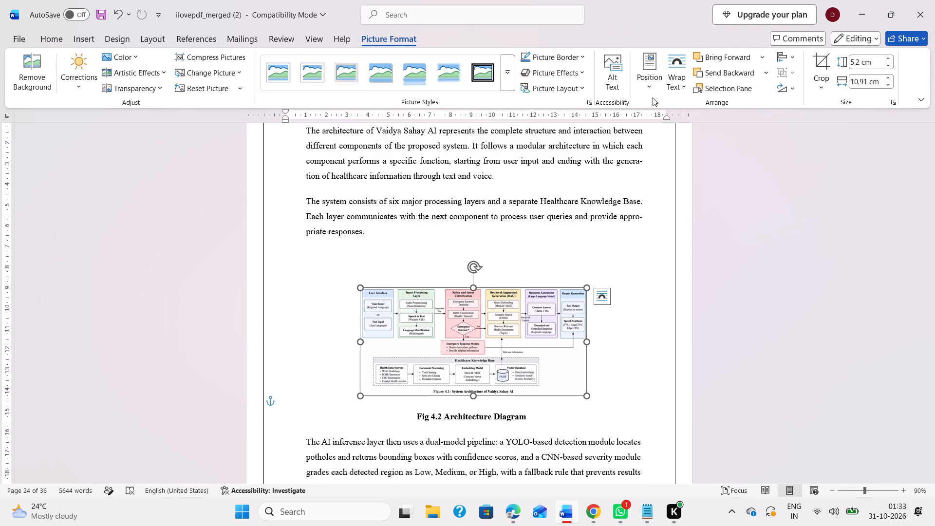
{"action": "key", "text": "super+Left"}
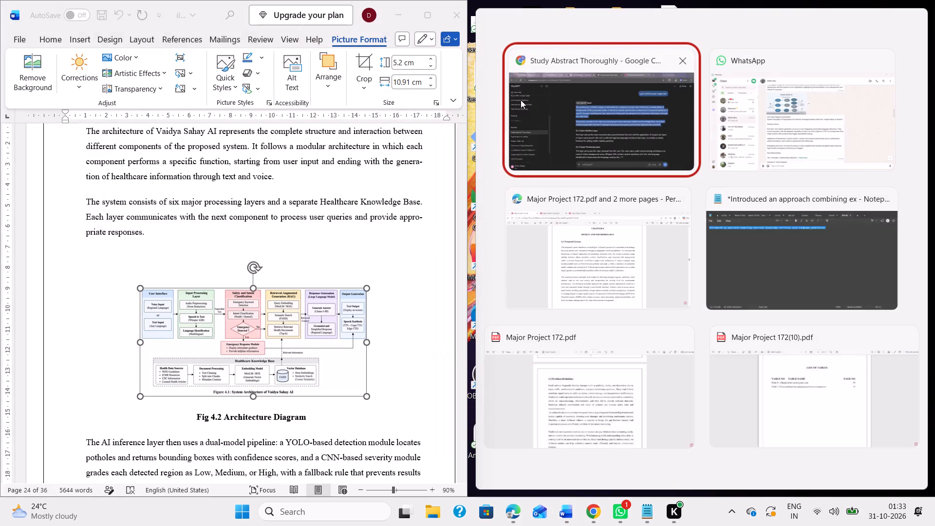
{"action": "left_click", "coordinate": [363, 74]}
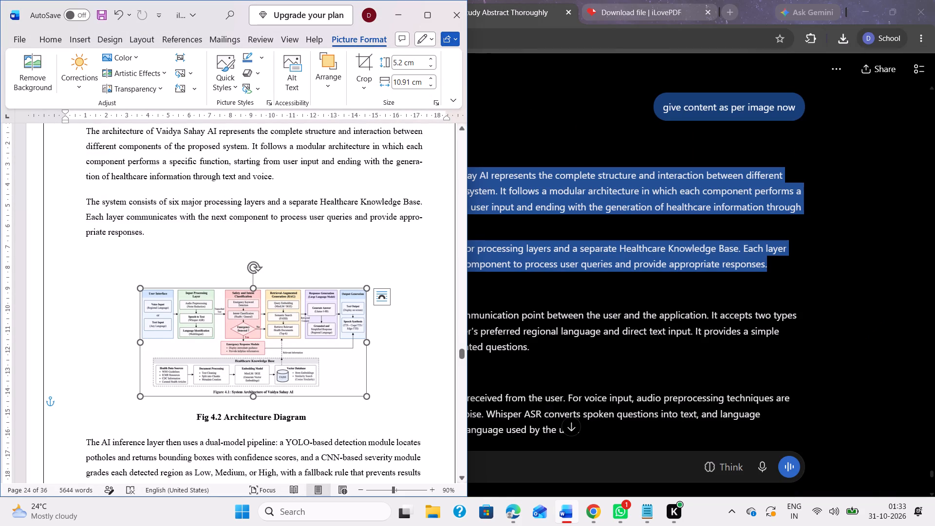
{"action": "left_click", "coordinate": [355, 66]}
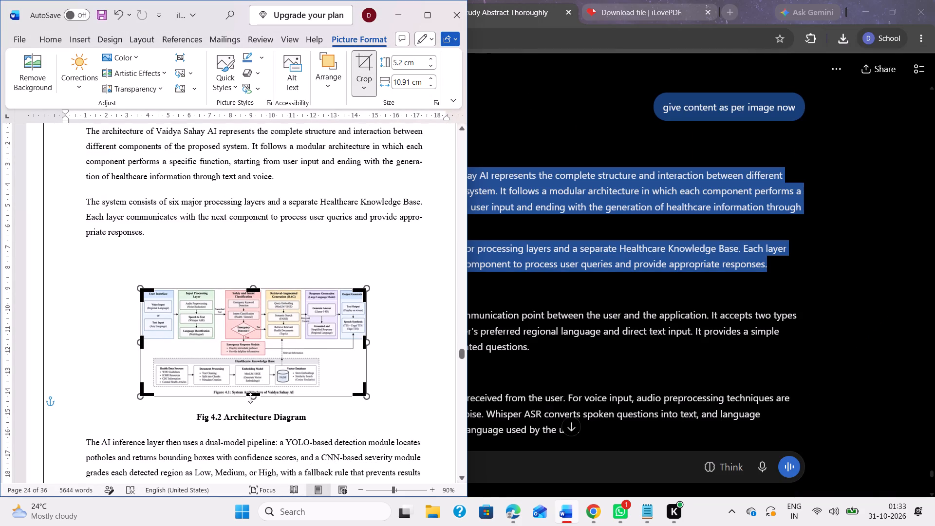
{"action": "left_click_drag", "start_coordinate": [254, 394], "coordinate": [255, 389]}
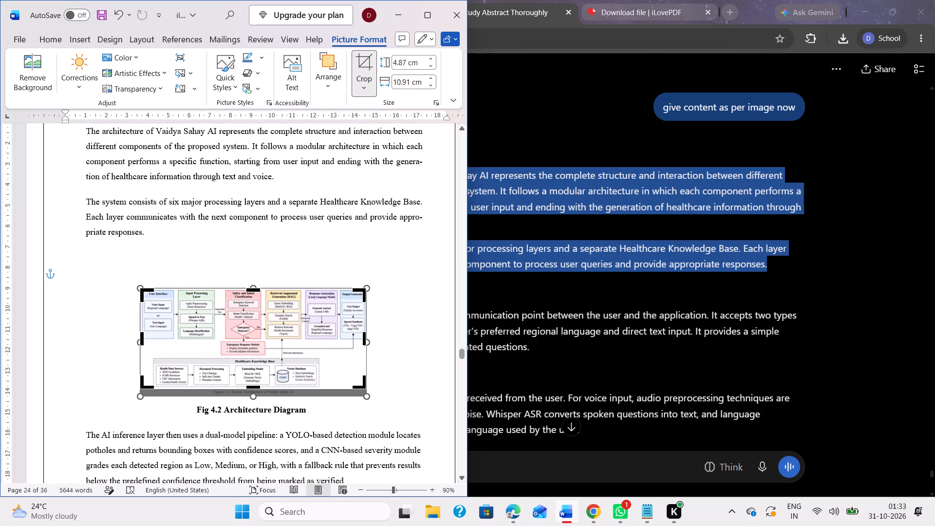
{"action": "left_click", "coordinate": [291, 328]}
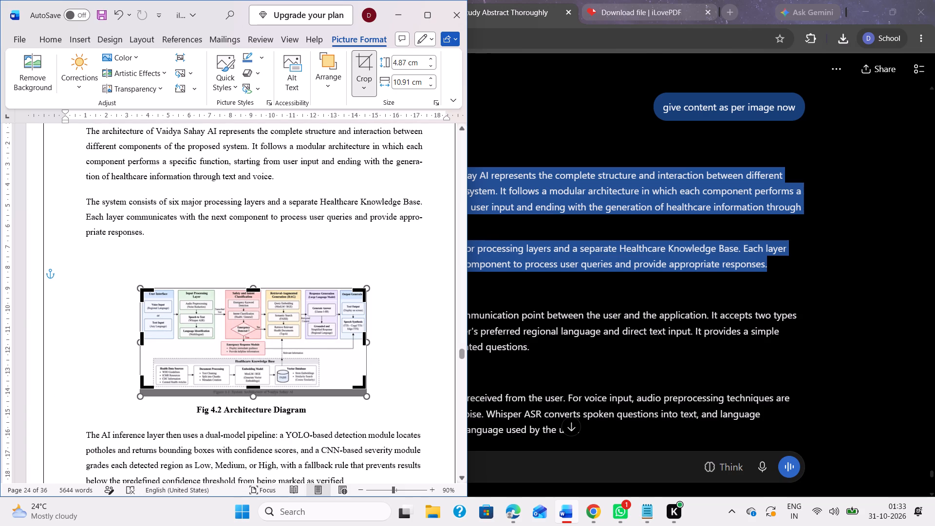
{"action": "left_click", "coordinate": [396, 320]}
{"action": "left_click", "coordinate": [232, 347]}
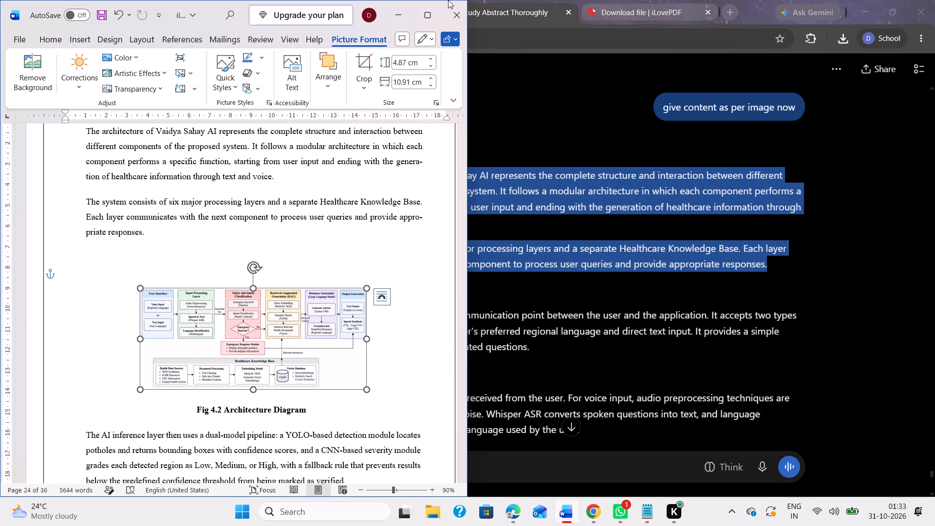
{"action": "left_click", "coordinate": [433, 10]}
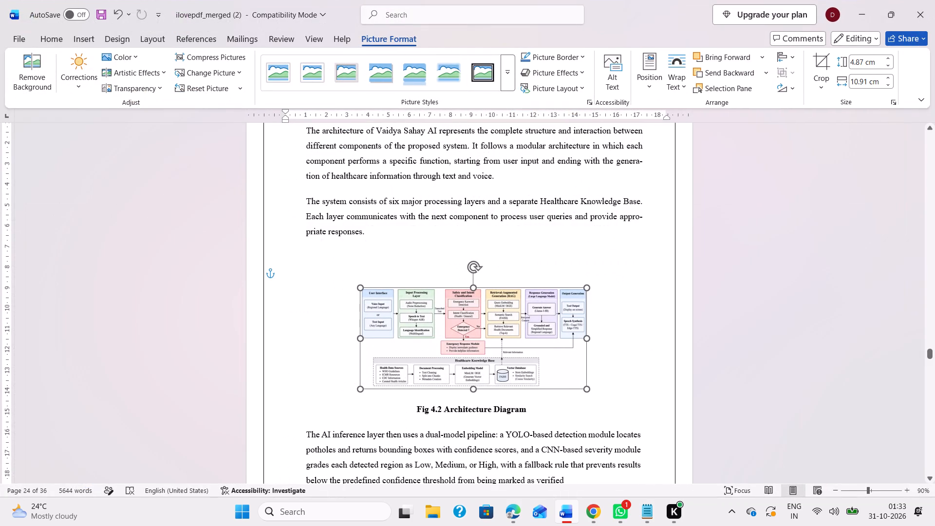
Move the cropped architecture diagram up to just below the paragraph on the six major processing layers, centred on the page.
{"action": "left_click", "coordinate": [468, 324]}
{"action": "left_click_drag", "start_coordinate": [479, 325], "coordinate": [473, 294]}
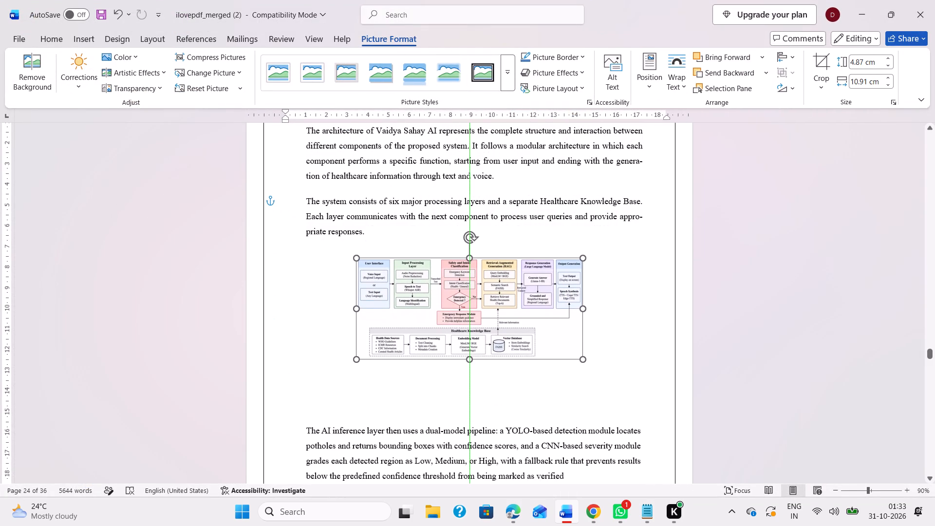
{"action": "left_click_drag", "start_coordinate": [473, 294], "coordinate": [472, 291]}
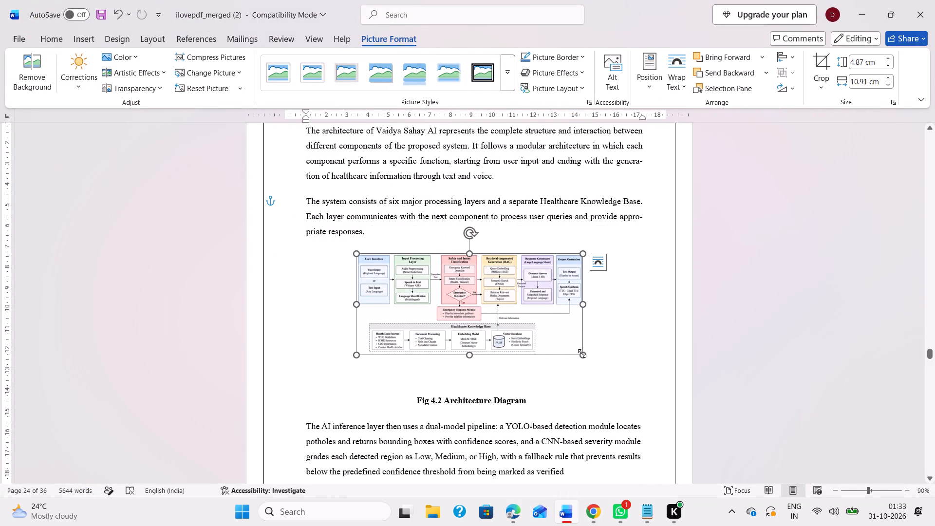
Enlarge the new architecture diagram to about 14.89 cm wide by 6.18 cm high and centre it between the text margins.
{"action": "left_click_drag", "start_coordinate": [582, 353], "coordinate": [639, 374]}
{"action": "left_click_drag", "start_coordinate": [521, 308], "coordinate": [500, 310]}
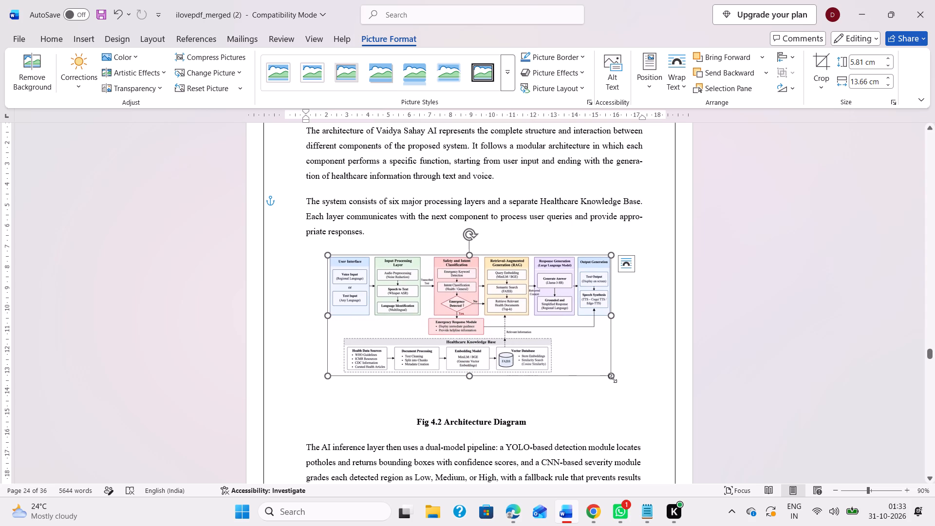
{"action": "left_click_drag", "start_coordinate": [611, 376], "coordinate": [636, 383]}
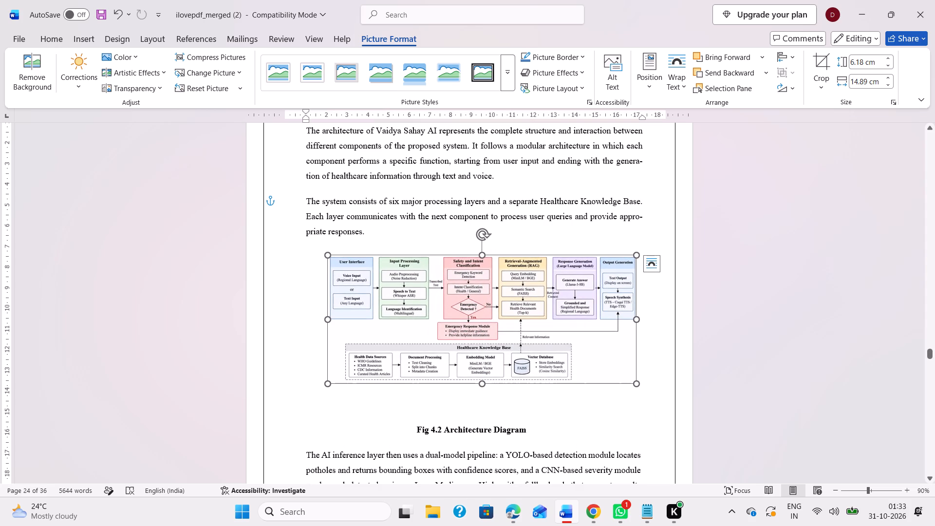
{"action": "left_click_drag", "start_coordinate": [497, 326], "coordinate": [479, 326]}
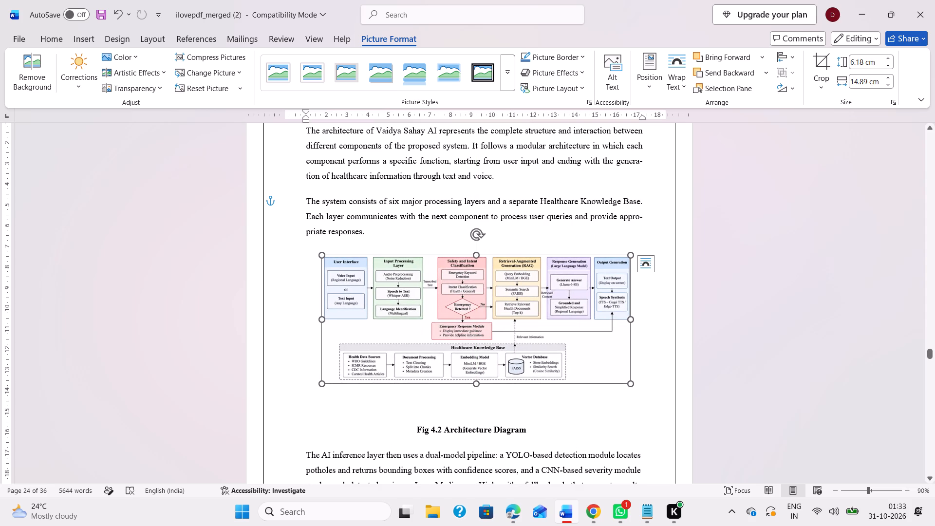
Remove surplus blank space between the architecture diagram and its caption.
{"action": "left_click", "coordinate": [454, 410]}
{"action": "key", "text": "BackSpace"}
{"action": "key", "text": "BackSpace"}
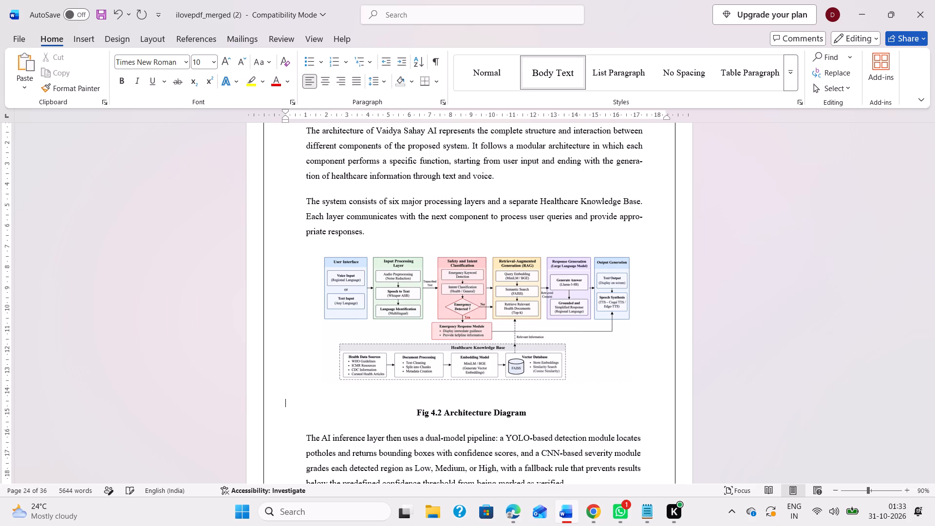
Renumber the architecture diagram's caption as Fig 4.1.
{"action": "left_click", "coordinate": [442, 415]}
{"action": "key", "text": "BackSpace"}
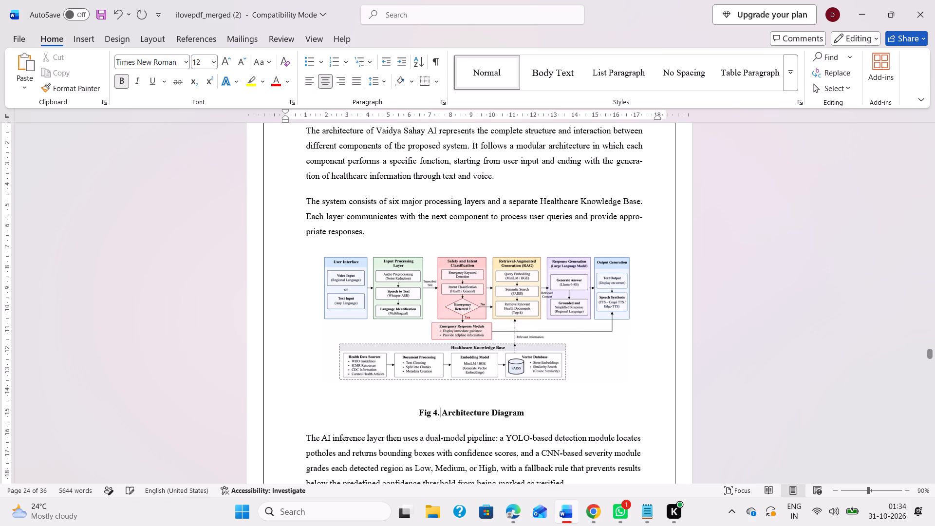
{"action": "key", "text": "1"}
Review the pages from section 4.1.1 through the 4.2 Architecture diagram and the old paragraph below its caption.
{"action": "scroll", "coordinate": [459, 379], "scroll_direction": "up", "scroll_amount": 4}
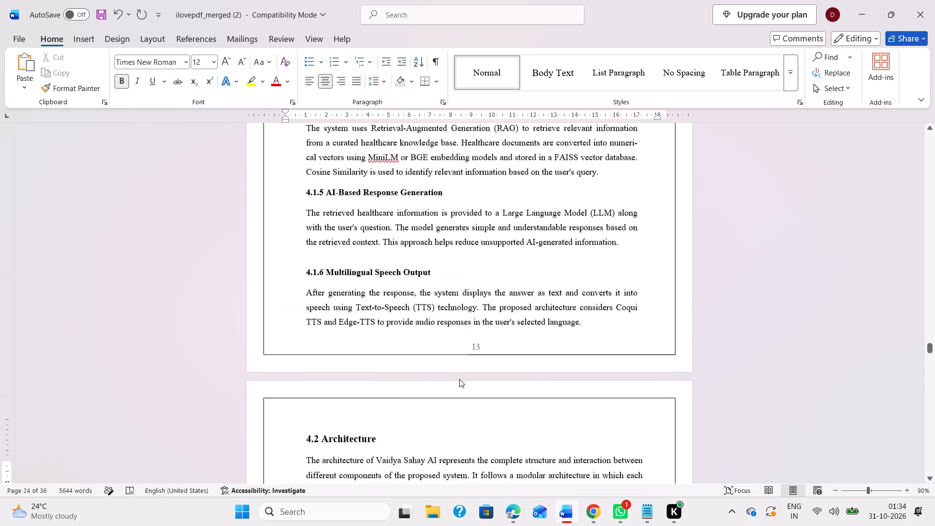
{"action": "scroll", "coordinate": [438, 363], "scroll_direction": "down", "scroll_amount": 4}
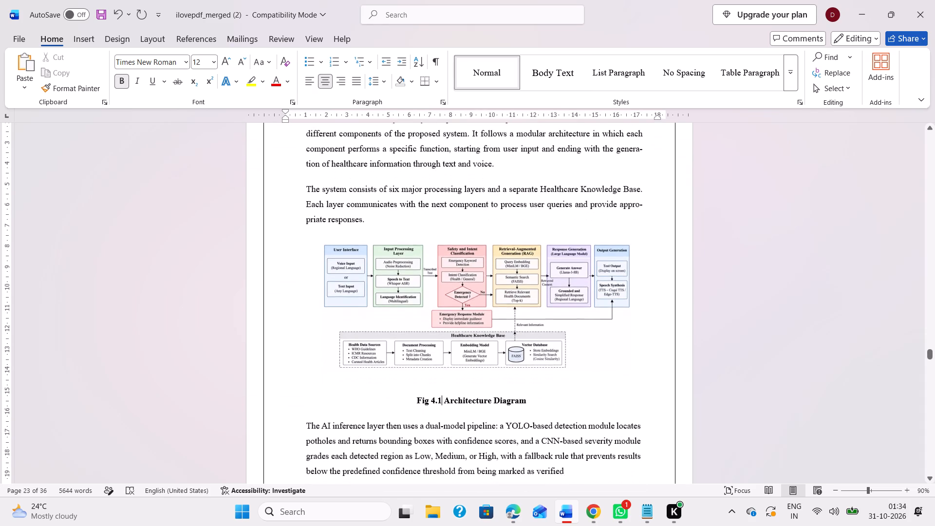
{"action": "scroll", "coordinate": [449, 296], "scroll_direction": "up", "scroll_amount": 1}
{"action": "scroll", "coordinate": [449, 296], "scroll_direction": "down", "scroll_amount": 1}
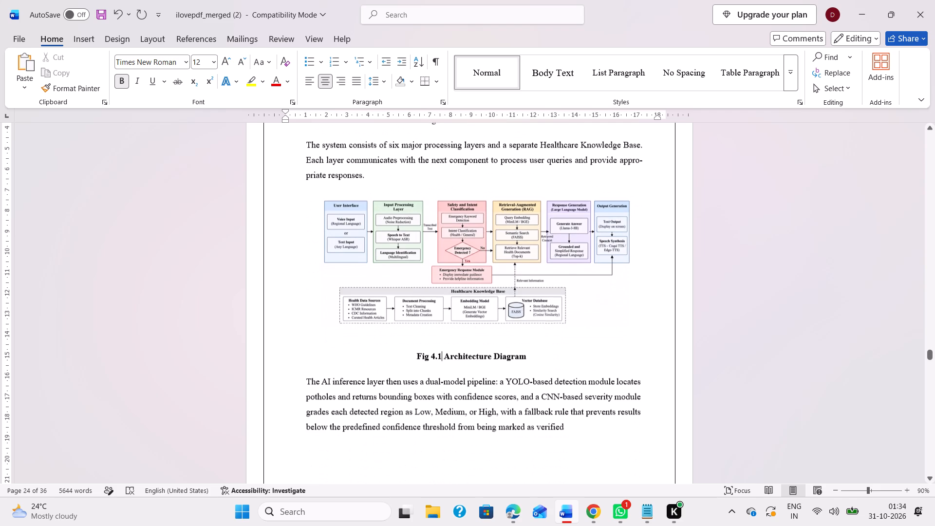
{"action": "scroll", "coordinate": [449, 296], "scroll_direction": "up", "scroll_amount": 1}
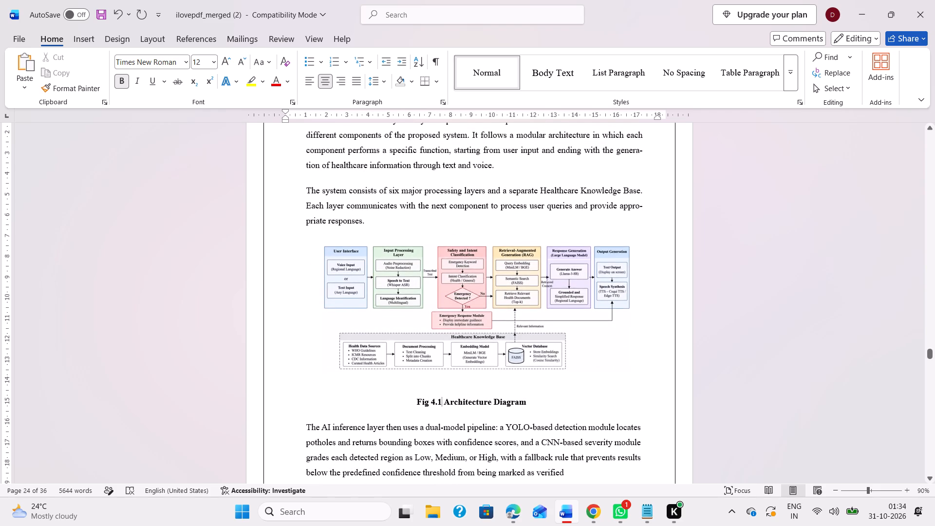
{"action": "scroll", "coordinate": [449, 296], "scroll_direction": "up", "scroll_amount": 6}
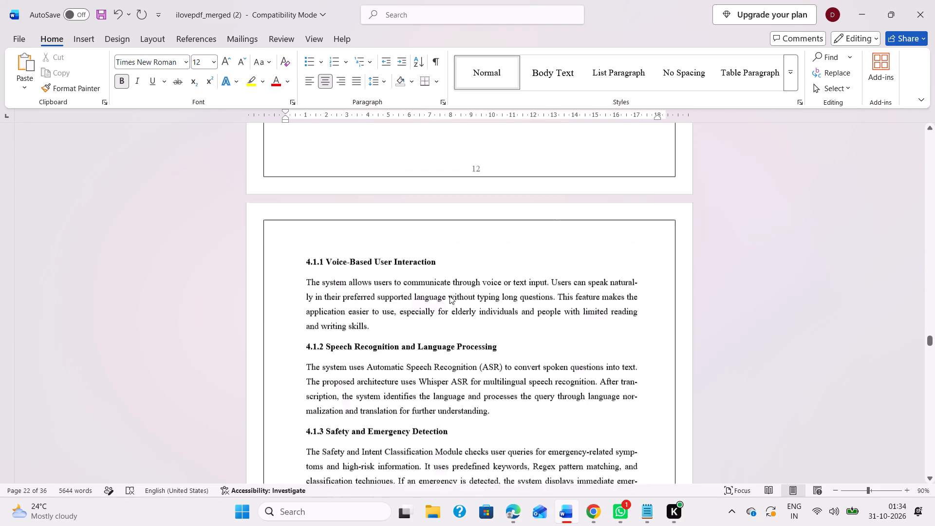
{"action": "scroll", "coordinate": [449, 296], "scroll_direction": "up", "scroll_amount": 1}
{"action": "scroll", "coordinate": [449, 296], "scroll_direction": "down", "scroll_amount": 1}
{"action": "scroll", "coordinate": [449, 296], "scroll_direction": "up", "scroll_amount": 1}
{"action": "scroll", "coordinate": [449, 296], "scroll_direction": "down", "scroll_amount": 6}
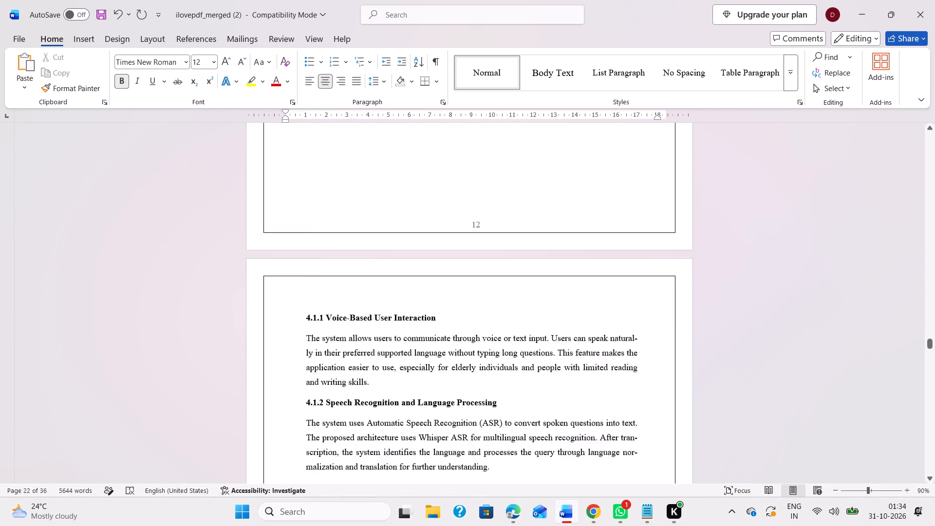
{"action": "scroll", "coordinate": [449, 296], "scroll_direction": "down", "scroll_amount": 4}
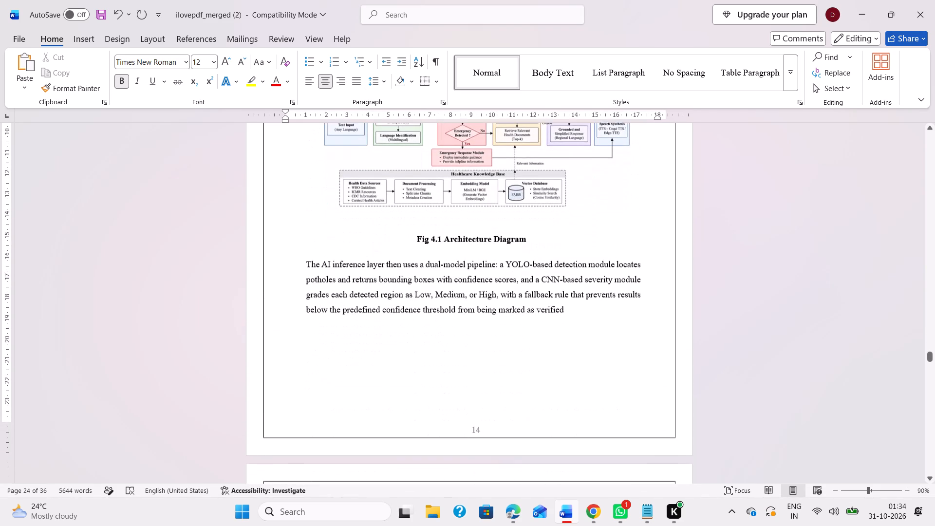
Switch to the Major Project 172 PDF in Edge and examine its pages from Chapter 2 through section 4.2 Architecture for reference.
{"action": "scroll", "coordinate": [446, 338], "scroll_direction": "down", "scroll_amount": 1}
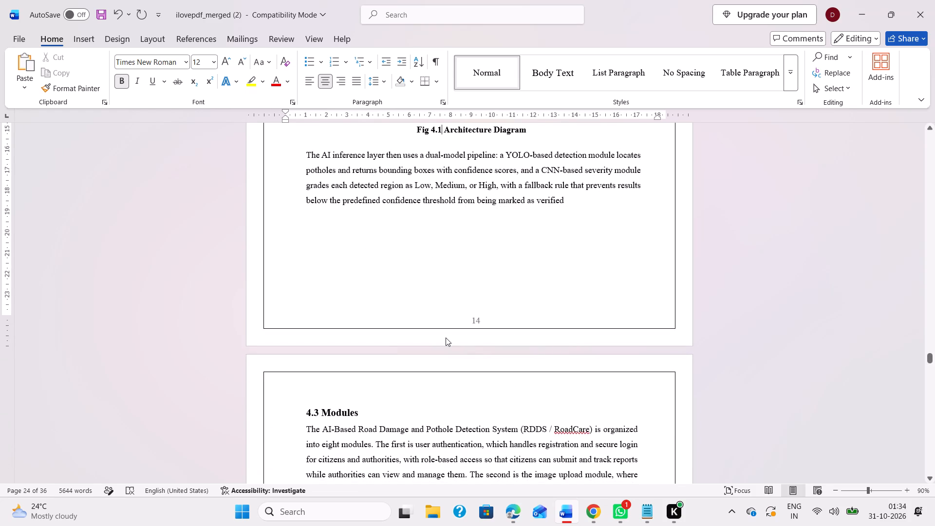
{"action": "scroll", "coordinate": [446, 338], "scroll_direction": "down", "scroll_amount": 1}
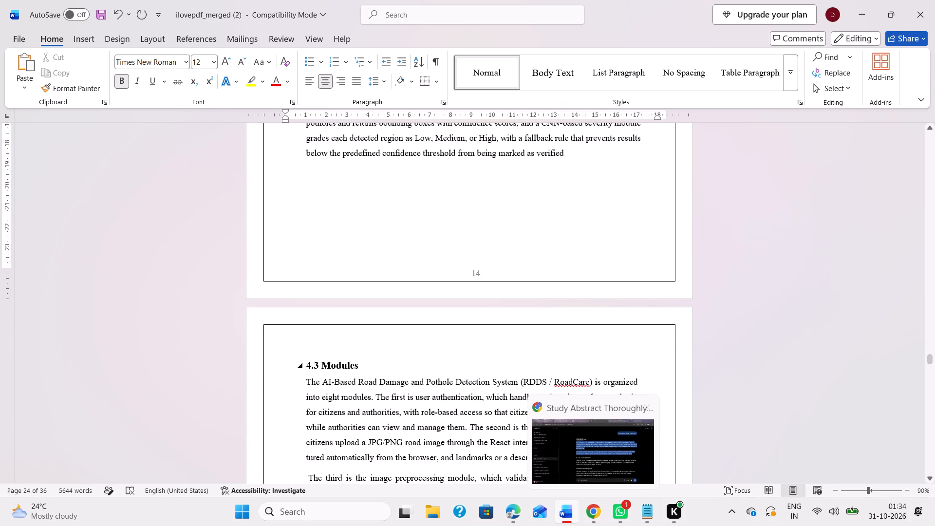
{"action": "key", "text": "alt+Tab"}
{"action": "key", "text": "alt+Tab"}
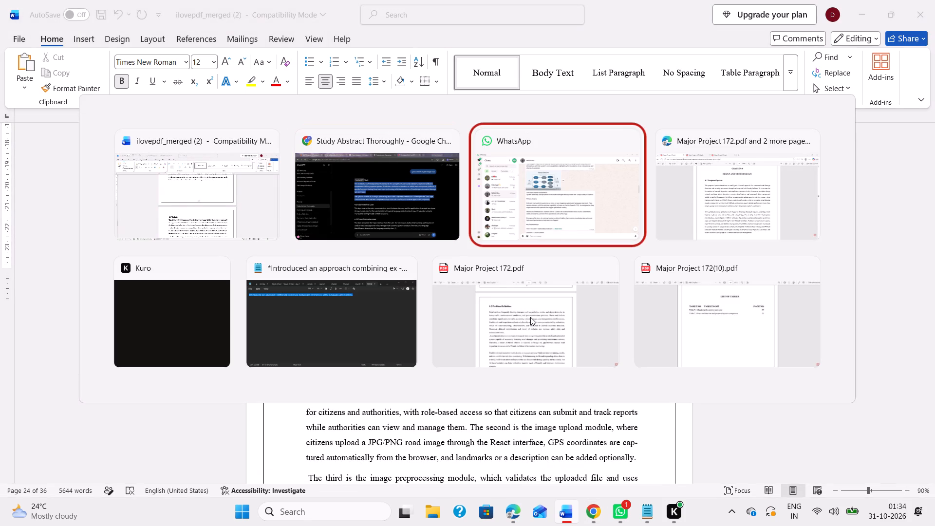
{"action": "key", "text": "alt+Tab"}
{"action": "key", "text": "alt+Tab"}
{"action": "key", "text": "alt+Tab"}
{"action": "key", "text": "alt+Tab"}
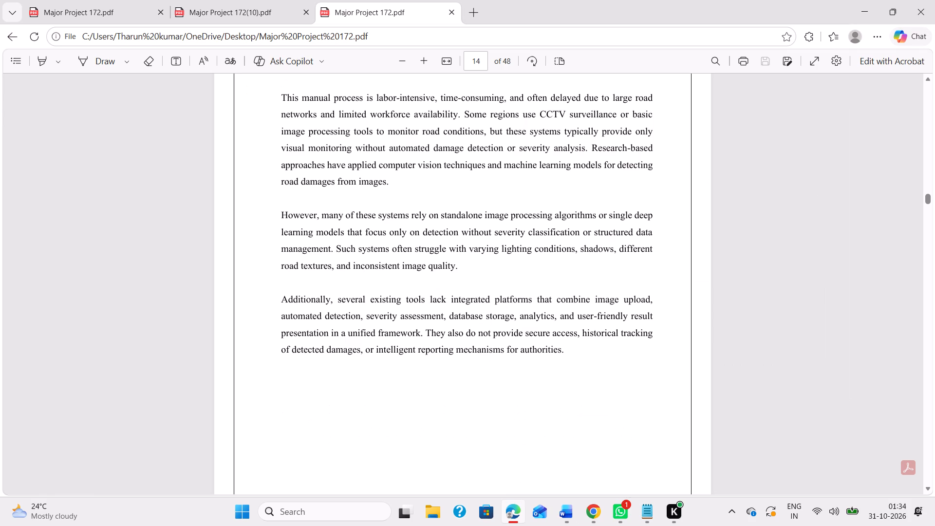
{"action": "scroll", "coordinate": [531, 298], "scroll_direction": "down", "scroll_amount": 17}
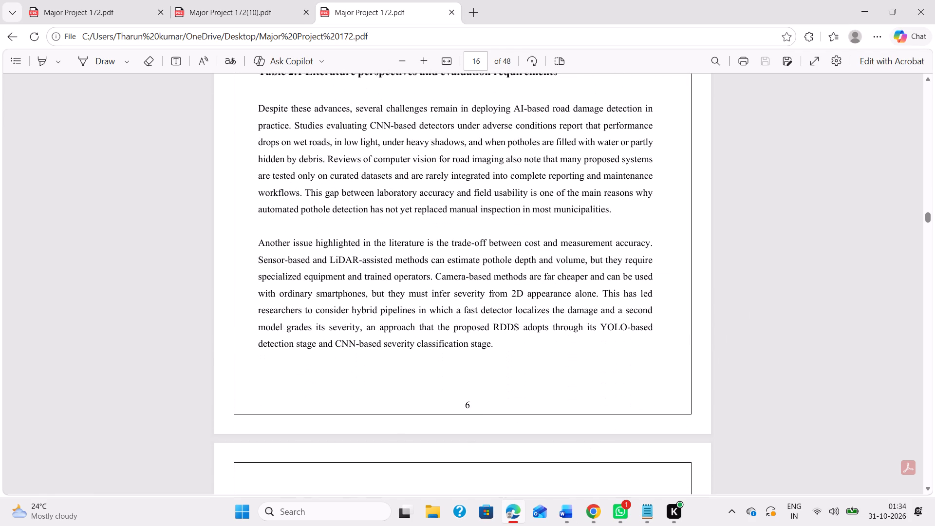
{"action": "scroll", "coordinate": [469, 294], "scroll_direction": "down", "scroll_amount": 14}
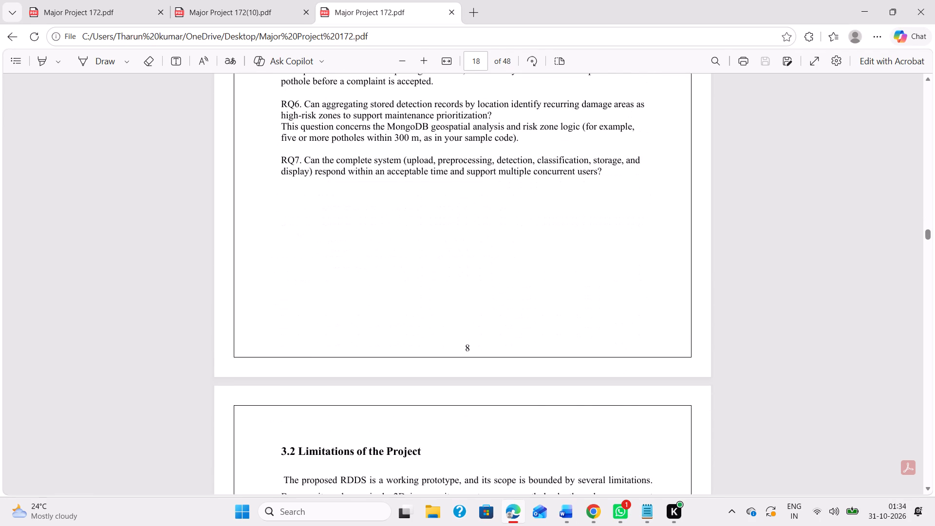
{"action": "scroll", "coordinate": [469, 294], "scroll_direction": "down", "scroll_amount": 13}
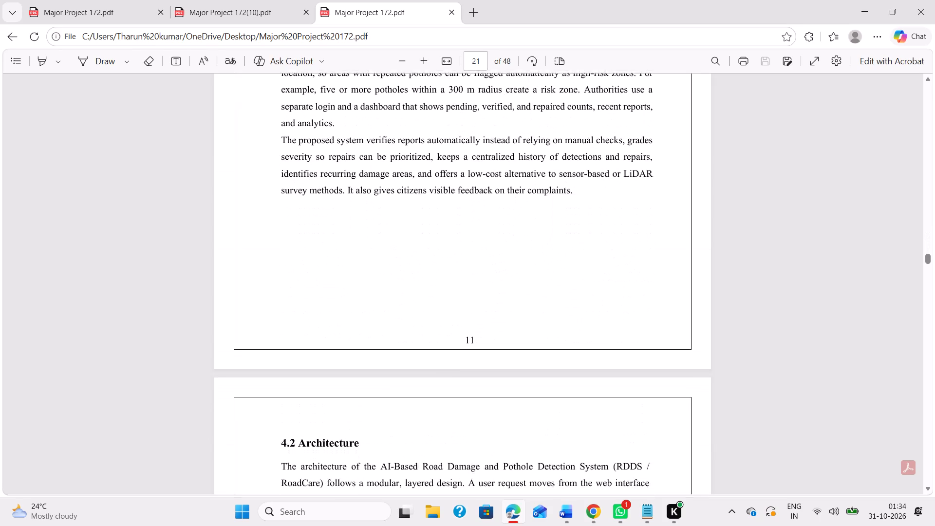
{"action": "scroll", "coordinate": [469, 294], "scroll_direction": "up", "scroll_amount": 19}
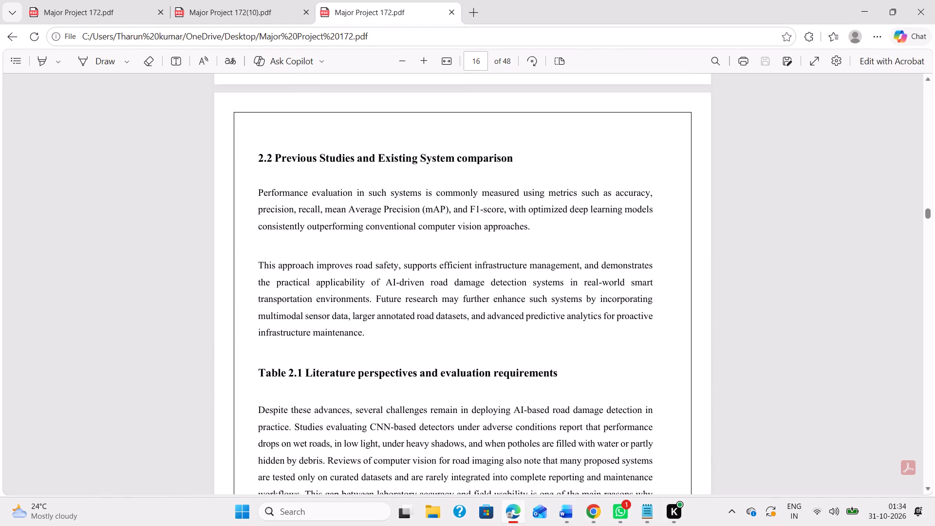
{"action": "scroll", "coordinate": [469, 294], "scroll_direction": "up", "scroll_amount": 16}
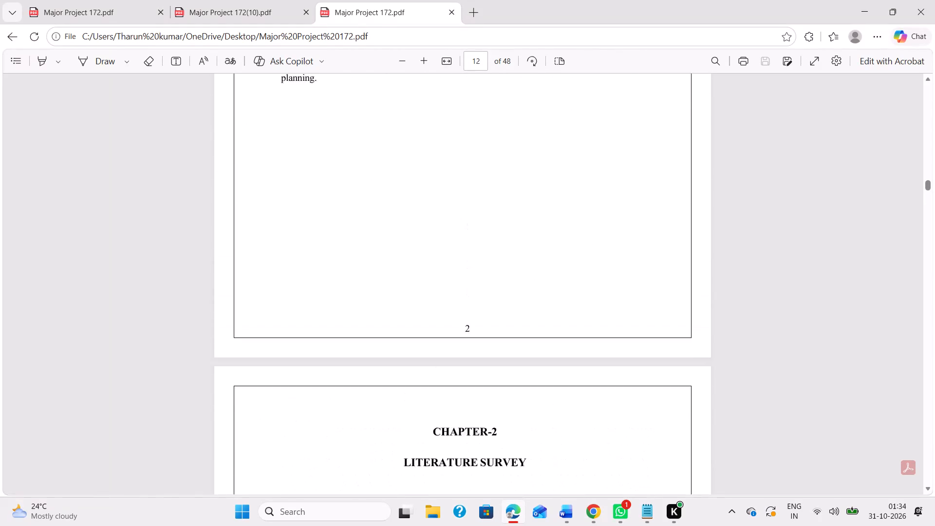
{"action": "scroll", "coordinate": [469, 294], "scroll_direction": "up", "scroll_amount": 3}
{"action": "scroll", "coordinate": [469, 294], "scroll_direction": "down", "scroll_amount": 6}
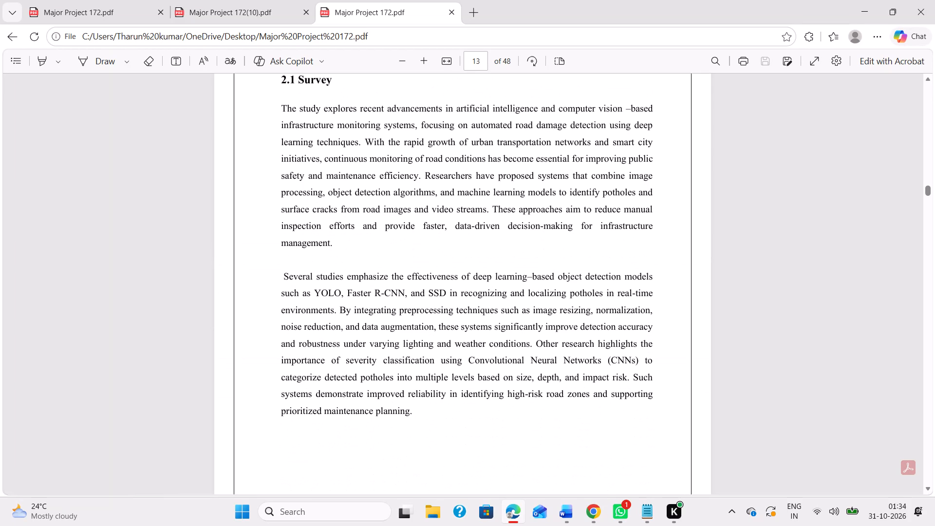
{"action": "scroll", "coordinate": [469, 294], "scroll_direction": "up", "scroll_amount": 3}
Return to the Word report and review Chapter 4, from 4.1 Proposed System through the architecture diagram and the 4.3 Modules pages.
{"action": "key", "text": "alt+Tab"}
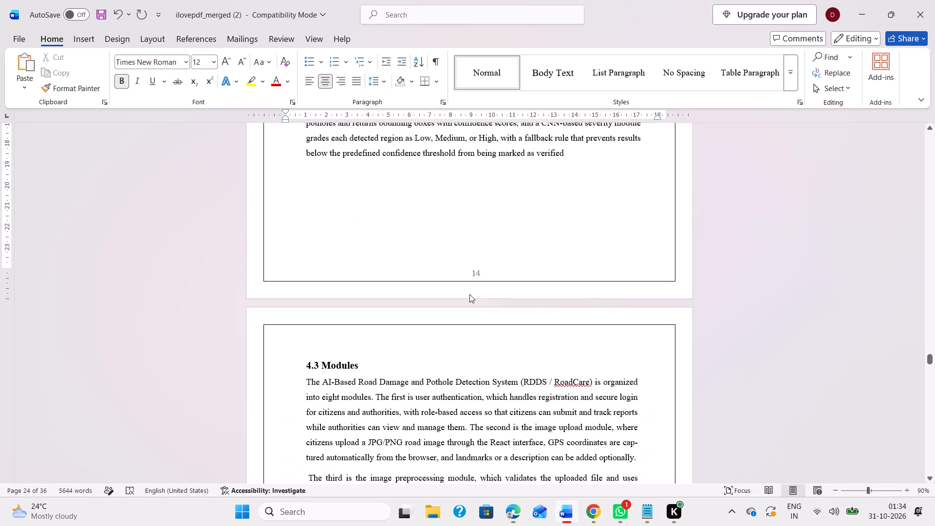
{"action": "scroll", "coordinate": [481, 232], "scroll_direction": "down", "scroll_amount": 4}
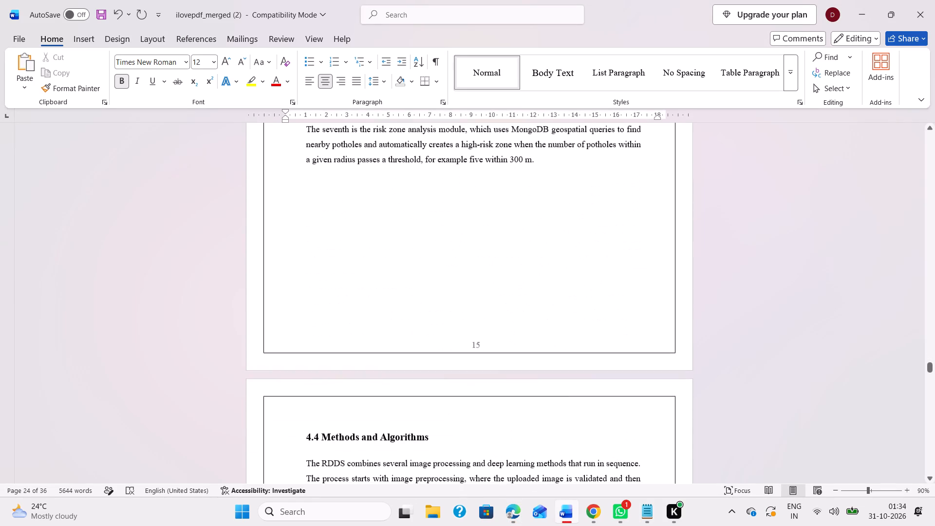
{"action": "scroll", "coordinate": [445, 273], "scroll_direction": "up", "scroll_amount": 6}
{"action": "scroll", "coordinate": [445, 273], "scroll_direction": "down", "scroll_amount": 1}
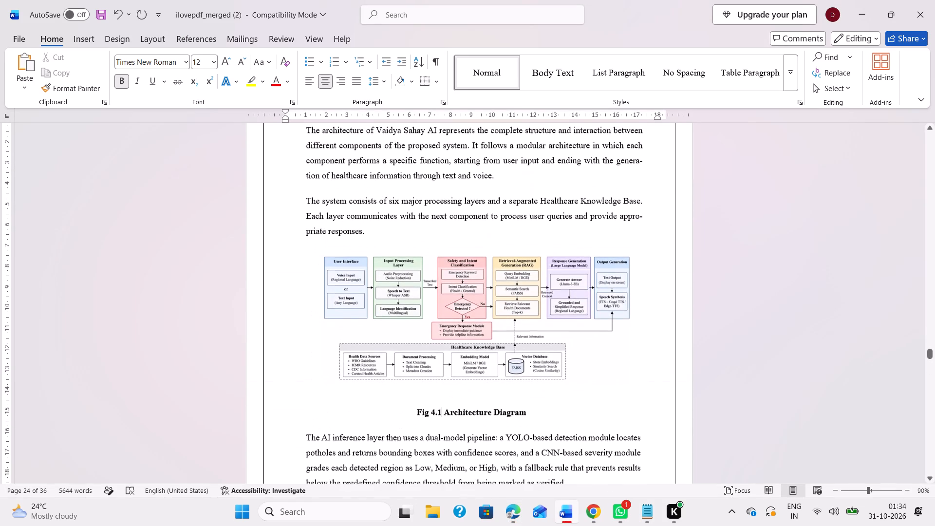
{"action": "scroll", "coordinate": [441, 325], "scroll_direction": "up", "scroll_amount": 1}
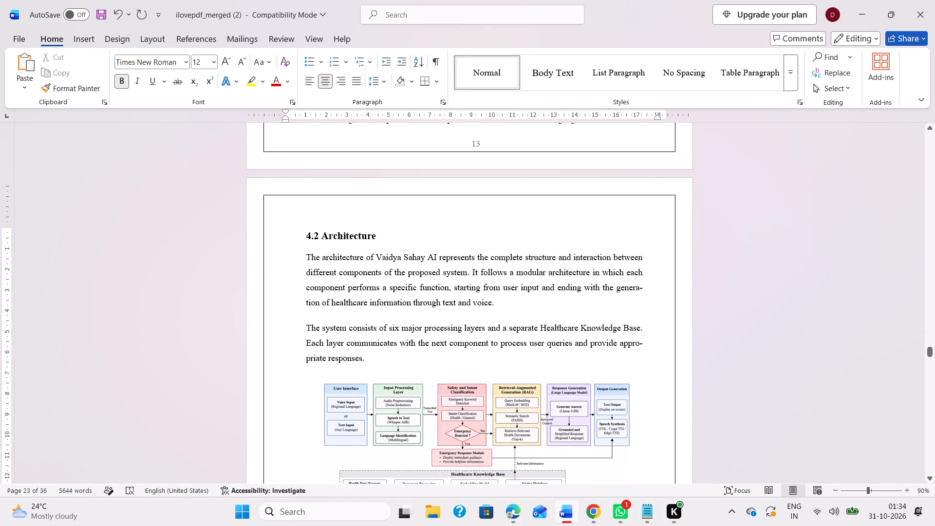
{"action": "scroll", "coordinate": [441, 325], "scroll_direction": "down", "scroll_amount": 1}
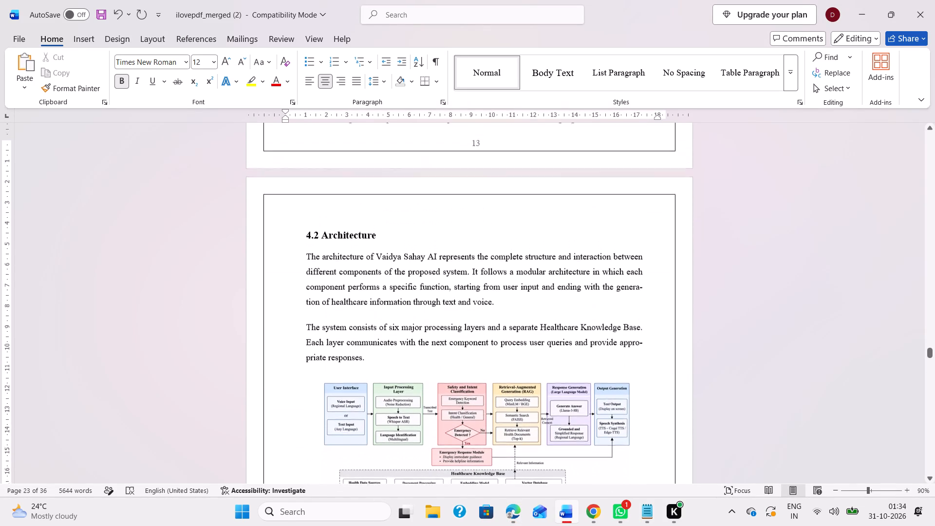
{"action": "scroll", "coordinate": [441, 325], "scroll_direction": "down", "scroll_amount": 1}
{"action": "scroll", "coordinate": [467, 272], "scroll_direction": "up", "scroll_amount": 1}
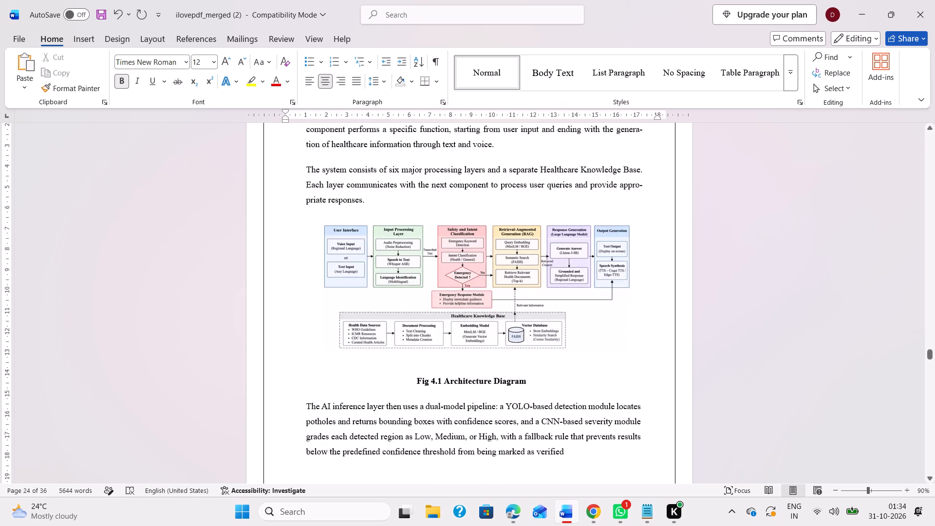
{"action": "scroll", "coordinate": [467, 272], "scroll_direction": "up", "scroll_amount": 2}
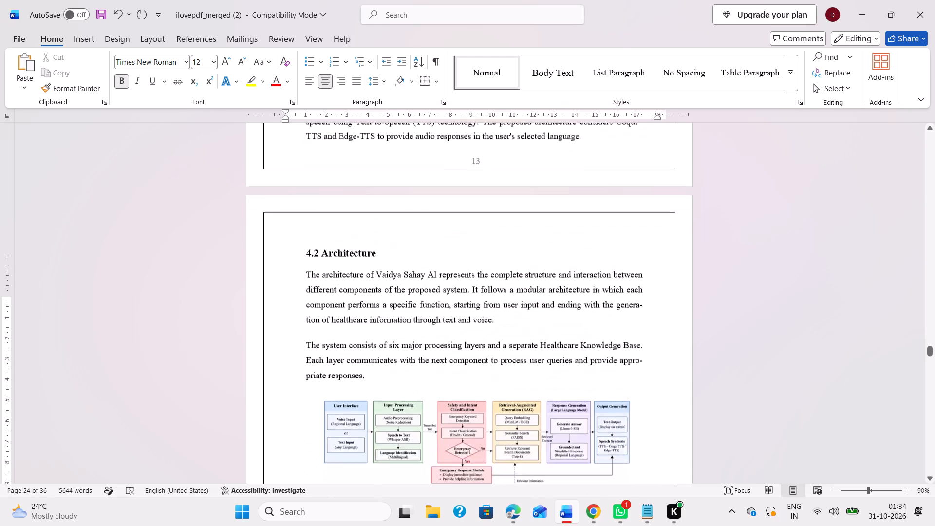
{"action": "scroll", "coordinate": [467, 272], "scroll_direction": "down", "scroll_amount": 3}
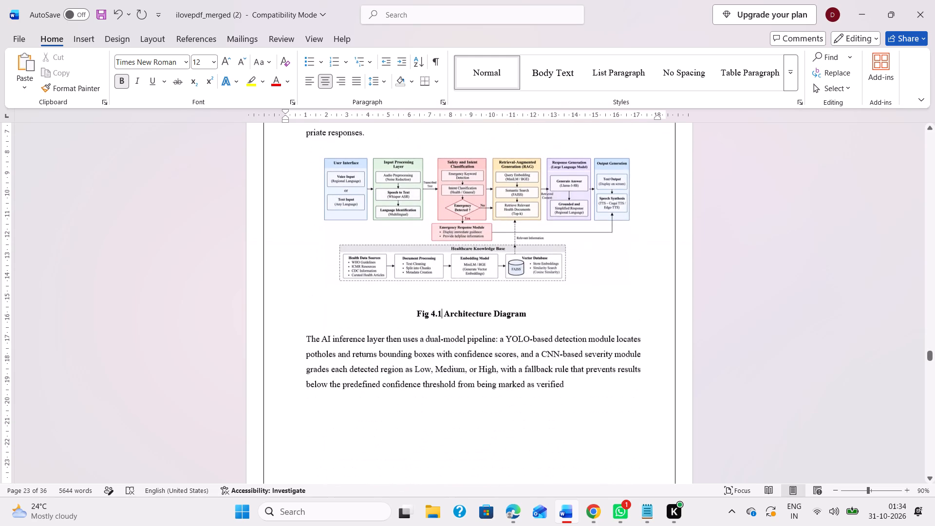
{"action": "scroll", "coordinate": [437, 325], "scroll_direction": "down", "scroll_amount": 1}
{"action": "scroll", "coordinate": [437, 325], "scroll_direction": "up", "scroll_amount": 1}
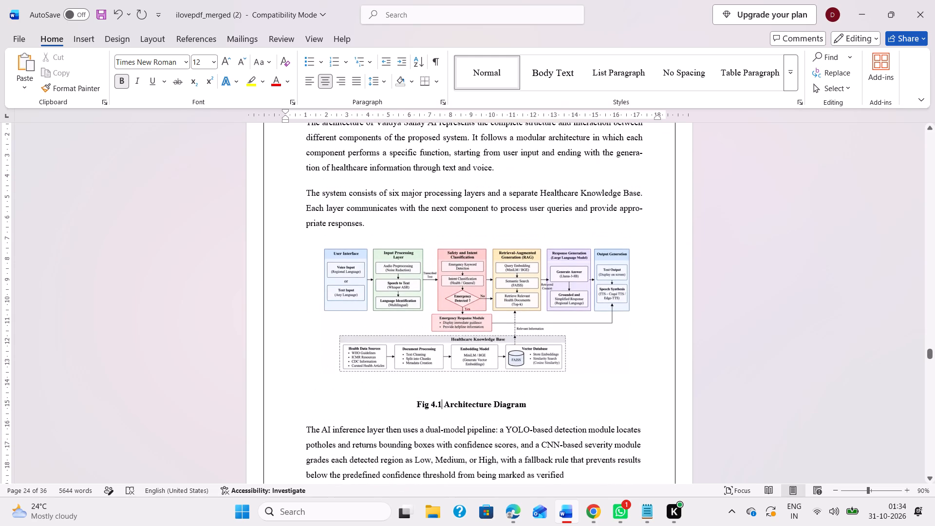
{"action": "scroll", "coordinate": [486, 296], "scroll_direction": "down", "scroll_amount": 1}
{"action": "scroll", "coordinate": [486, 296], "scroll_direction": "up", "scroll_amount": 4}
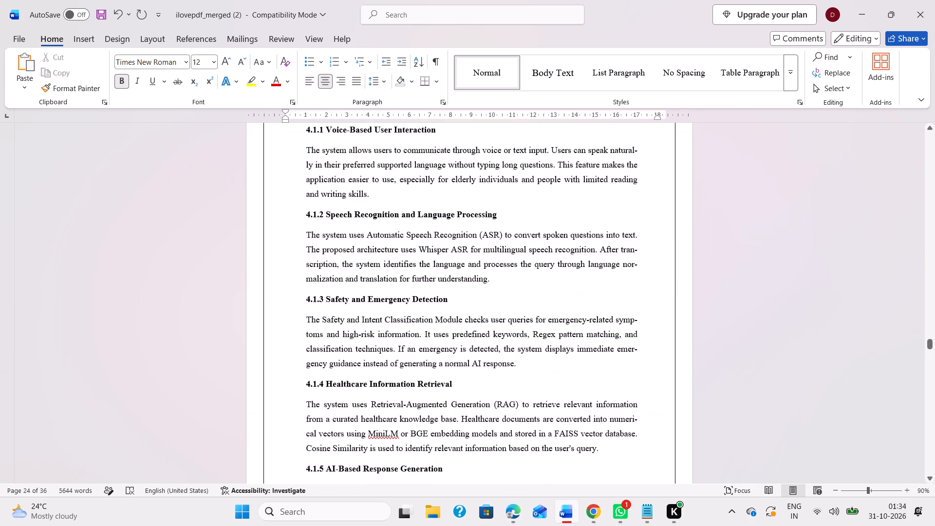
{"action": "scroll", "coordinate": [446, 361], "scroll_direction": "up", "scroll_amount": 5}
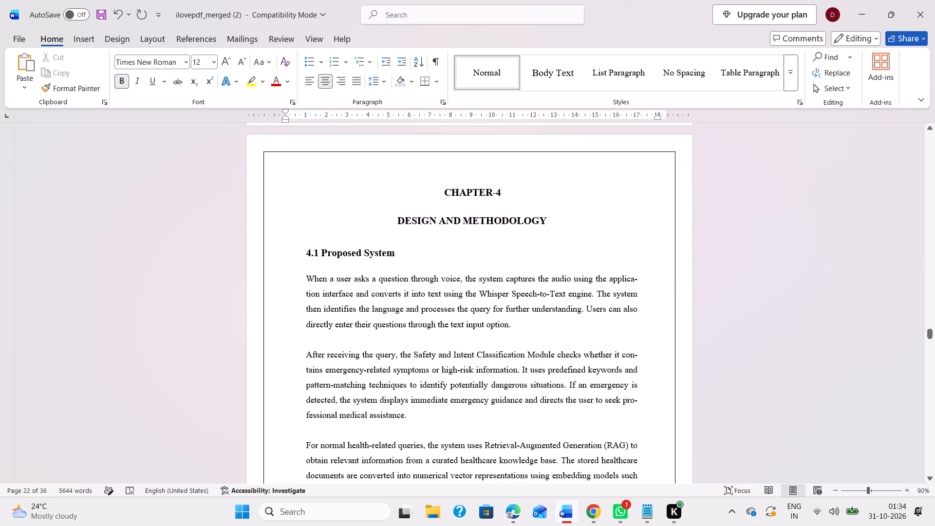
{"action": "scroll", "coordinate": [446, 361], "scroll_direction": "down", "scroll_amount": 3}
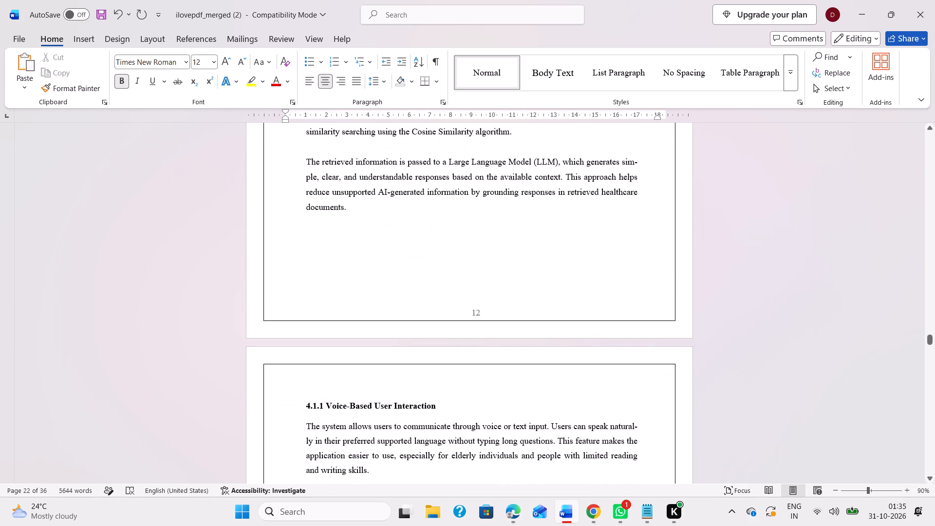
{"action": "scroll", "coordinate": [446, 361], "scroll_direction": "down", "scroll_amount": 2}
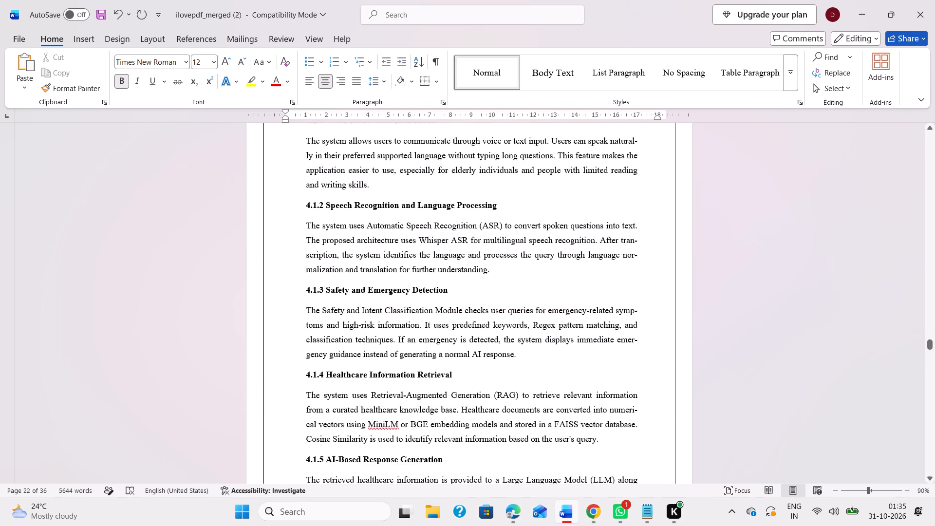
{"action": "scroll", "coordinate": [487, 314], "scroll_direction": "down", "scroll_amount": 2}
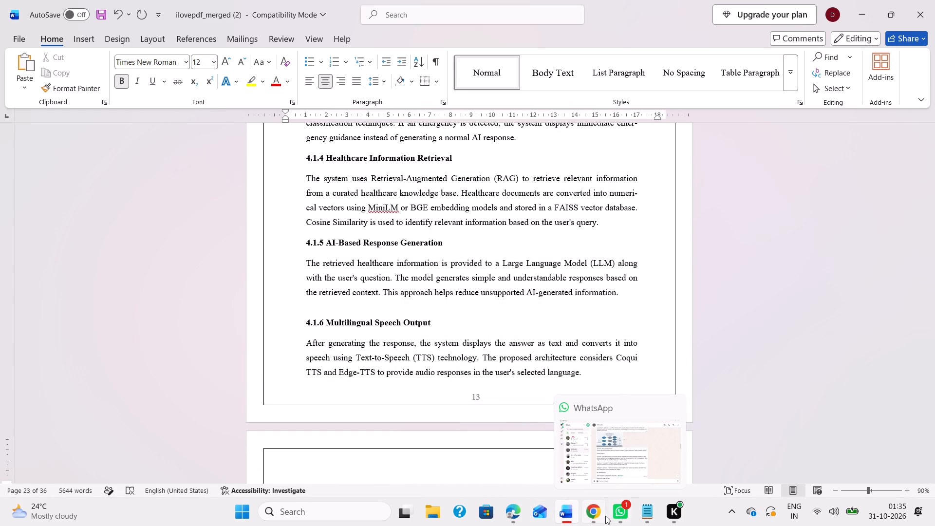
{"action": "scroll", "coordinate": [503, 331], "scroll_direction": "up", "scroll_amount": 2}
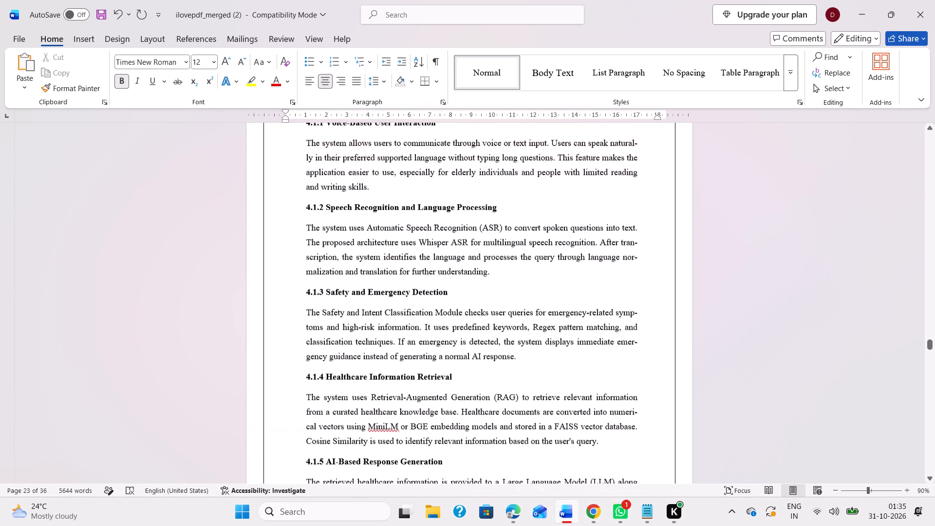
{"action": "scroll", "coordinate": [476, 376], "scroll_direction": "up", "scroll_amount": 2}
{"action": "scroll", "coordinate": [476, 376], "scroll_direction": "down", "scroll_amount": 6}
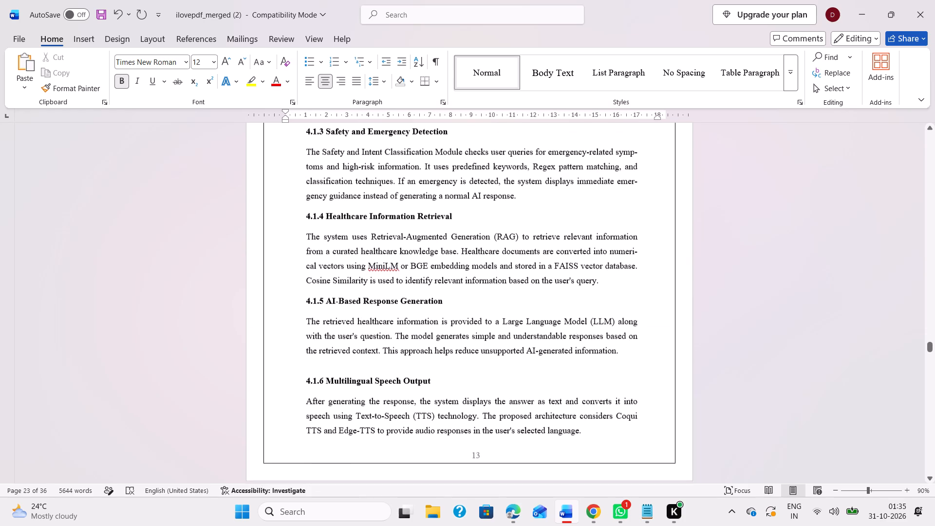
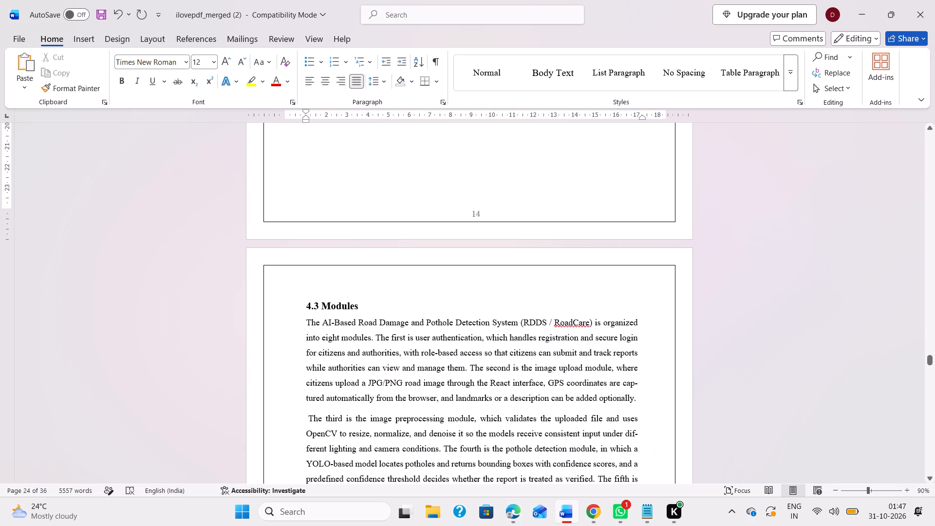
{"action": "left_click_drag", "start_coordinate": [304, 320], "coordinate": [408, 516]}
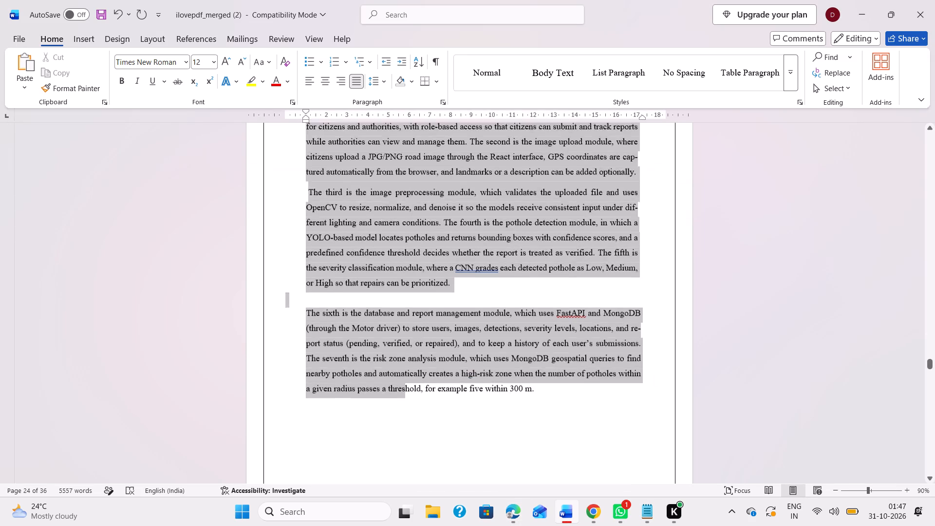
{"action": "left_click_drag", "start_coordinate": [408, 516], "coordinate": [561, 307]}
{"action": "key", "text": "ctrl+v"}
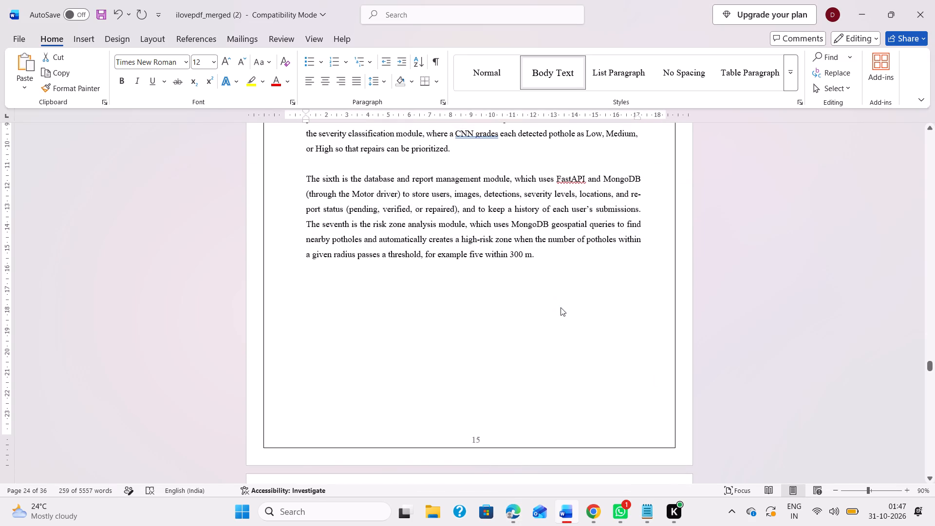
Insert an unnumbered blank line between the 4.3 Modules heading and its introduction.
{"action": "scroll", "coordinate": [473, 298], "scroll_direction": "up", "scroll_amount": 4}
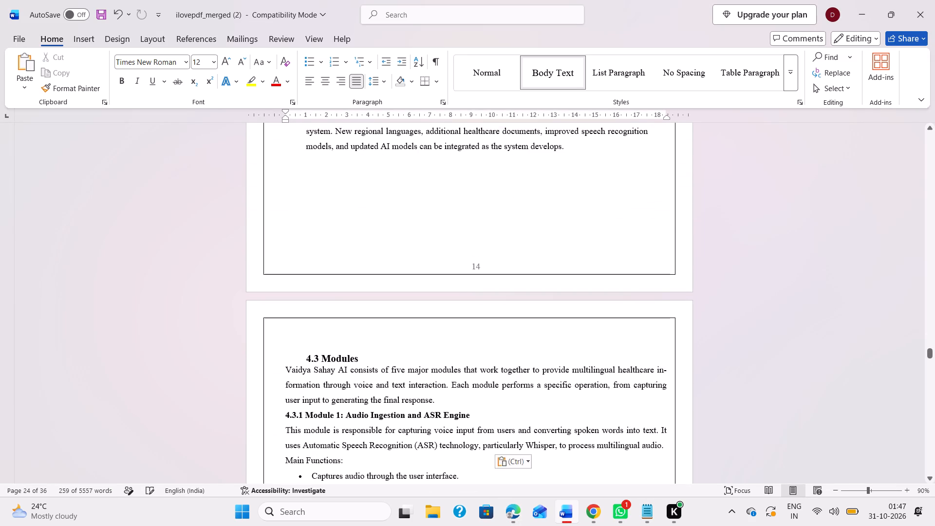
{"action": "scroll", "coordinate": [473, 298], "scroll_direction": "down", "scroll_amount": 3}
{"action": "scroll", "coordinate": [438, 265], "scroll_direction": "up", "scroll_amount": 1}
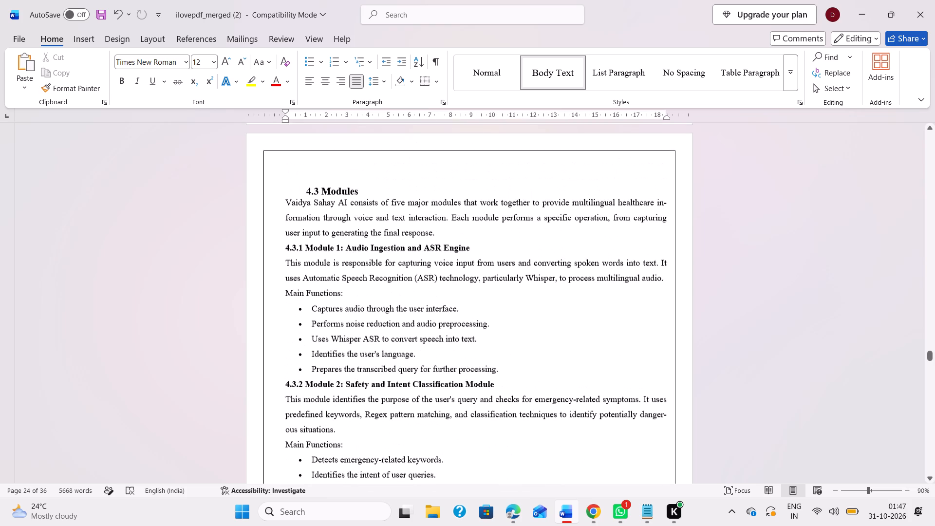
{"action": "left_click", "coordinate": [378, 191]}
{"action": "key", "text": "Return"}
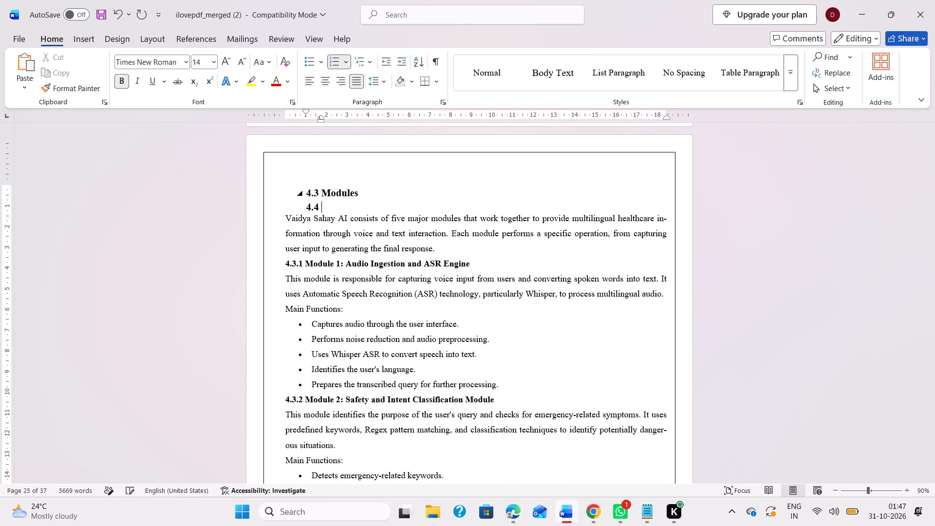
{"action": "key", "text": "BackSpace"}
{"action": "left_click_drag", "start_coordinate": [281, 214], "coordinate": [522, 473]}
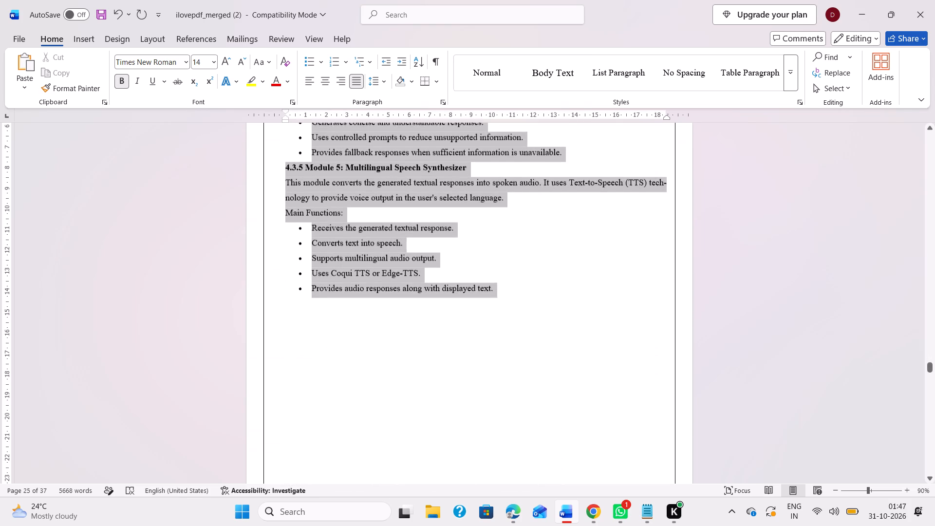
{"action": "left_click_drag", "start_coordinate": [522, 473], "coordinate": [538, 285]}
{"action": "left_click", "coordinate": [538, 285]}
Delete the Main Functions label and its five bullets under 4.3.5 Module 5: Multilingual Speech Synthesizer.
{"action": "left_click_drag", "start_coordinate": [515, 283], "coordinate": [284, 206]}
{"action": "key", "text": "BackSpace"}
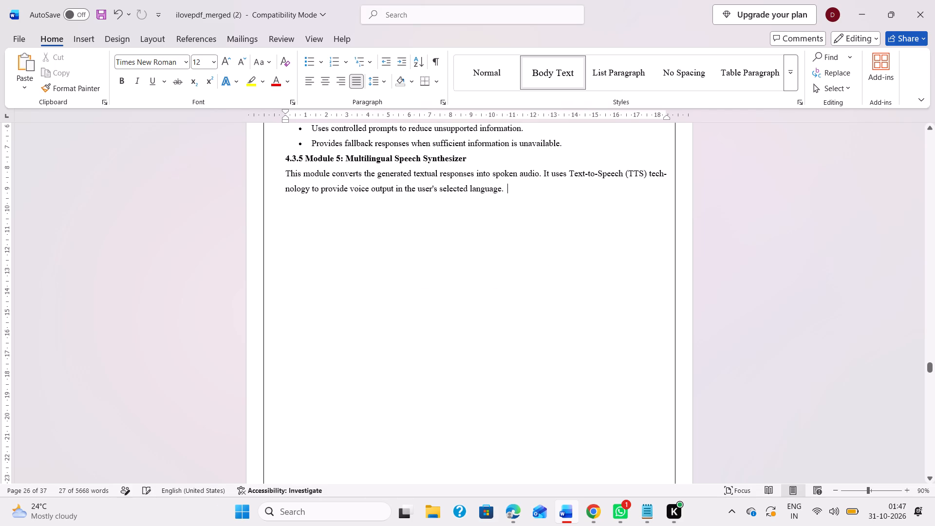
Remove "Module 5:" from the 4.3.5 heading, leaving "4.3.5 Multilingual Speech Synthesizer".
{"action": "left_click", "coordinate": [342, 157]}
{"action": "key", "text": "Left"}
{"action": "key", "text": "BackSpace"}
{"action": "key", "text": "BackSpace"}
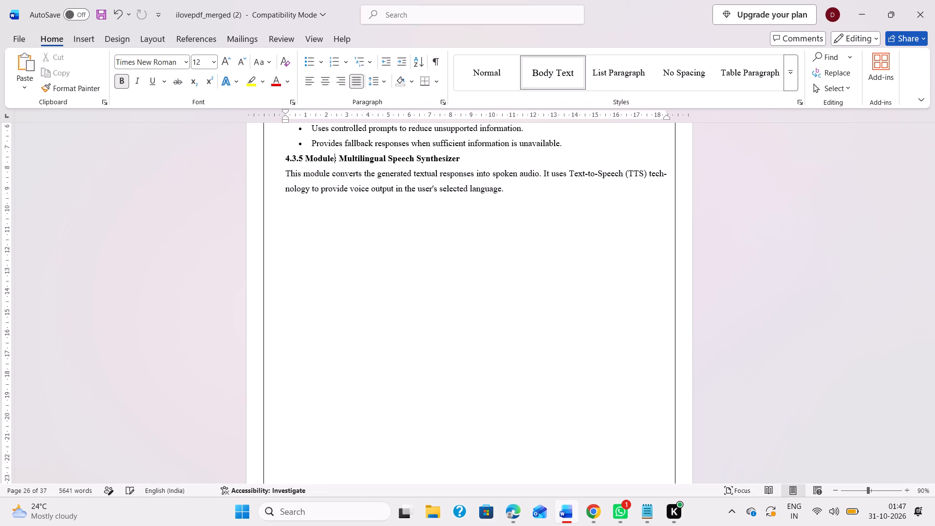
{"action": "key", "text": "BackSpace"}
{"action": "key", "text": "BackSpace"}
{"action": "key", "text": "BackSpace"}
{"action": "key", "text": "Right"}
{"action": "key", "text": "BackSpace"}
{"action": "key", "text": "BackSpace"}
{"action": "key", "text": "BackSpace"}
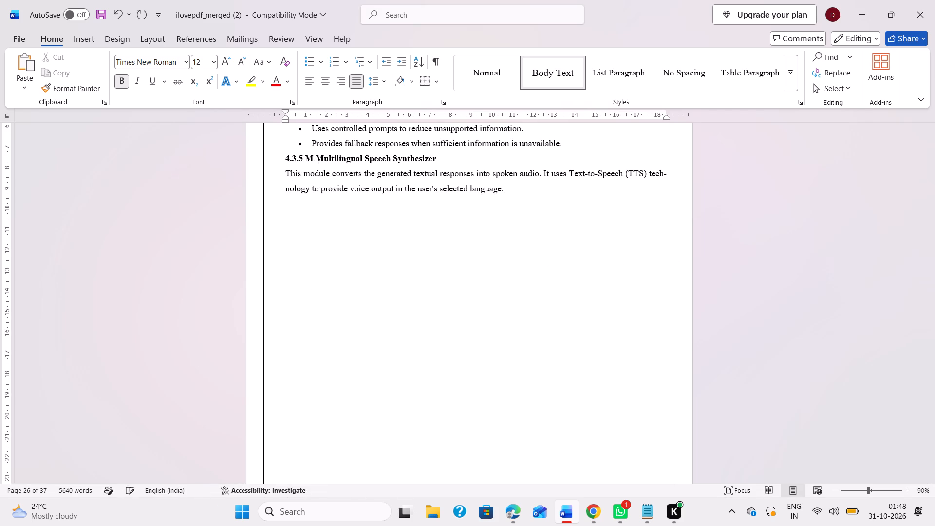
{"action": "key", "text": "BackSpace"}
{"action": "key", "text": "space"}
Remove "Module 4:" from the 4.3.4 heading, leaving "4.3.4 Grounded Response Generator".
{"action": "scroll", "coordinate": [395, 243], "scroll_direction": "up", "scroll_amount": 2}
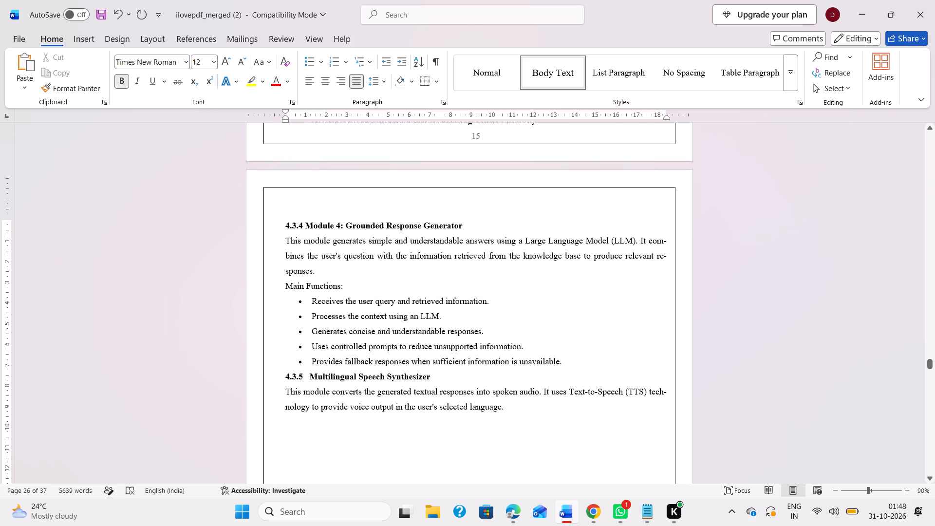
{"action": "left_click", "coordinate": [343, 225]}
{"action": "key", "text": "BackSpace"}
{"action": "key", "text": "BackSpace"}
{"action": "key", "text": "BackSpace"}
{"action": "key", "text": "BackSpace"}
{"action": "key", "text": "BackSpace"}
{"action": "key", "text": "BackSpace"}
{"action": "key", "text": "BackSpace"}
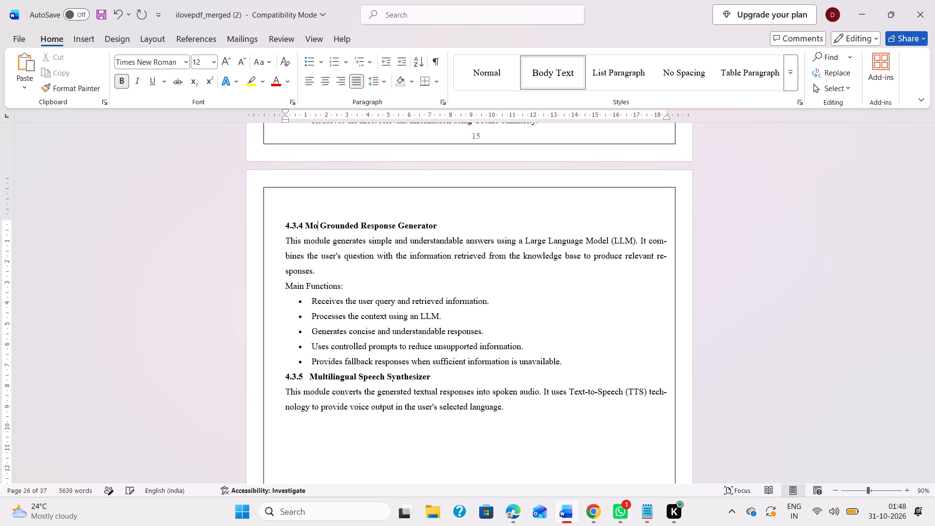
{"action": "key", "text": "BackSpace"}
{"action": "key", "text": "BackSpace"}
{"action": "key", "text": "space"}
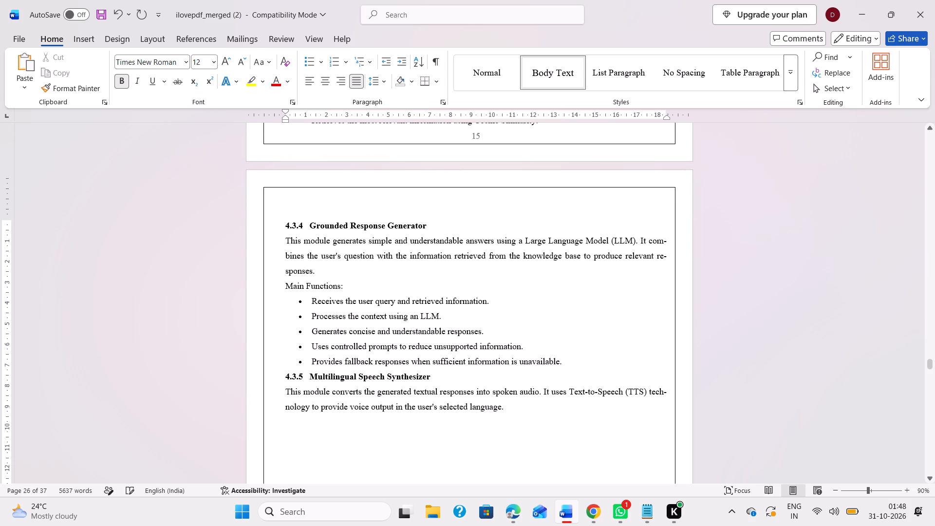
Remove "Module 3:" from the 4.3.3 heading, leaving "4.3.3 Retrieval-Augmented Generation (RAG) Module".
{"action": "scroll", "coordinate": [406, 238], "scroll_direction": "up", "scroll_amount": 2}
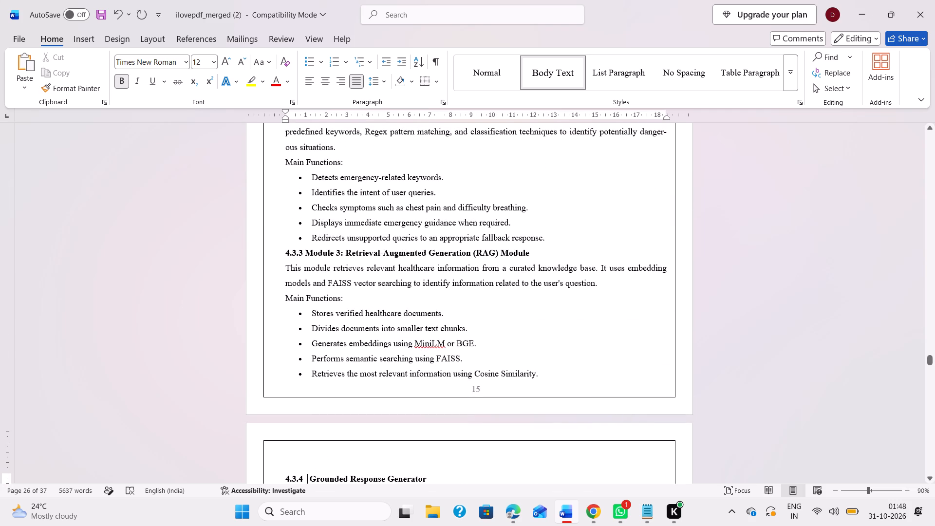
{"action": "left_click_drag", "start_coordinate": [532, 253], "coordinate": [323, 247]}
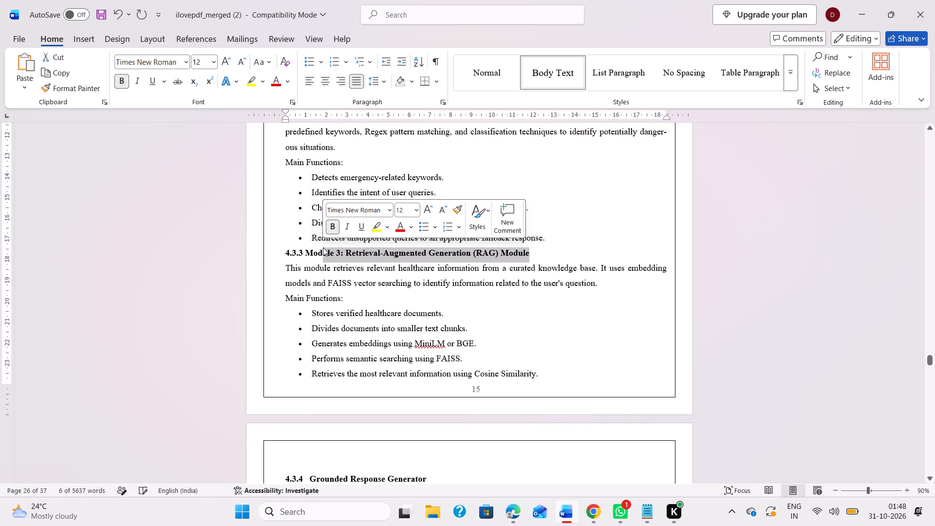
{"action": "left_click", "coordinate": [345, 250]}
{"action": "left_click_drag", "start_coordinate": [343, 252], "coordinate": [334, 251]}
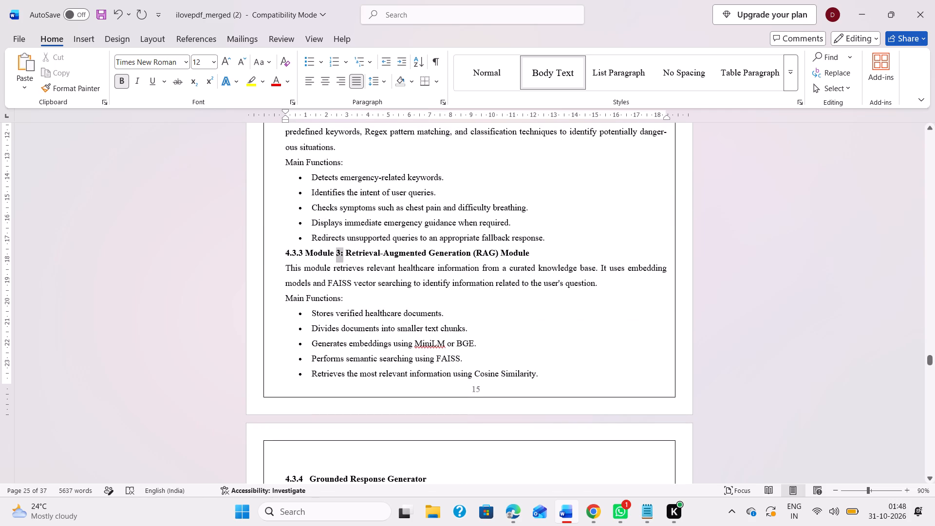
{"action": "left_click_drag", "start_coordinate": [334, 251], "coordinate": [317, 252]}
{"action": "key", "text": "BackSpace"}
{"action": "key", "text": "space"}
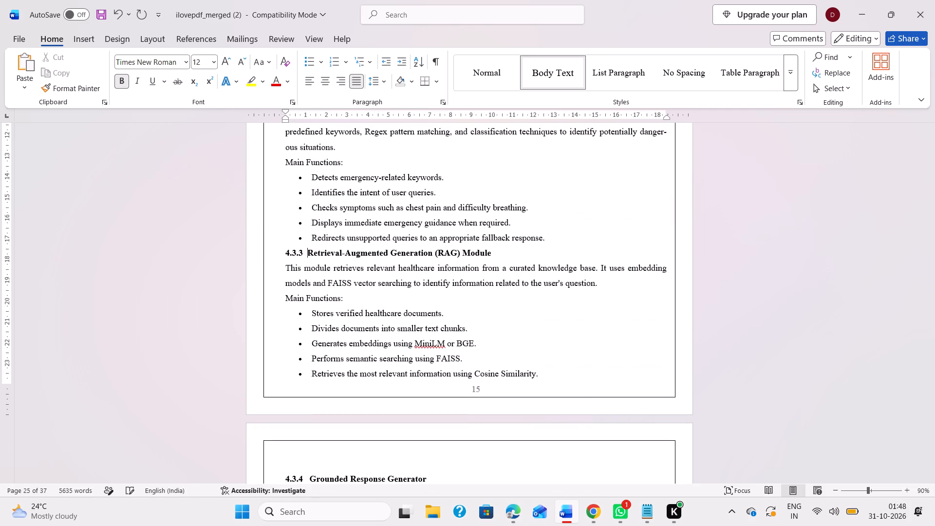
{"action": "key", "text": "space"}
Remove "Module 2:" from the 4.3.2 heading, leaving "4.3.2 Safety and Intent Classification Module".
{"action": "scroll", "coordinate": [361, 253], "scroll_direction": "up", "scroll_amount": 2}
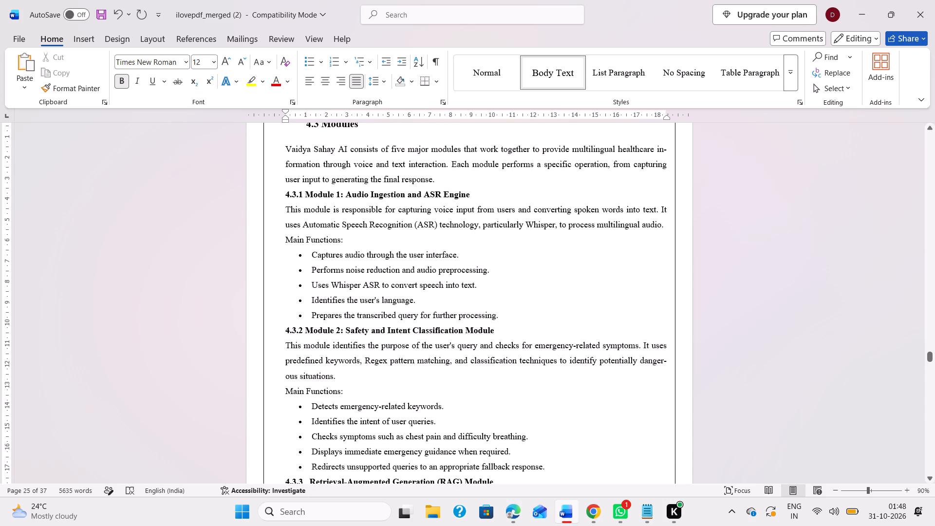
{"action": "left_click", "coordinate": [344, 329]}
{"action": "key", "text": "BackSpace"}
{"action": "key", "text": "BackSpace"}
{"action": "key", "text": "BackSpace"}
{"action": "key", "text": "BackSpace"}
{"action": "key", "text": "BackSpace"}
{"action": "key", "text": "BackSpace"}
{"action": "key", "text": "BackSpace"}
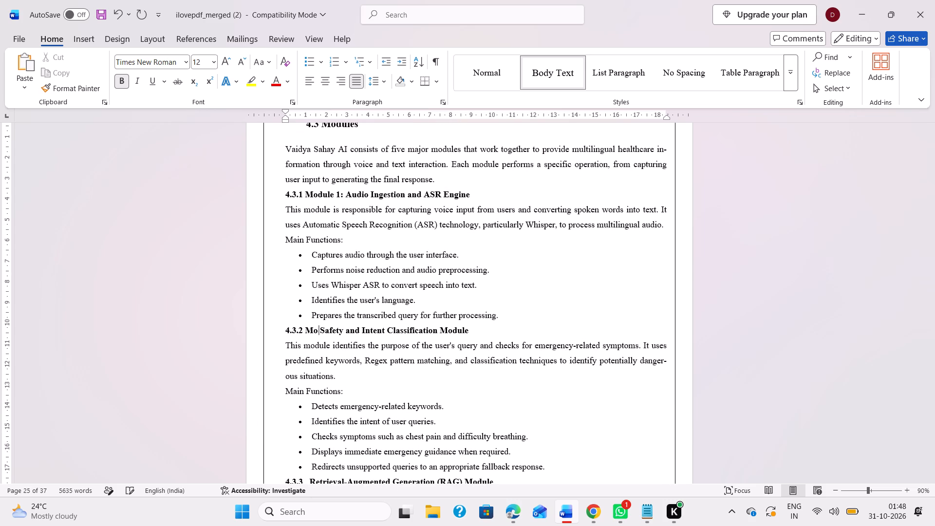
{"action": "key", "text": "BackSpace"}
{"action": "key", "text": "BackSpace"}
{"action": "key", "text": "space"}
Remove "Module 1:" from the 4.3.1 heading, leaving "4.3.1 Audio Ingestion and ASR Engine".
{"action": "scroll", "coordinate": [390, 317], "scroll_direction": "up", "scroll_amount": 1}
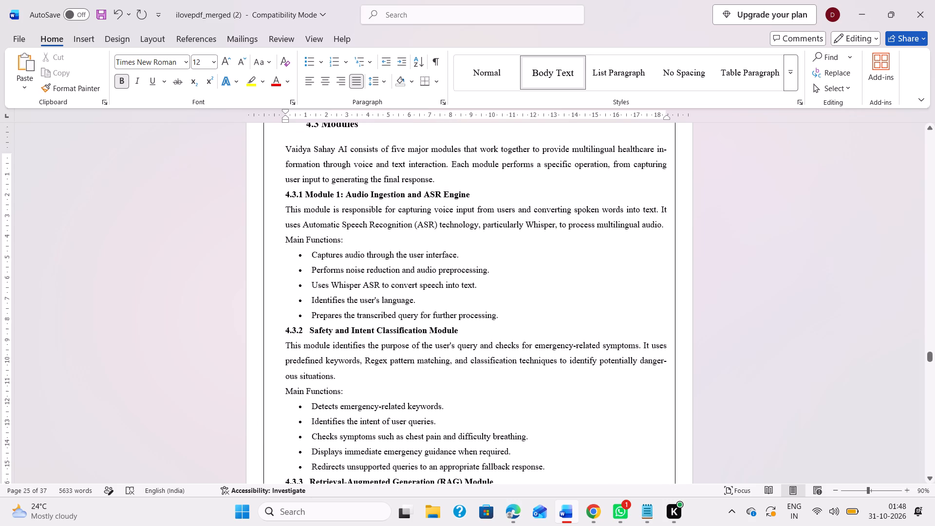
{"action": "scroll", "coordinate": [390, 317], "scroll_direction": "up", "scroll_amount": 1}
{"action": "left_click", "coordinate": [343, 326]}
{"action": "key", "text": "BackSpace"}
{"action": "key", "text": "BackSpace"}
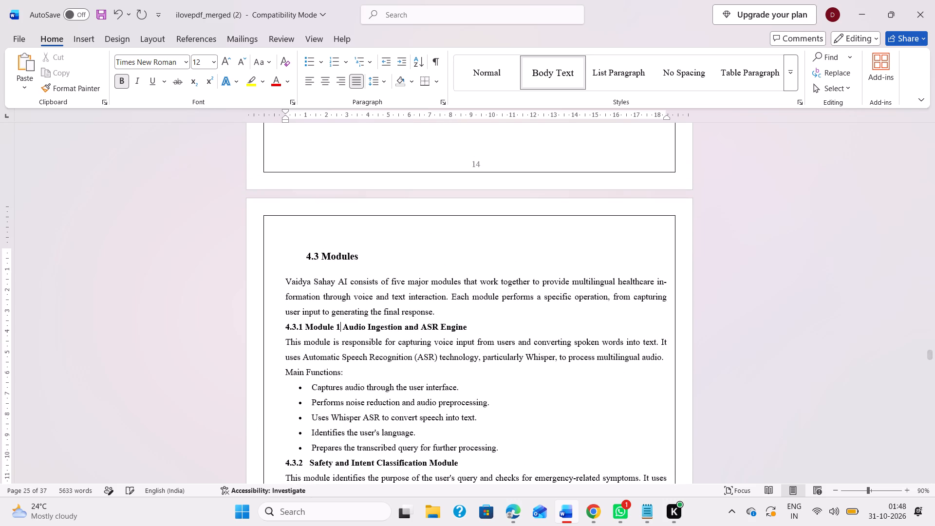
{"action": "key", "text": "BackSpace"}
{"action": "key", "text": "BackSpace"}
{"action": "key", "text": "BackSpace"}
{"action": "key", "text": "BackSpace"}
{"action": "key", "text": "BackSpace"}
{"action": "key", "text": "BackSpace"}
{"action": "key", "text": "BackSpace"}
{"action": "key", "text": "space"}
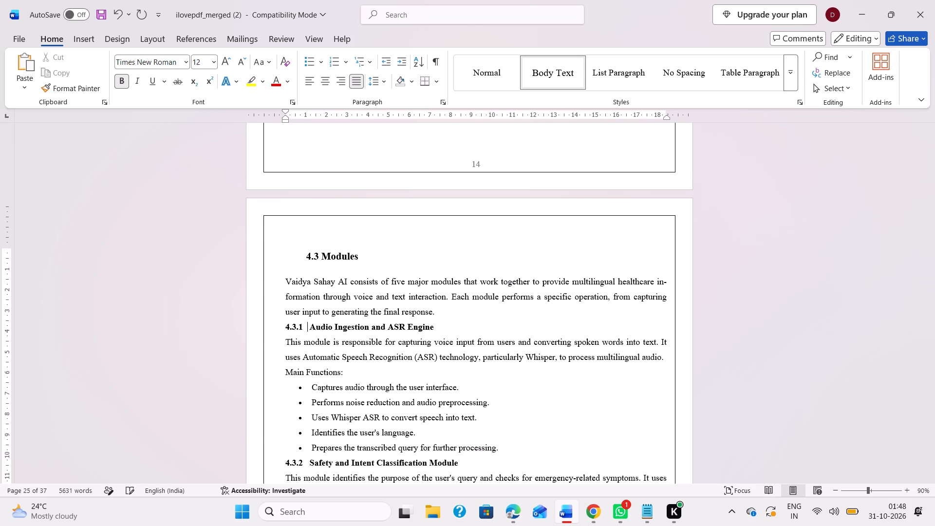
Select all text below the 4.3 Modules heading, through 4.3.5, and set its left indent to about 1.75 cm on the ruler.
{"action": "scroll", "coordinate": [406, 261], "scroll_direction": "up", "scroll_amount": 1}
{"action": "scroll", "coordinate": [369, 339], "scroll_direction": "down", "scroll_amount": 2}
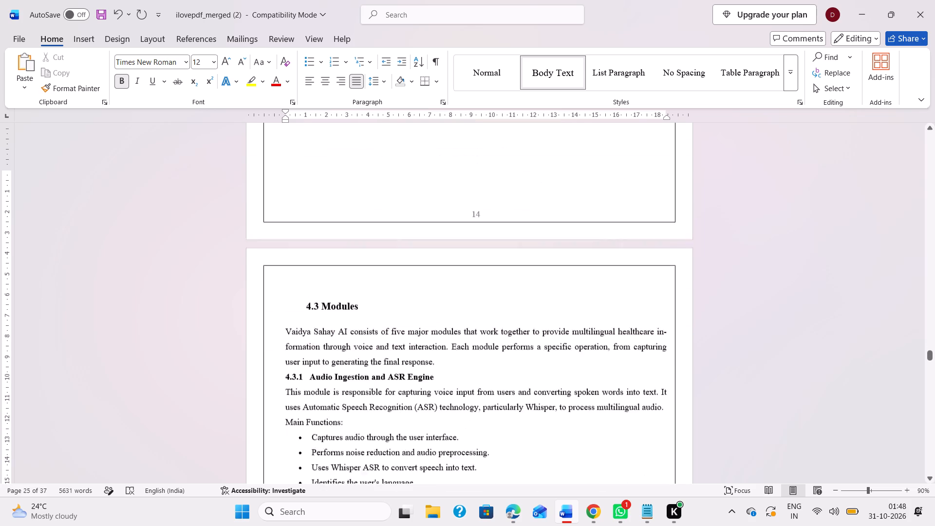
{"action": "left_click_drag", "start_coordinate": [284, 195], "coordinate": [379, 314]}
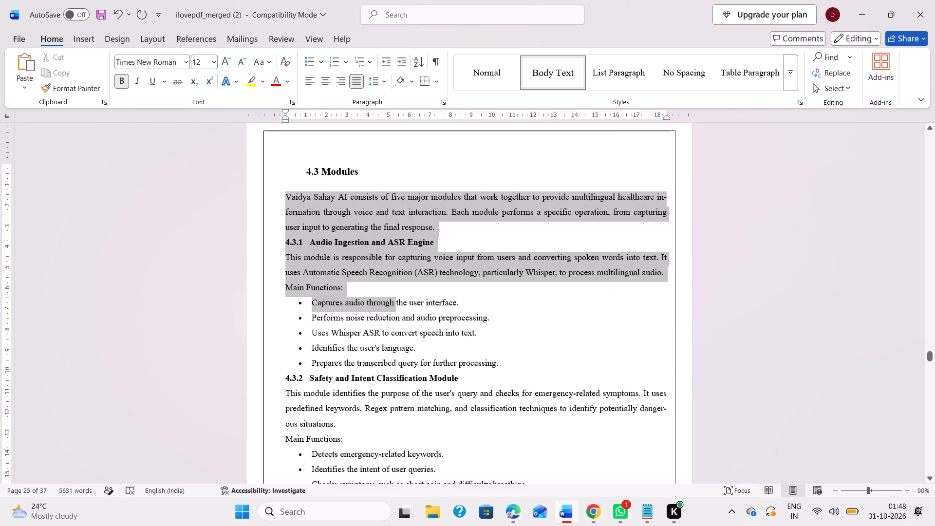
{"action": "left_click_drag", "start_coordinate": [379, 314], "coordinate": [547, 295]}
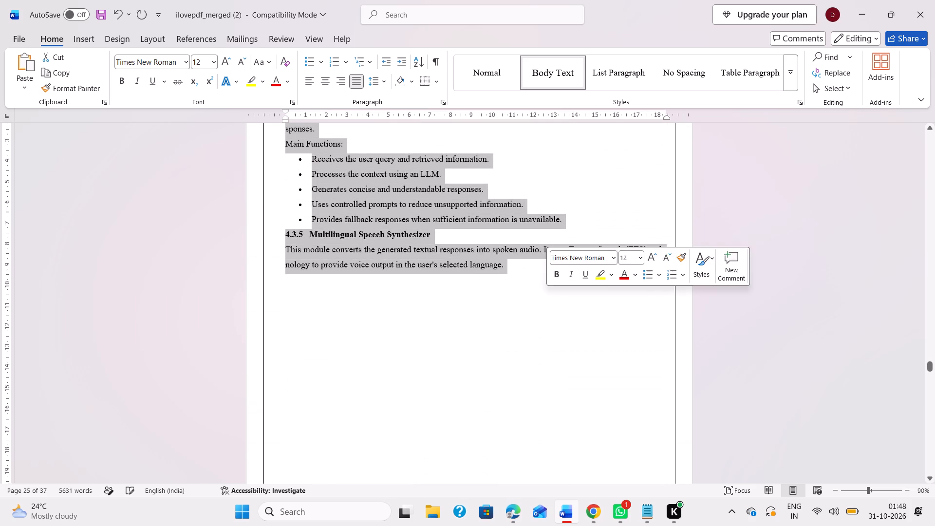
{"action": "scroll", "coordinate": [296, 169], "scroll_direction": "up", "scroll_amount": 2}
{"action": "left_click_drag", "start_coordinate": [284, 120], "coordinate": [296, 122]}
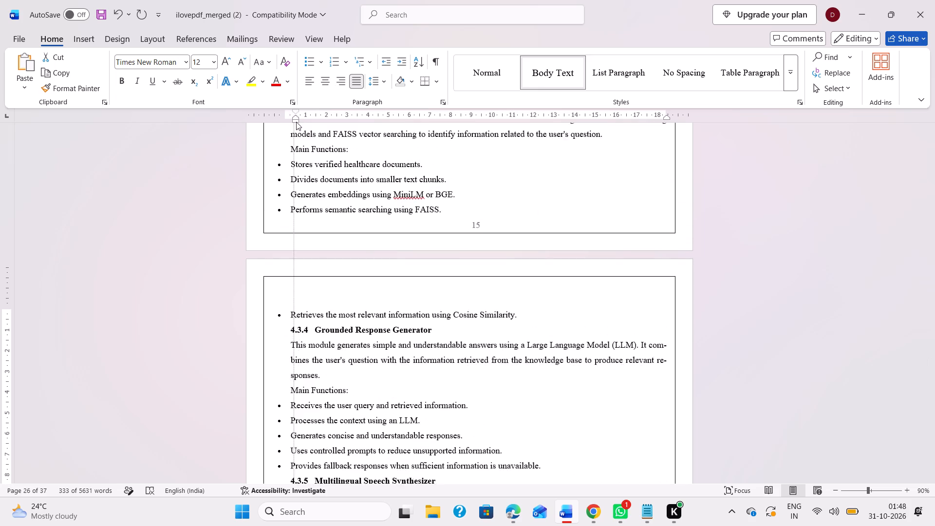
{"action": "left_click_drag", "start_coordinate": [296, 122], "coordinate": [320, 122]}
{"action": "scroll", "coordinate": [306, 278], "scroll_direction": "up", "scroll_amount": 2}
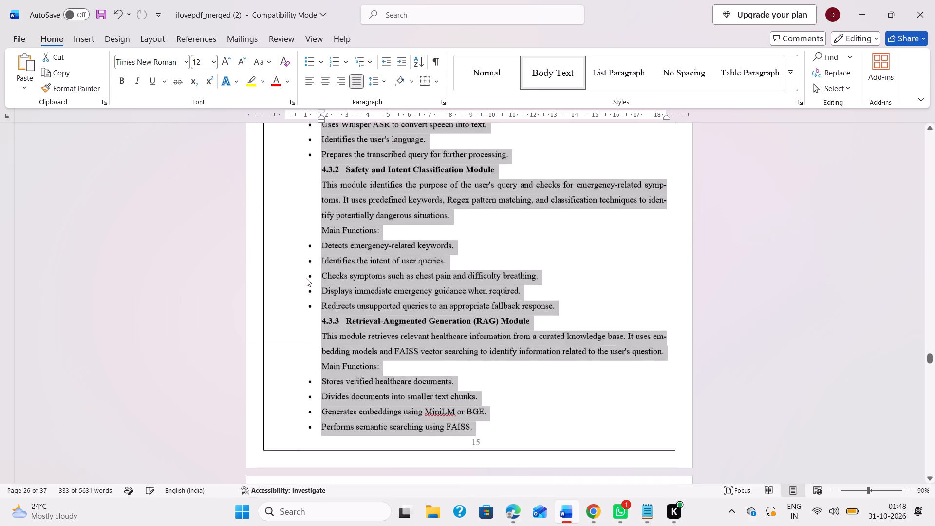
{"action": "scroll", "coordinate": [306, 278], "scroll_direction": "up", "scroll_amount": 2}
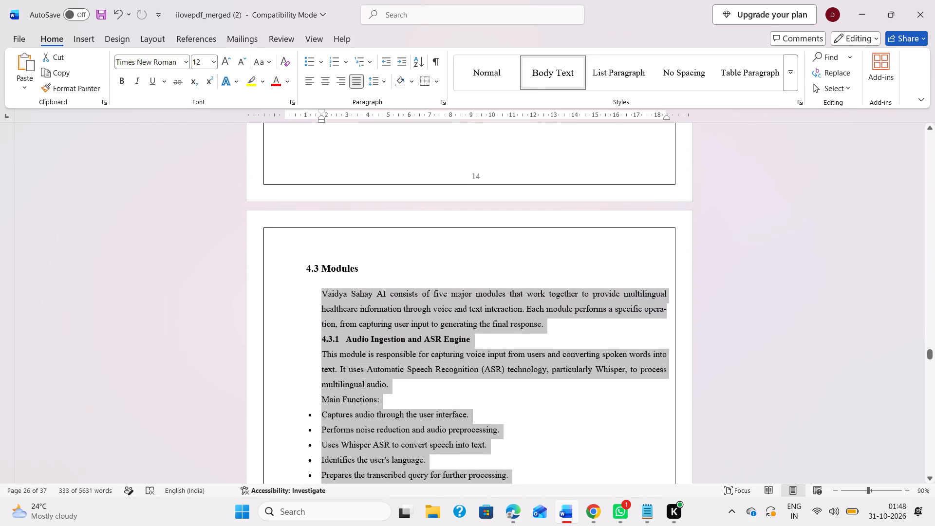
{"action": "scroll", "coordinate": [306, 278], "scroll_direction": "down", "scroll_amount": 1}
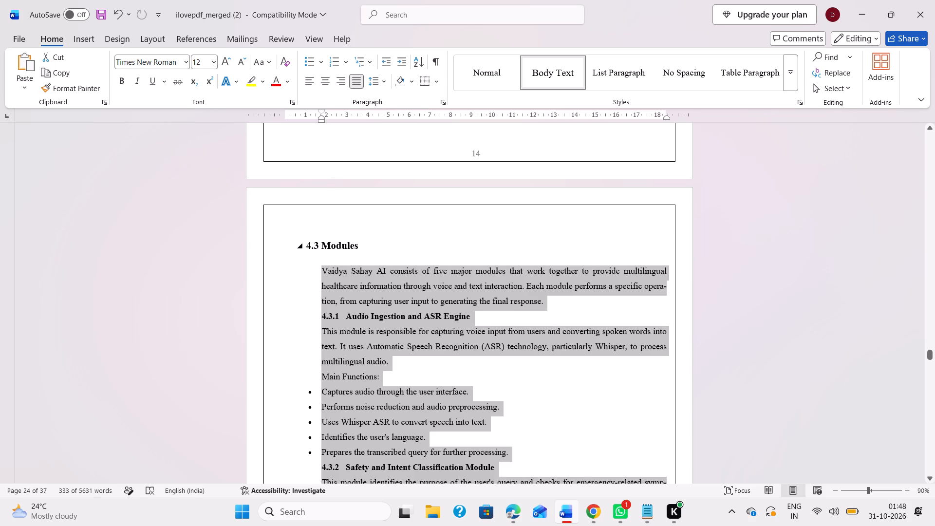
{"action": "left_click_drag", "start_coordinate": [322, 118], "coordinate": [304, 121]}
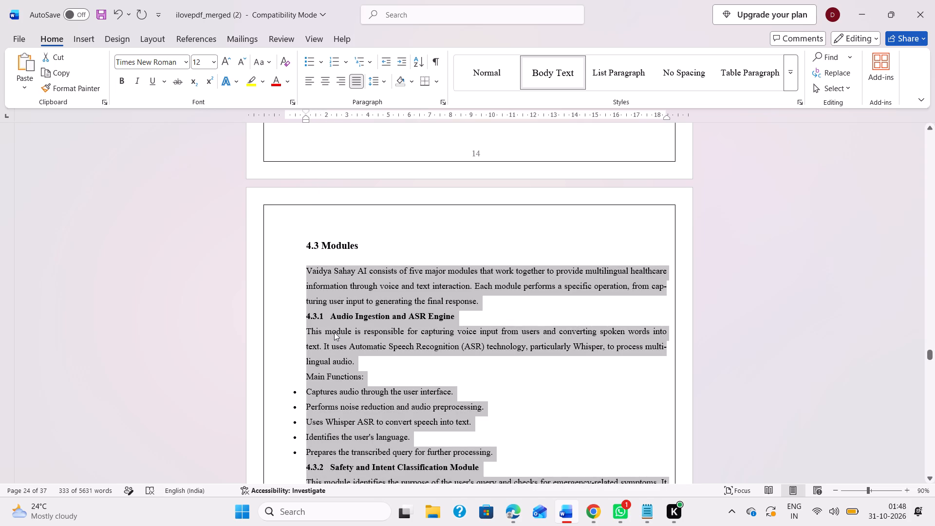
{"action": "left_click_drag", "start_coordinate": [305, 121], "coordinate": [318, 122]}
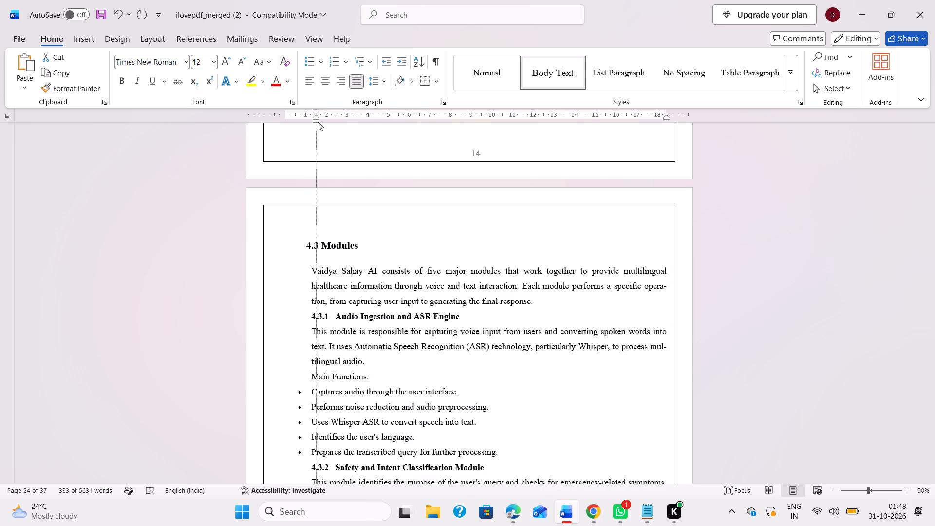
{"action": "left_click_drag", "start_coordinate": [318, 122], "coordinate": [321, 122]}
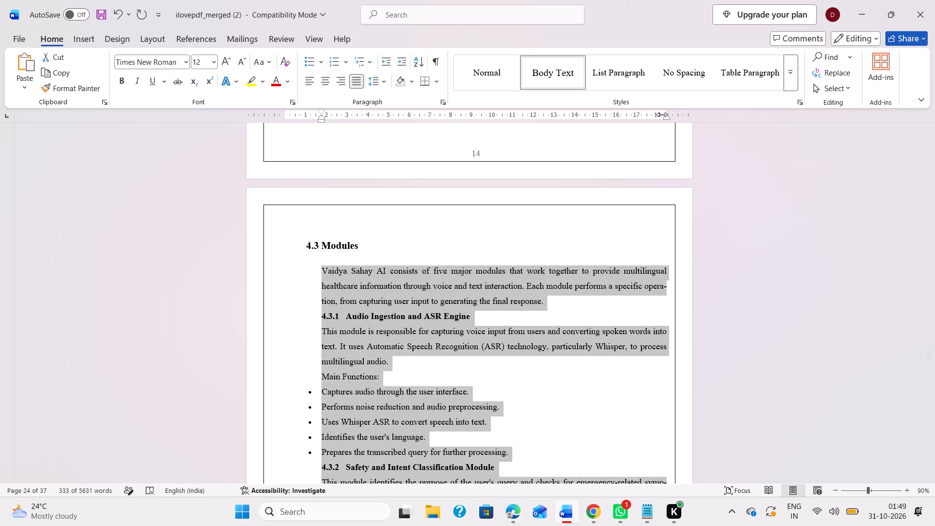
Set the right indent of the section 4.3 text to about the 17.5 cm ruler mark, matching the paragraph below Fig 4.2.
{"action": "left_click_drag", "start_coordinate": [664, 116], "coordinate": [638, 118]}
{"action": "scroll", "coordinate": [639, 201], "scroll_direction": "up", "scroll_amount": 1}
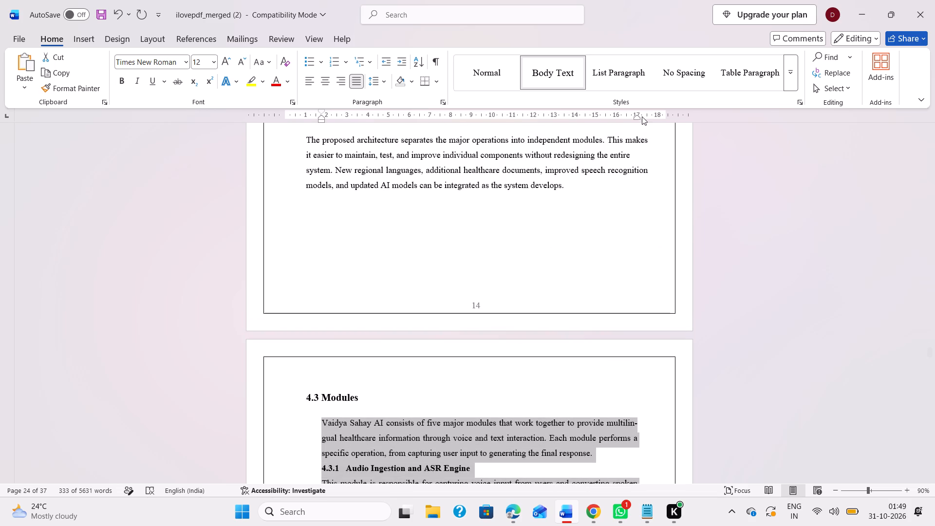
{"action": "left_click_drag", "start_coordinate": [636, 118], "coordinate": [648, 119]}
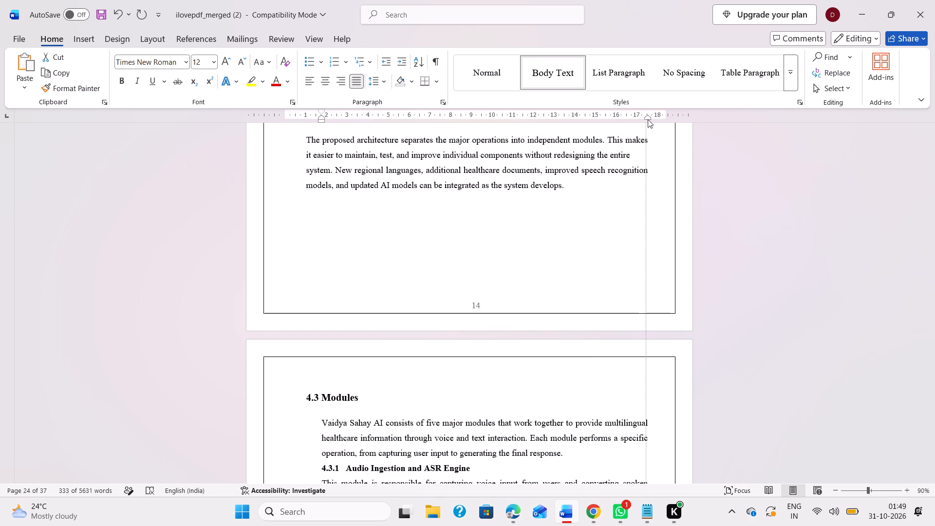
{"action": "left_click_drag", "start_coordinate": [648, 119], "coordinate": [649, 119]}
Set the right indent of the paragraph below Fig 4.2 to about the 17.25 cm ruler mark, matching the opening 4.2 Architecture text.
{"action": "scroll", "coordinate": [617, 258], "scroll_direction": "up", "scroll_amount": 4}
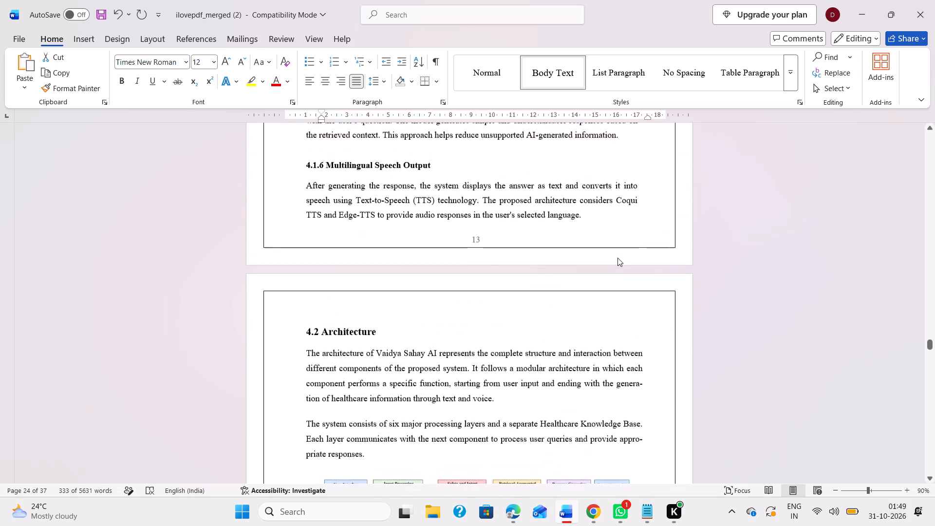
{"action": "scroll", "coordinate": [617, 258], "scroll_direction": "up", "scroll_amount": 3}
{"action": "scroll", "coordinate": [617, 258], "scroll_direction": "down", "scroll_amount": 3}
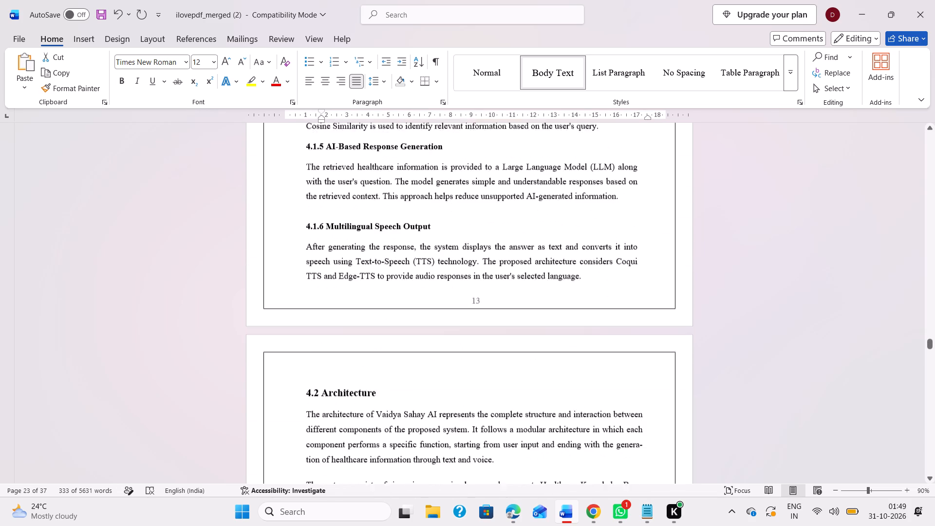
{"action": "left_click", "coordinate": [643, 392]}
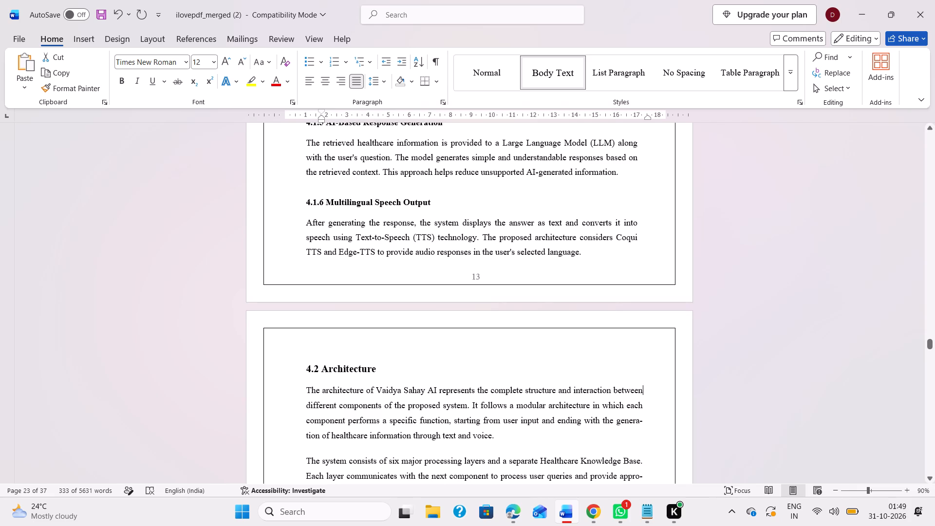
{"action": "scroll", "coordinate": [643, 392], "scroll_direction": "down", "scroll_amount": 3}
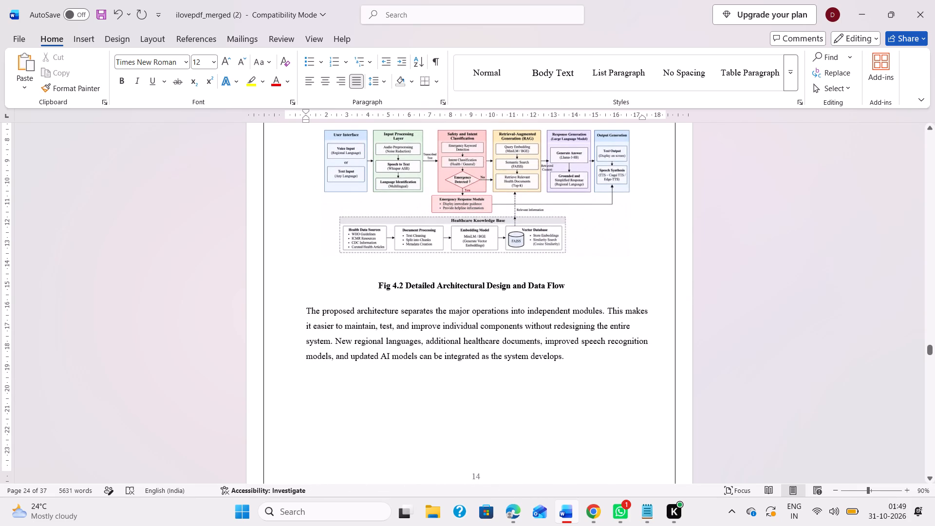
{"action": "left_click_drag", "start_coordinate": [304, 308], "coordinate": [601, 371]}
{"action": "scroll", "coordinate": [601, 371], "scroll_direction": "up", "scroll_amount": 3}
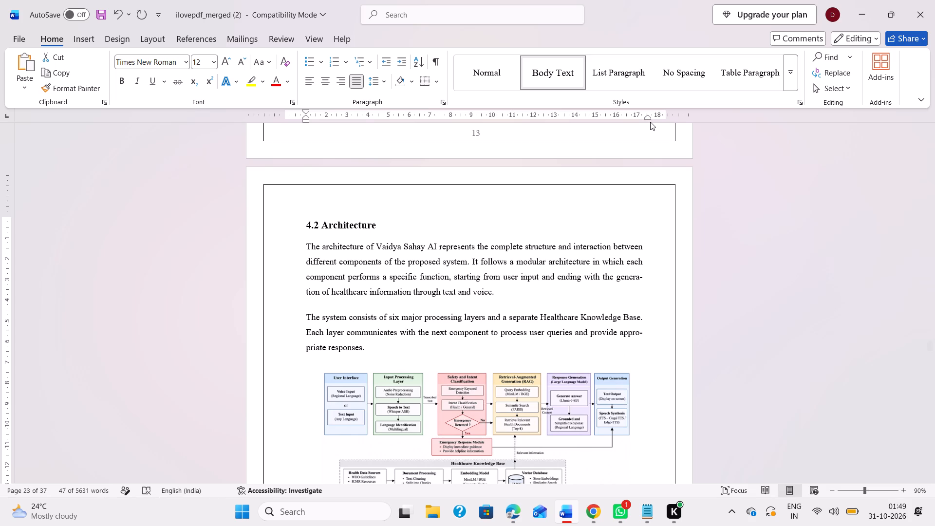
{"action": "left_click_drag", "start_coordinate": [648, 118], "coordinate": [641, 118]}
Set the right indent of all text below the 4.3 Modules heading to about 17.25 cm, in line with the 4.2 text.
{"action": "scroll", "coordinate": [610, 212], "scroll_direction": "down", "scroll_amount": 3}
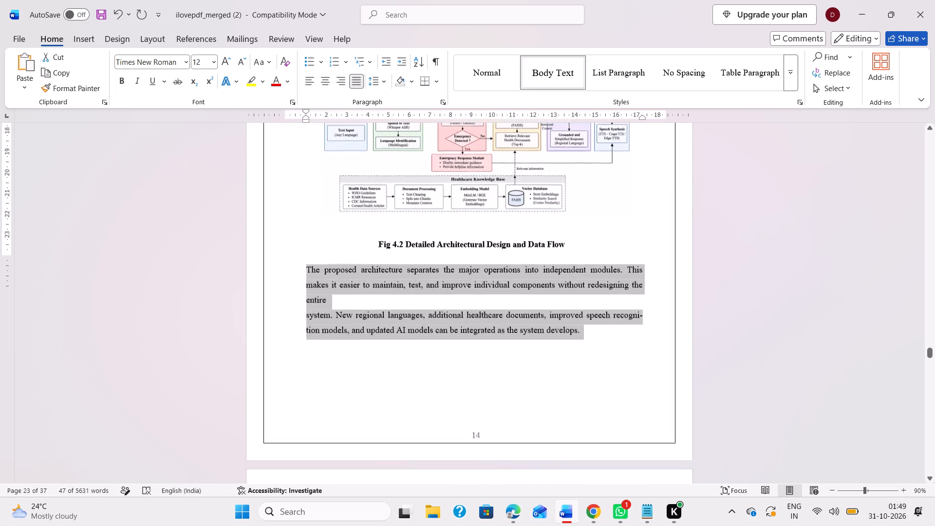
{"action": "scroll", "coordinate": [610, 212], "scroll_direction": "down", "scroll_amount": 1}
{"action": "left_click", "coordinate": [646, 312]}
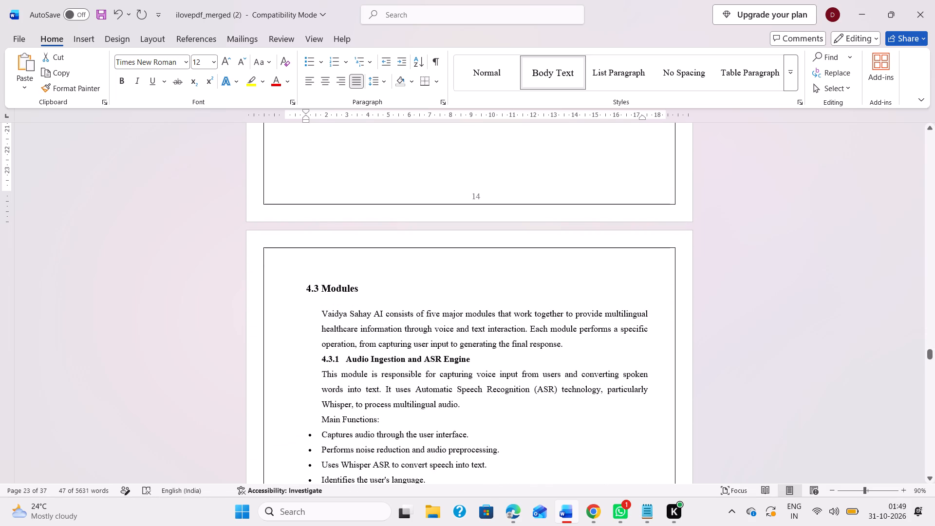
{"action": "scroll", "coordinate": [646, 312], "scroll_direction": "up", "scroll_amount": 1}
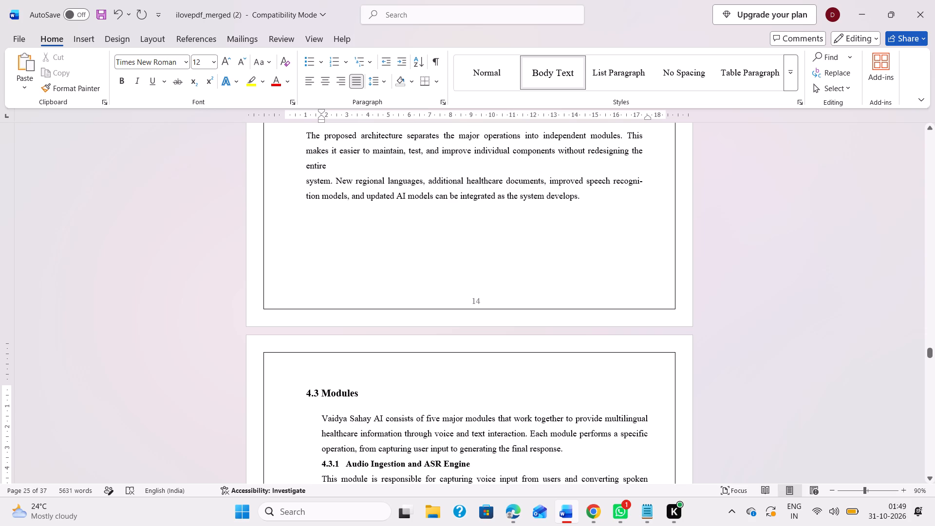
{"action": "left_click_drag", "start_coordinate": [316, 418], "coordinate": [433, 525]}
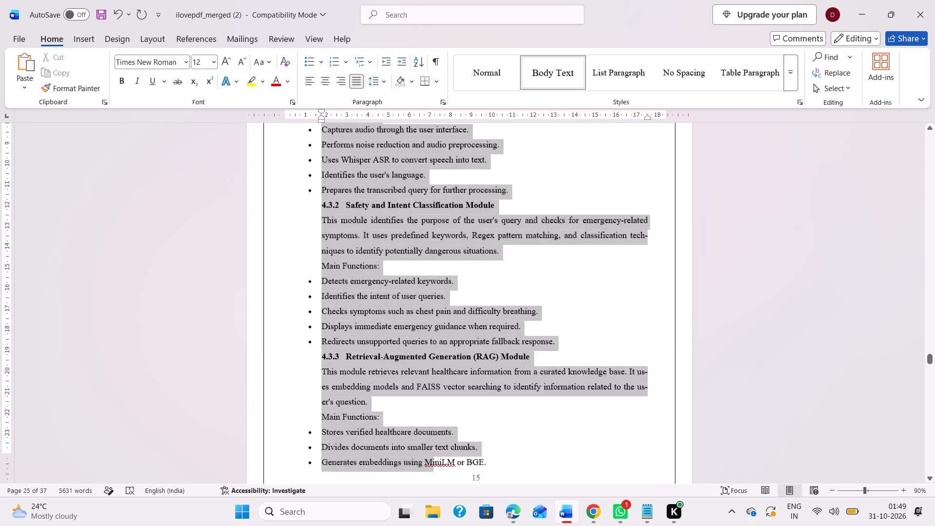
{"action": "left_click_drag", "start_coordinate": [433, 525], "coordinate": [619, 379]}
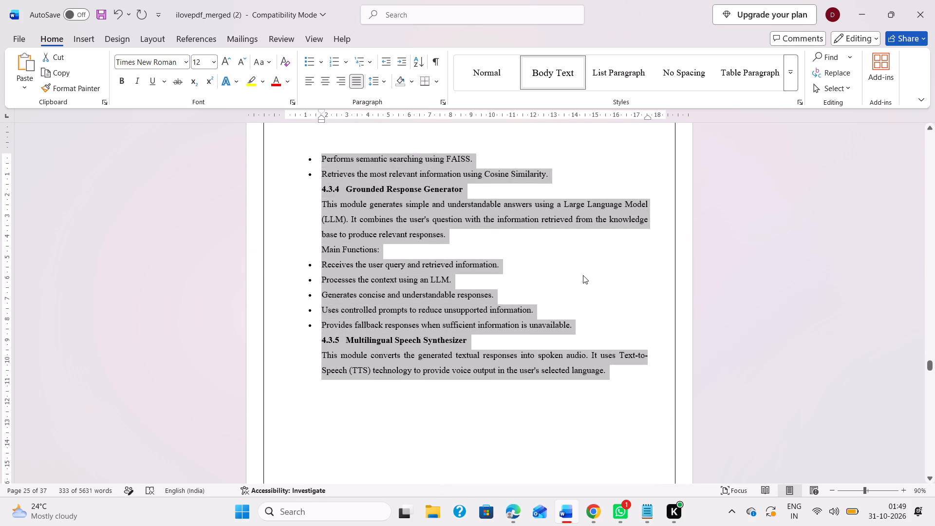
{"action": "scroll", "coordinate": [583, 275], "scroll_direction": "up", "scroll_amount": 2}
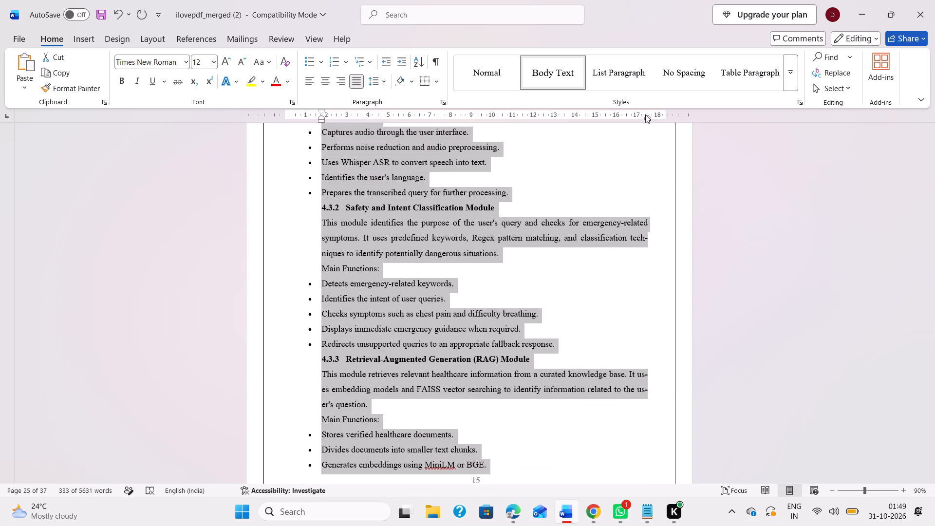
{"action": "scroll", "coordinate": [600, 271], "scroll_direction": "up", "scroll_amount": 3}
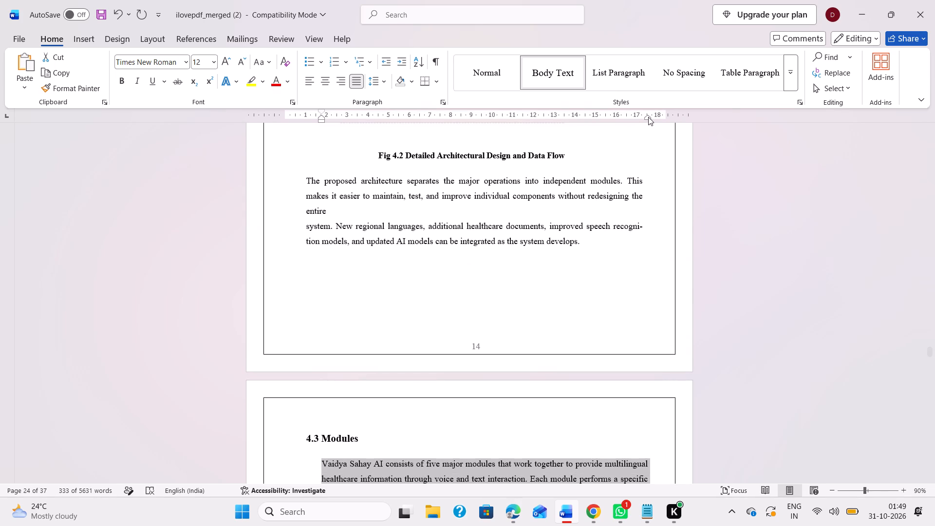
{"action": "left_click_drag", "start_coordinate": [648, 117], "coordinate": [641, 117]}
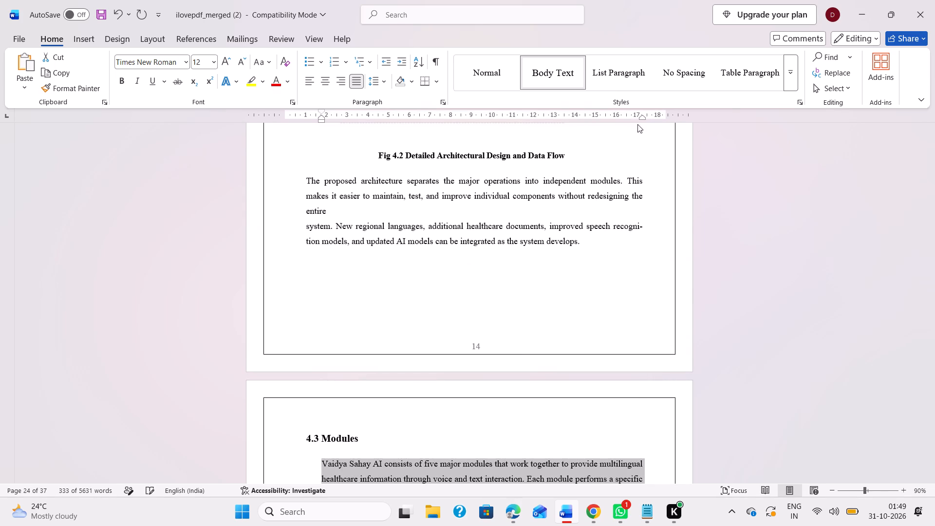
{"action": "scroll", "coordinate": [514, 359], "scroll_direction": "down", "scroll_amount": 2}
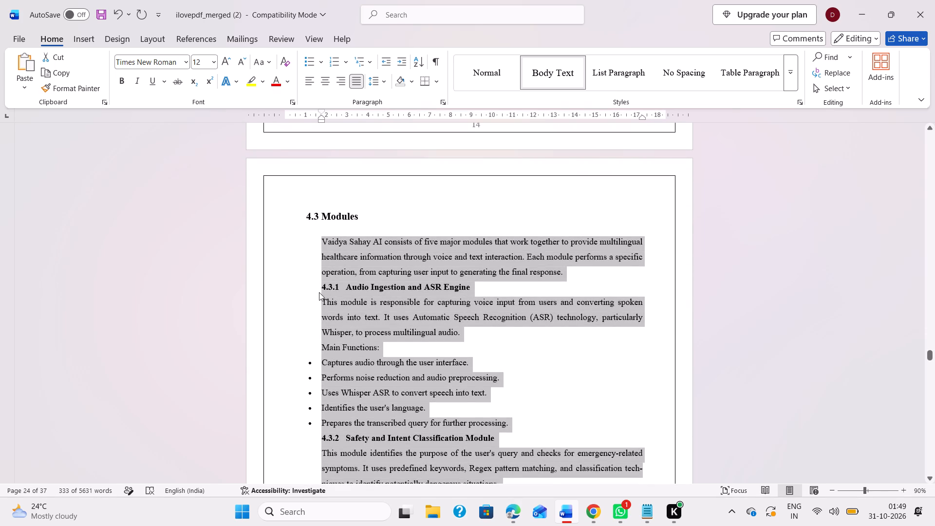
Reduce the left indent of the "4.3.1 Audio Ingestion and ASR Engine" heading to about 1.25 cm.
{"action": "left_click", "coordinate": [319, 289]}
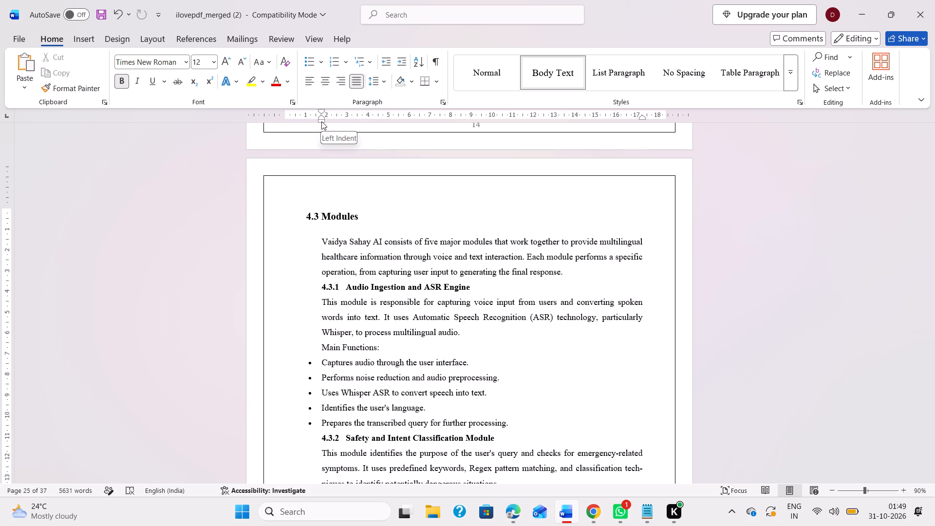
{"action": "left_click_drag", "start_coordinate": [321, 121], "coordinate": [304, 122]}
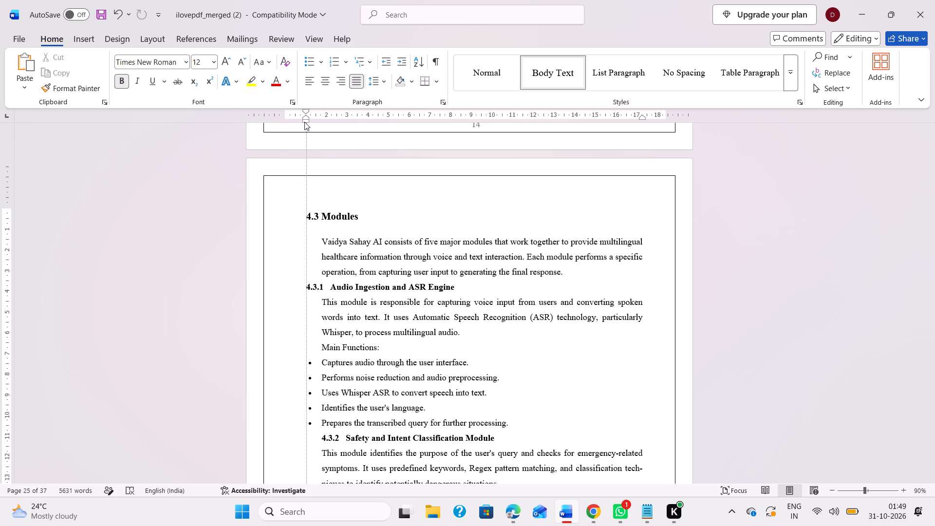
{"action": "left_click_drag", "start_coordinate": [304, 122], "coordinate": [310, 121]}
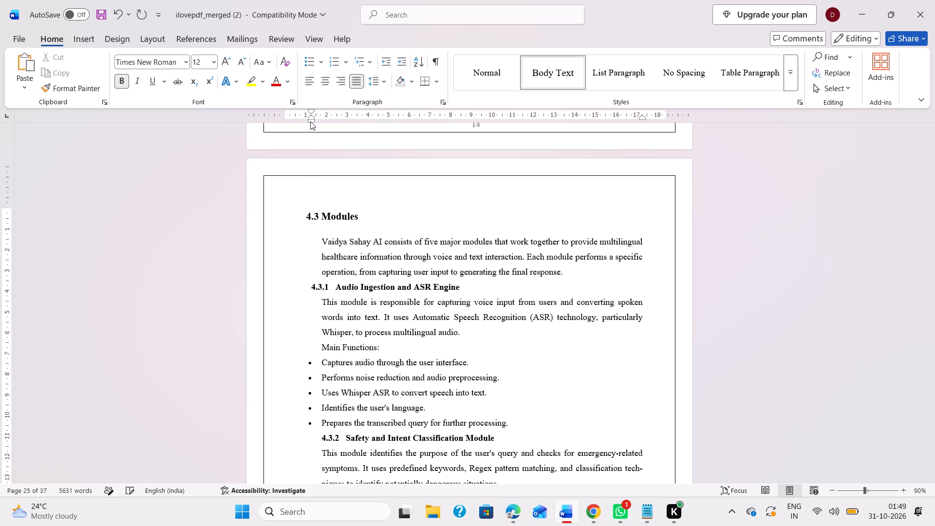
Move the 4.3 Modules heading's first-line indent to about 0.5 cm and start its title text at about 1.5 cm.
{"action": "left_click", "coordinate": [305, 216]}
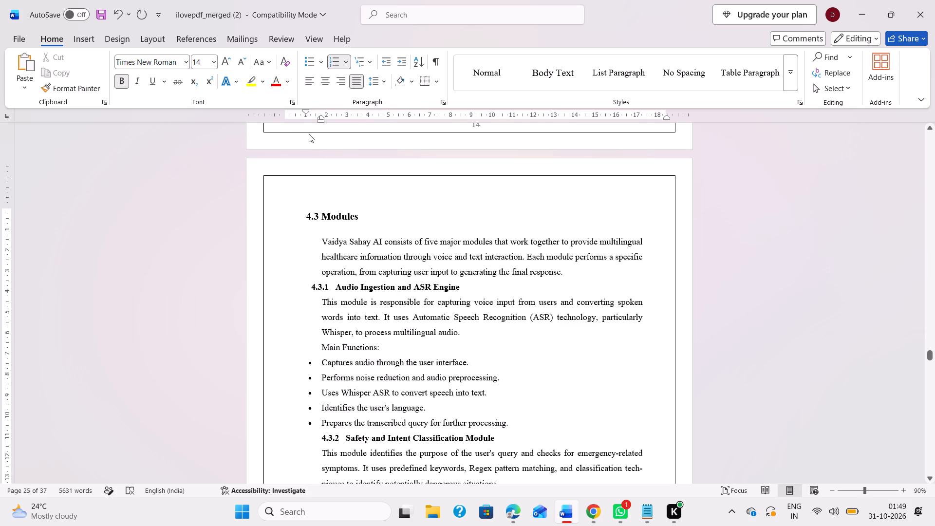
{"action": "left_click_drag", "start_coordinate": [306, 111], "coordinate": [297, 111]}
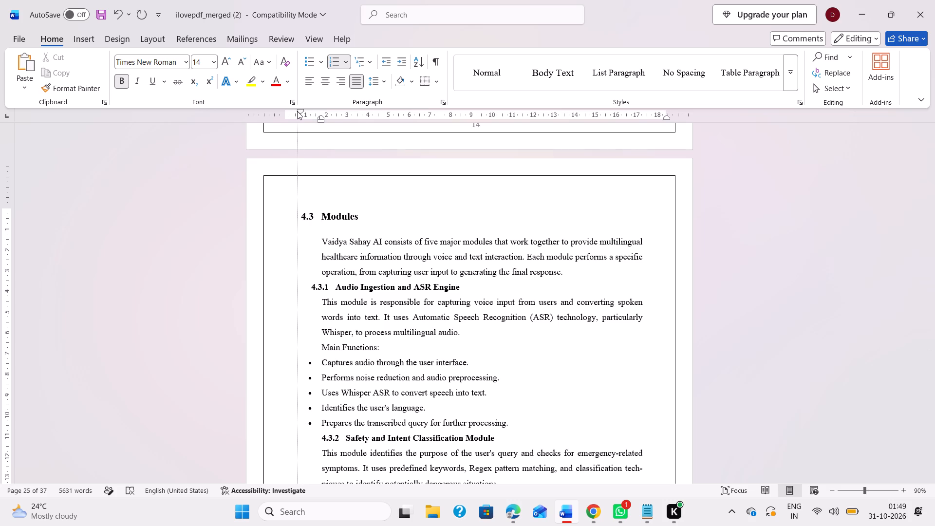
{"action": "left_click_drag", "start_coordinate": [297, 111], "coordinate": [295, 112]}
{"action": "left_click_drag", "start_coordinate": [321, 120], "coordinate": [319, 120]}
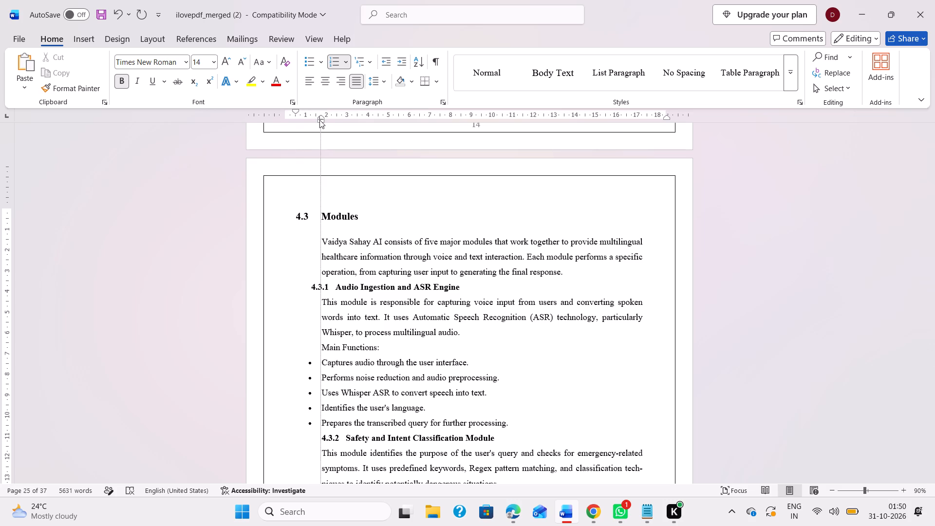
{"action": "left_click_drag", "start_coordinate": [319, 120], "coordinate": [317, 120]}
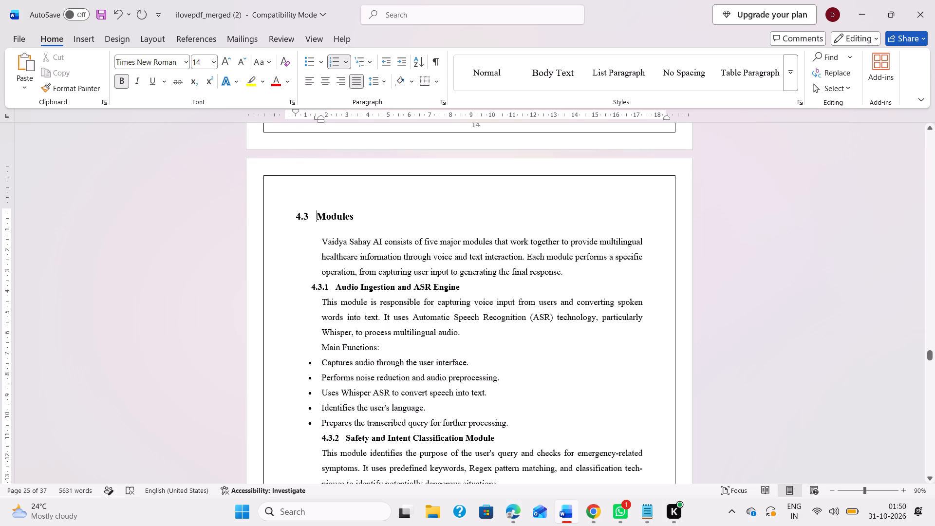
Delete the "Main Functions:" line and its five bullets under 4.3.1 Audio Ingestion and ASR Engine.
{"action": "scroll", "coordinate": [348, 293], "scroll_direction": "down", "scroll_amount": 1}
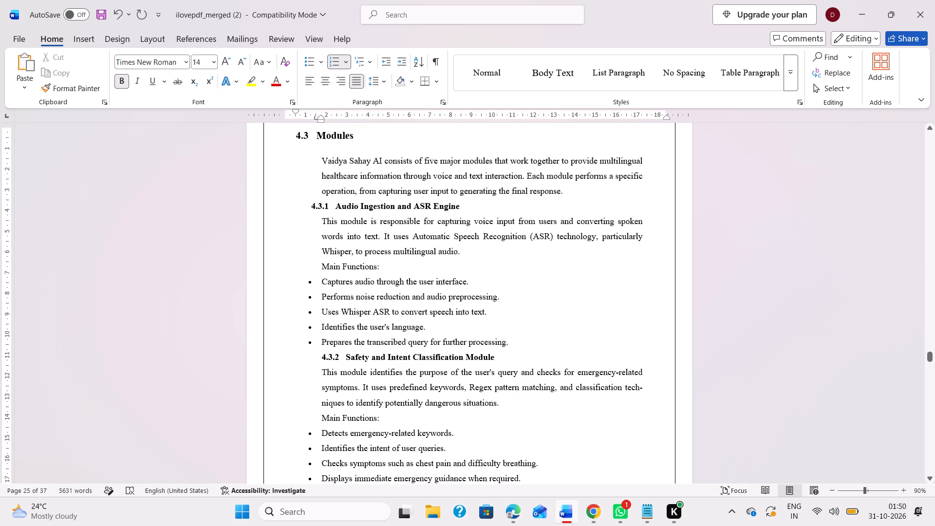
{"action": "left_click_drag", "start_coordinate": [311, 264], "coordinate": [519, 343]}
{"action": "key", "text": "BackSpace"}
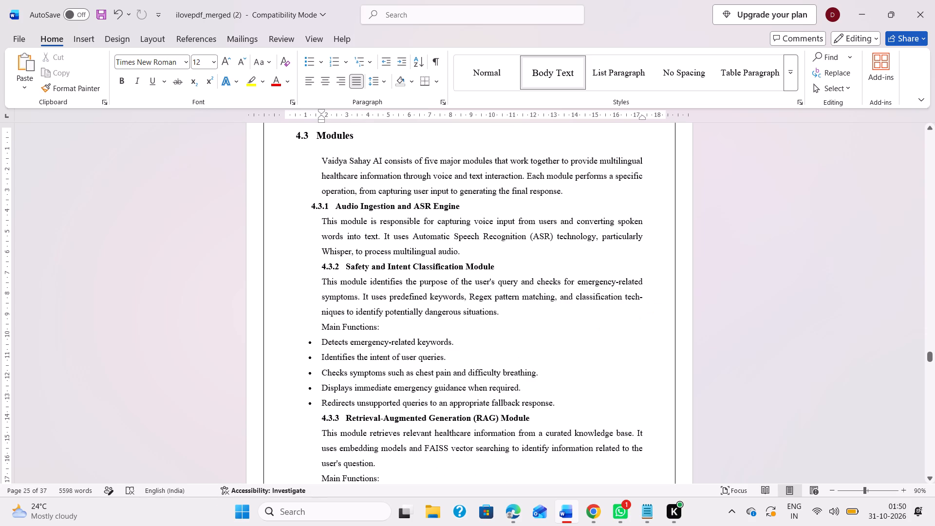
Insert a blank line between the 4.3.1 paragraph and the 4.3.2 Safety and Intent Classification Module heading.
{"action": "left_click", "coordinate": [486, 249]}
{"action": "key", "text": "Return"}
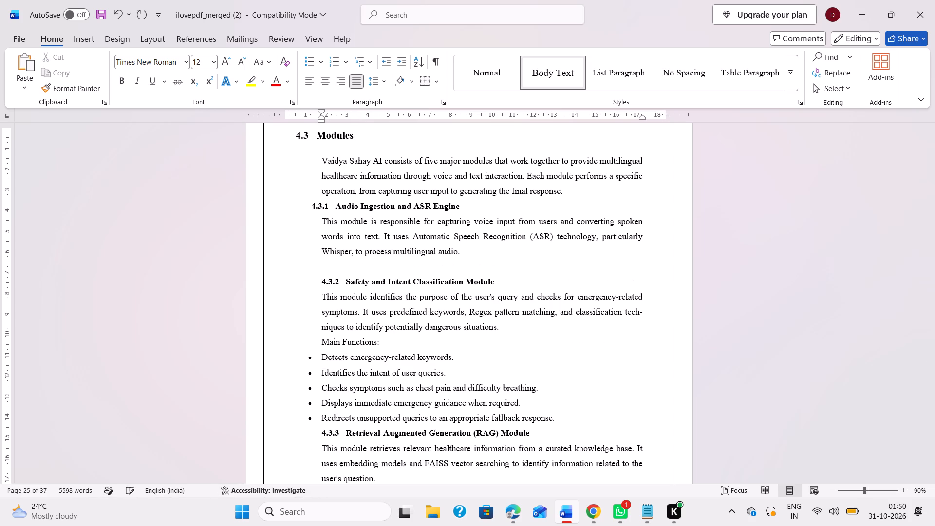
Reduce the first-line indent of the "4.3.2 Safety and Intent Classification Module" heading to about 1.25 cm, in line with the 4.3.1 heading.
{"action": "scroll", "coordinate": [486, 249], "scroll_direction": "down", "scroll_amount": 1}
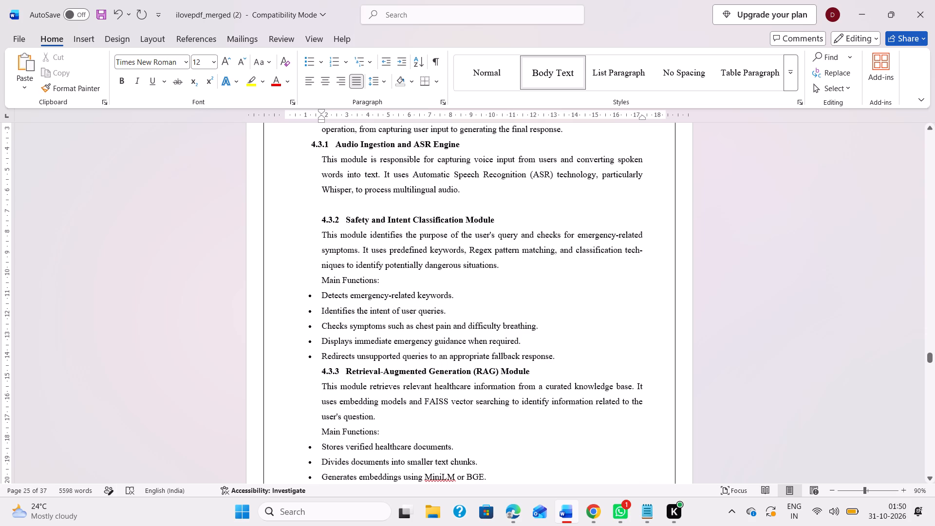
{"action": "left_click_drag", "start_coordinate": [506, 220], "coordinate": [401, 232]}
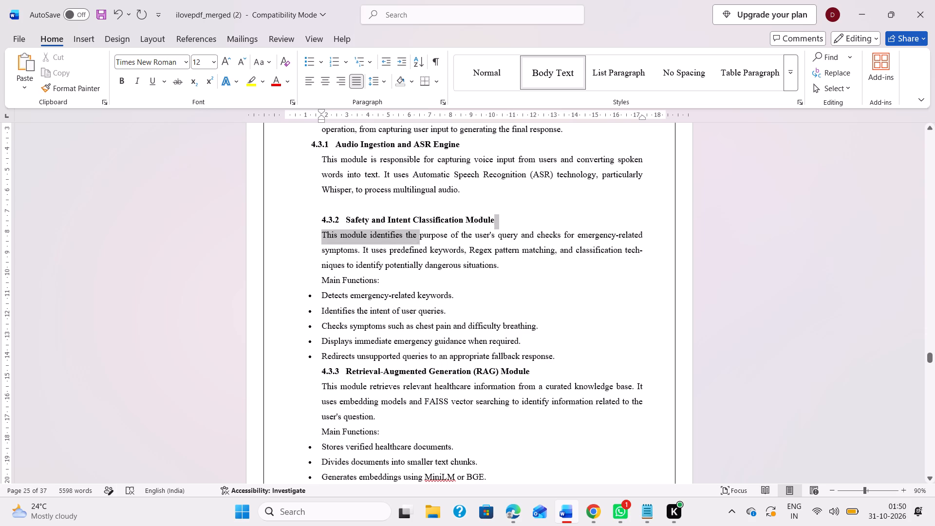
{"action": "left_click_drag", "start_coordinate": [401, 232], "coordinate": [320, 223]}
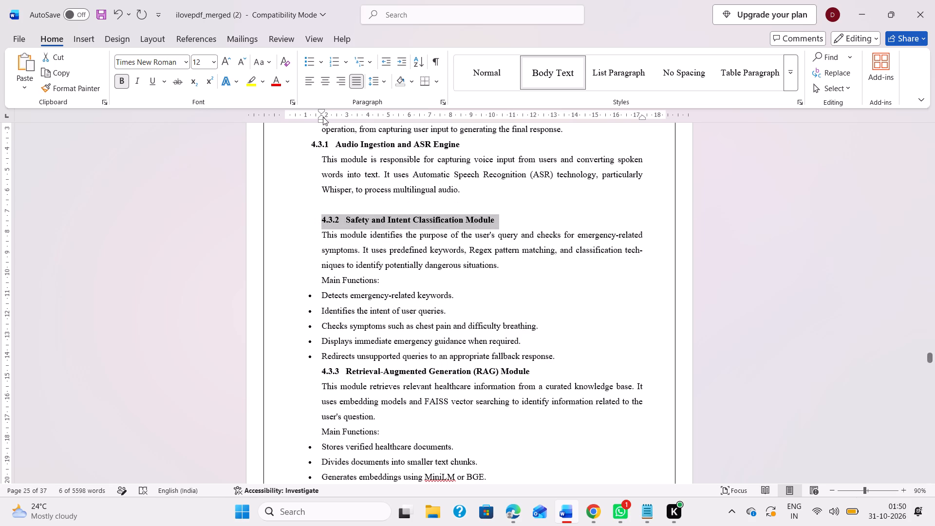
{"action": "left_click_drag", "start_coordinate": [322, 111], "coordinate": [313, 110]}
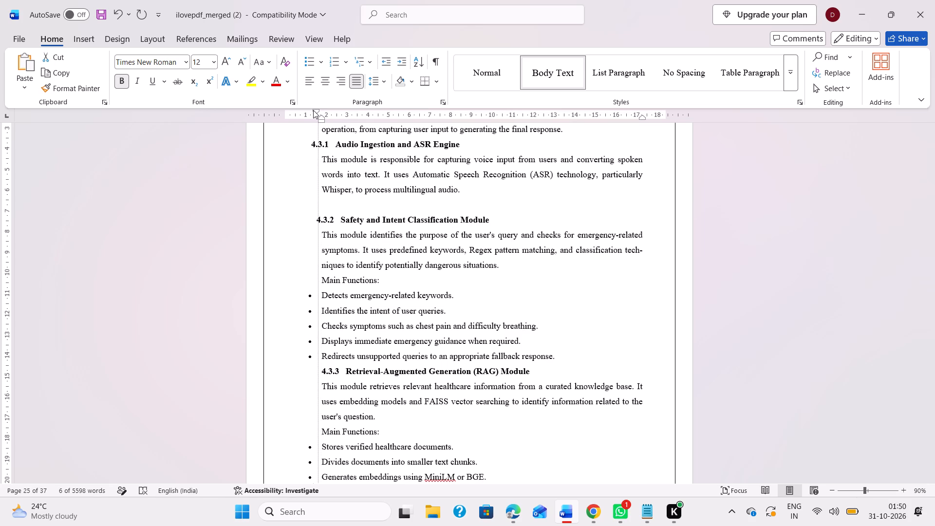
{"action": "left_click_drag", "start_coordinate": [313, 110], "coordinate": [312, 110]}
Delete the "Main Functions:" line and its five bullets under 4.3.2 Safety and Intent Classification Module.
{"action": "scroll", "coordinate": [388, 319], "scroll_direction": "down", "scroll_amount": 1}
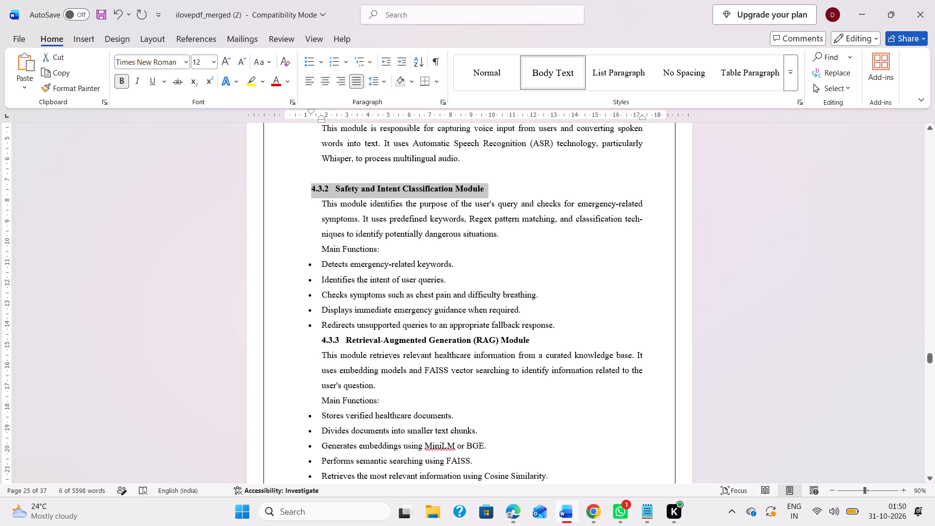
{"action": "left_click_drag", "start_coordinate": [317, 247], "coordinate": [568, 322]}
{"action": "key", "text": "BackSpace"}
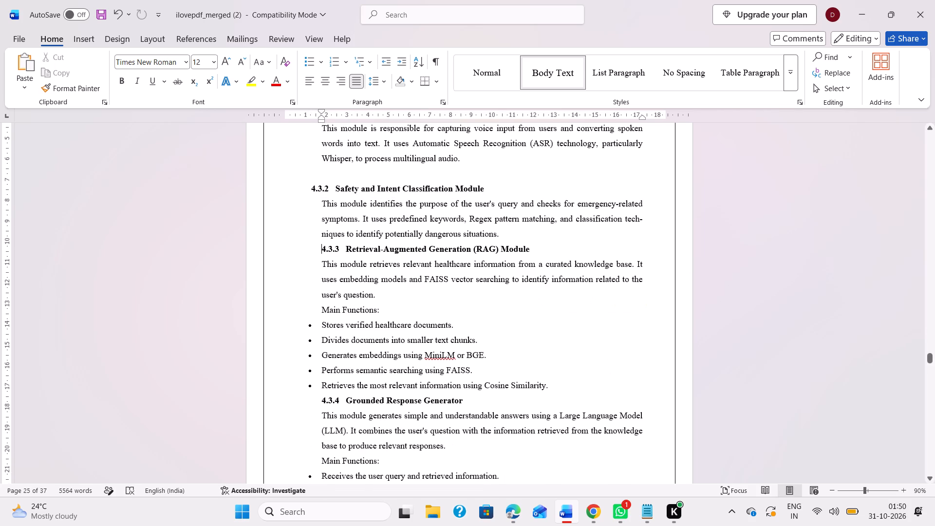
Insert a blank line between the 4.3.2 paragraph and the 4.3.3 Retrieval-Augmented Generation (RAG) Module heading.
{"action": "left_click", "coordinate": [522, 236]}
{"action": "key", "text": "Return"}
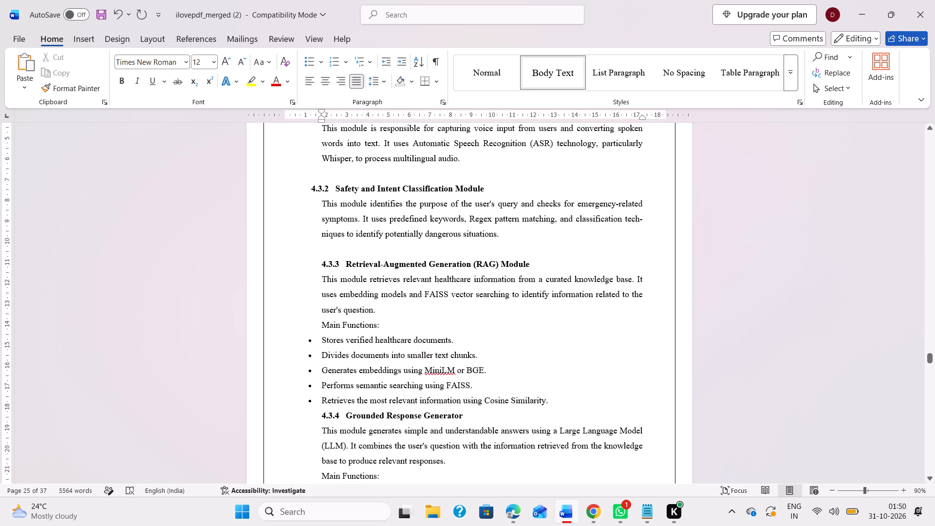
Reduce the first-line indent of the "4.3.3 Retrieval-Augmented Generation (RAG) Module" heading to about 1.25 cm.
{"action": "left_click_drag", "start_coordinate": [318, 263], "coordinate": [548, 263]}
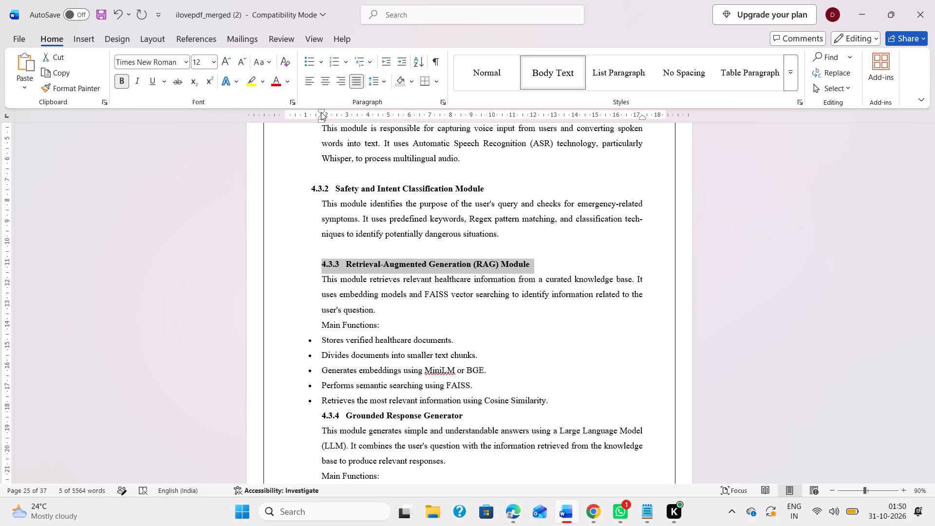
{"action": "left_click_drag", "start_coordinate": [320, 110], "coordinate": [311, 111]}
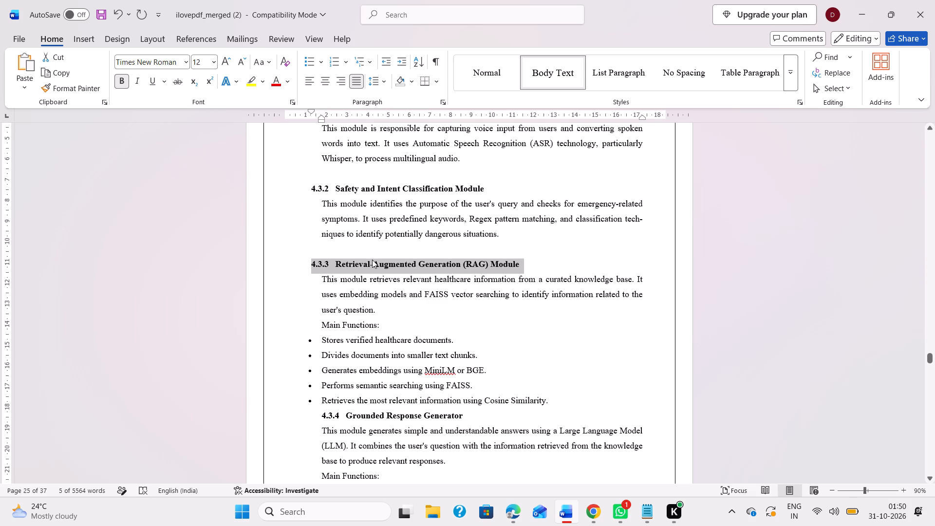
Delete the "Main Functions:" line and its five bullets under 4.3.3, clearing the leftover full stop and bullet mark too.
{"action": "scroll", "coordinate": [372, 260], "scroll_direction": "down", "scroll_amount": 1}
{"action": "left_click_drag", "start_coordinate": [310, 213], "coordinate": [544, 287]}
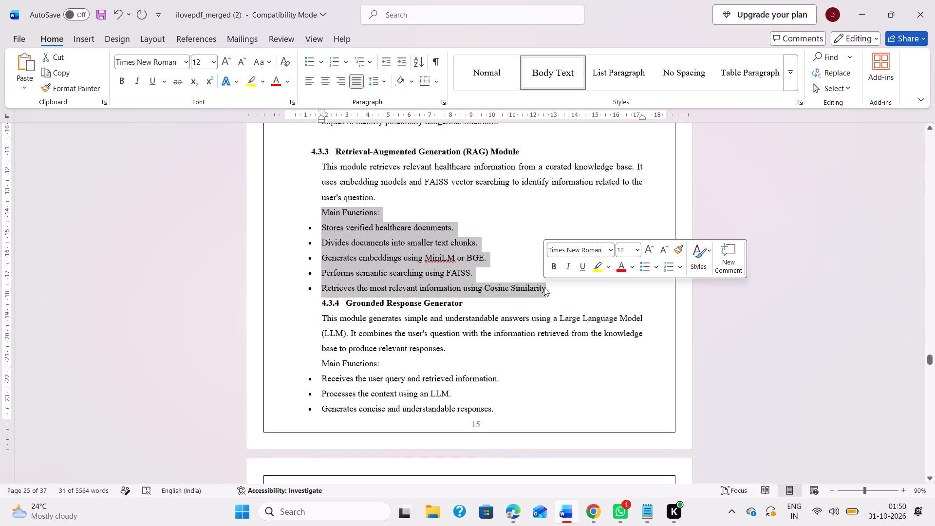
{"action": "key", "text": "BackSpace"}
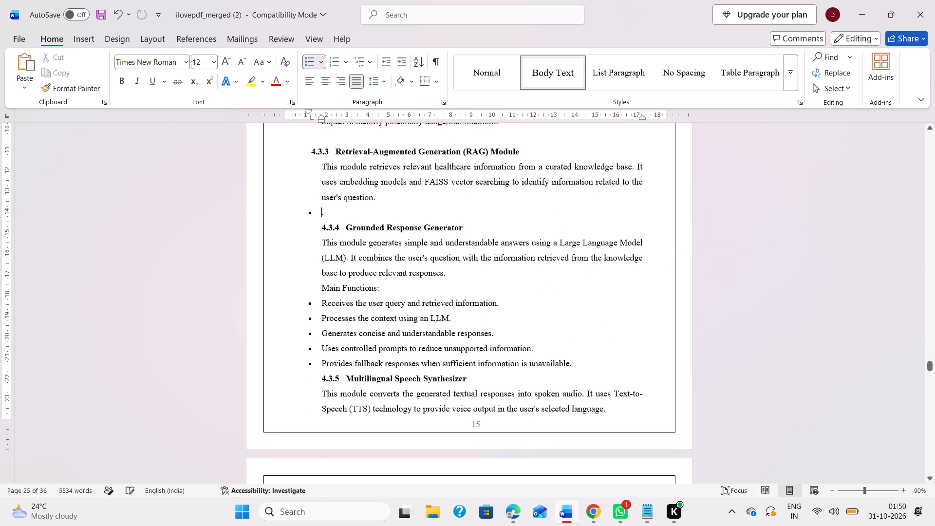
{"action": "key", "text": "Right"}
{"action": "key", "text": "BackSpace"}
{"action": "key", "text": "BackSpace"}
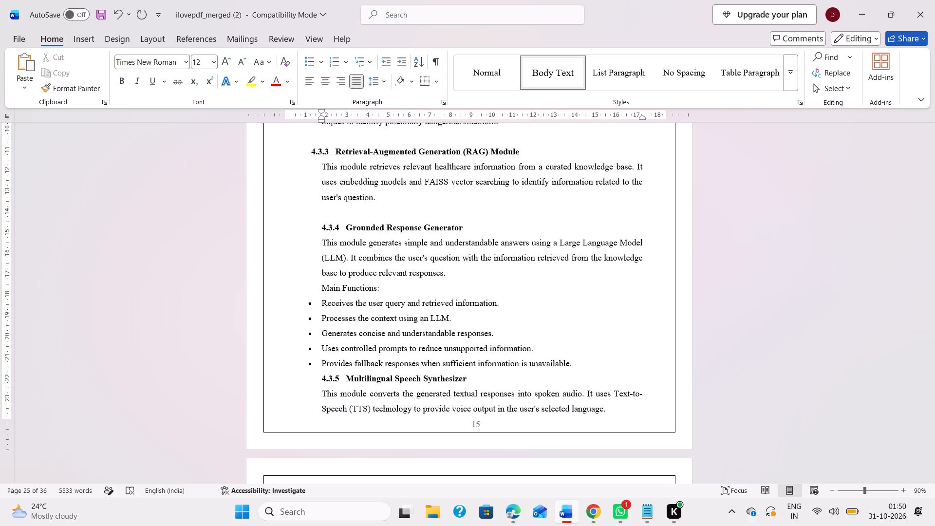
Delete the "Main Functions:" line and its five bullets under 4.3.4 Grounded Response Generator.
{"action": "scroll", "coordinate": [331, 338], "scroll_direction": "down", "scroll_amount": 2}
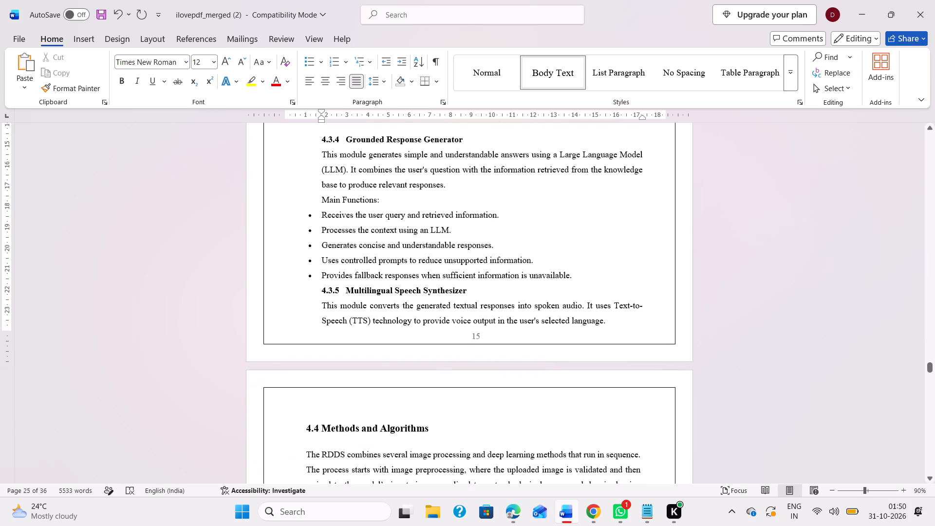
{"action": "left_click_drag", "start_coordinate": [315, 198], "coordinate": [572, 276]}
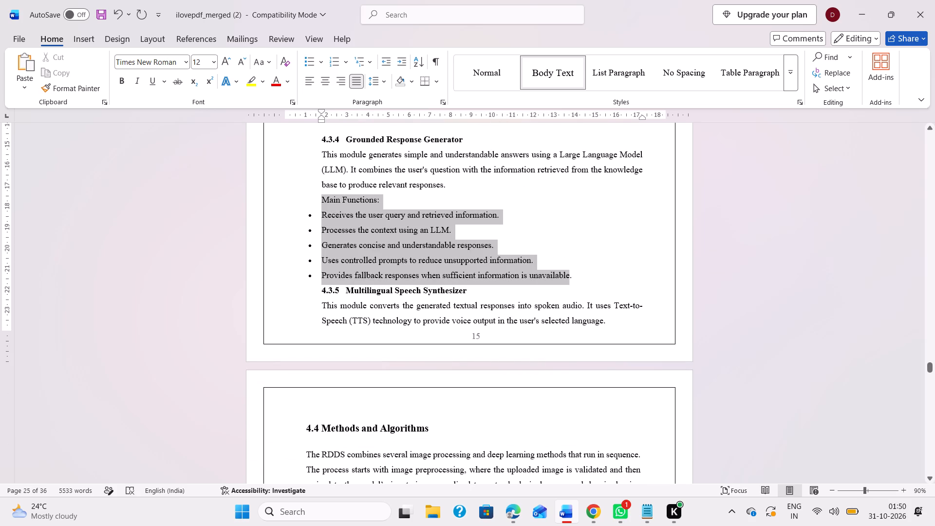
{"action": "left_click_drag", "start_coordinate": [572, 276], "coordinate": [574, 274]}
{"action": "key", "text": "BackSpace"}
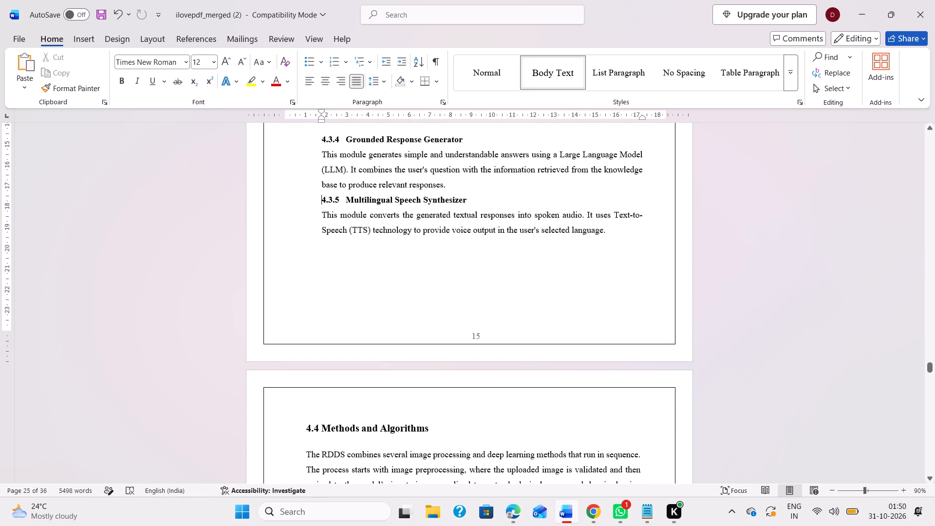
Reduce the first-line indents of the 4.3.4 and 4.3.5 headings to about 1.25 cm, in line with the 4.3.3 heading.
{"action": "scroll", "coordinate": [479, 228], "scroll_direction": "down", "scroll_amount": 1}
{"action": "scroll", "coordinate": [479, 228], "scroll_direction": "up", "scroll_amount": 2}
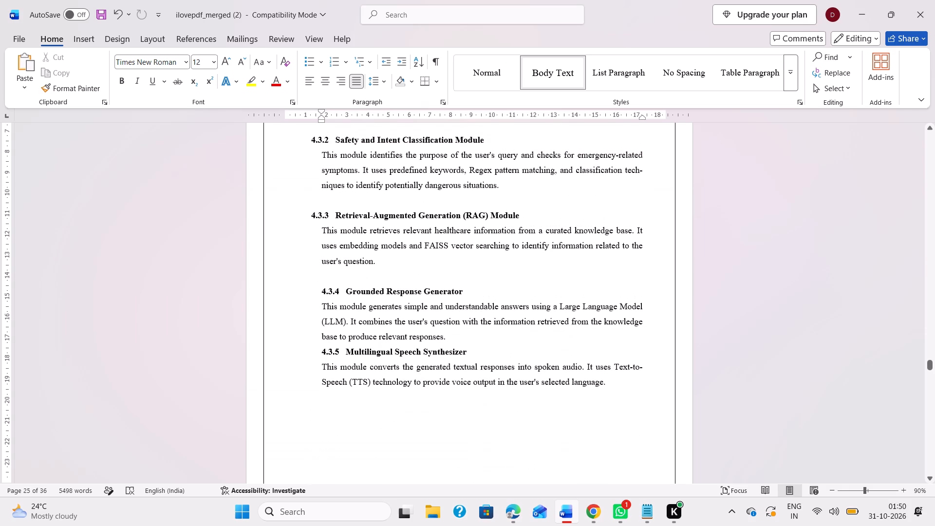
{"action": "left_click", "coordinate": [324, 291]}
{"action": "left_click_drag", "start_coordinate": [320, 111], "coordinate": [316, 112]}
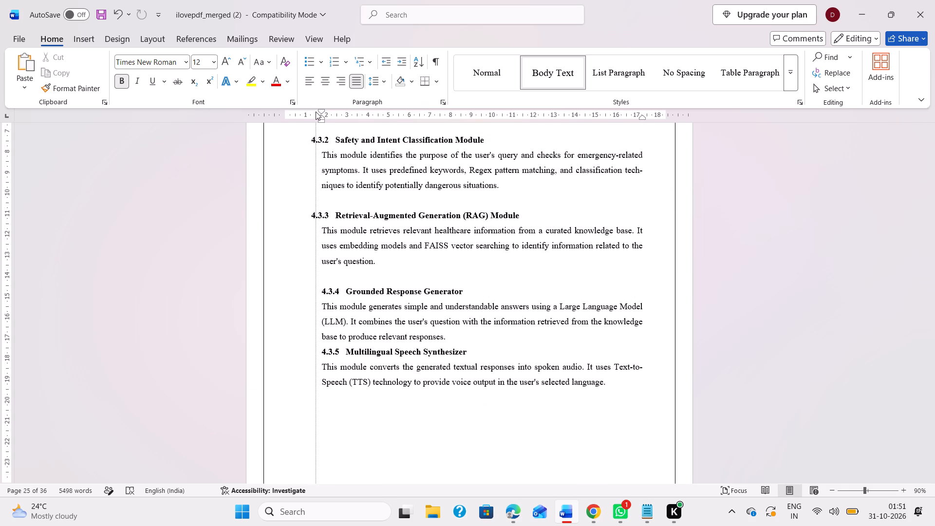
{"action": "left_click_drag", "start_coordinate": [316, 112], "coordinate": [310, 112]}
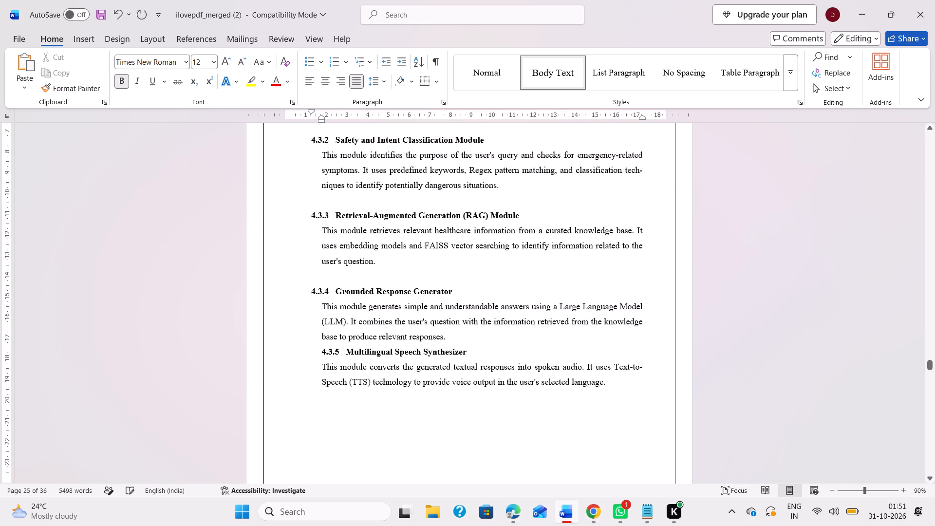
{"action": "left_click", "coordinate": [318, 352]}
{"action": "left_click_drag", "start_coordinate": [320, 110], "coordinate": [310, 110]}
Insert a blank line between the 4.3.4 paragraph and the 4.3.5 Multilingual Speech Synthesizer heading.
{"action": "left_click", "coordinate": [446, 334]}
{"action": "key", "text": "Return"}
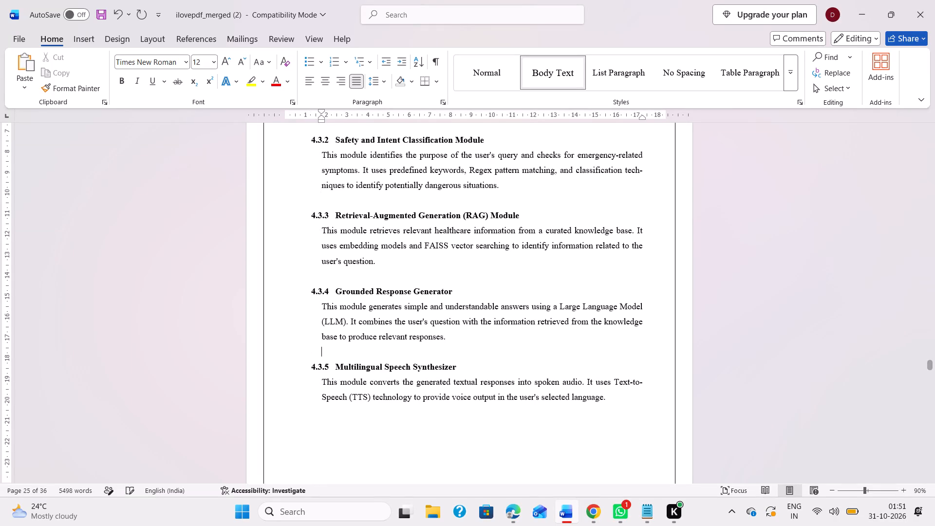
Remove the blank lines above the 4.3.2, 4.3.3, 4.3.4 and 4.3.5 headings.
{"action": "scroll", "coordinate": [440, 379], "scroll_direction": "up", "scroll_amount": 1}
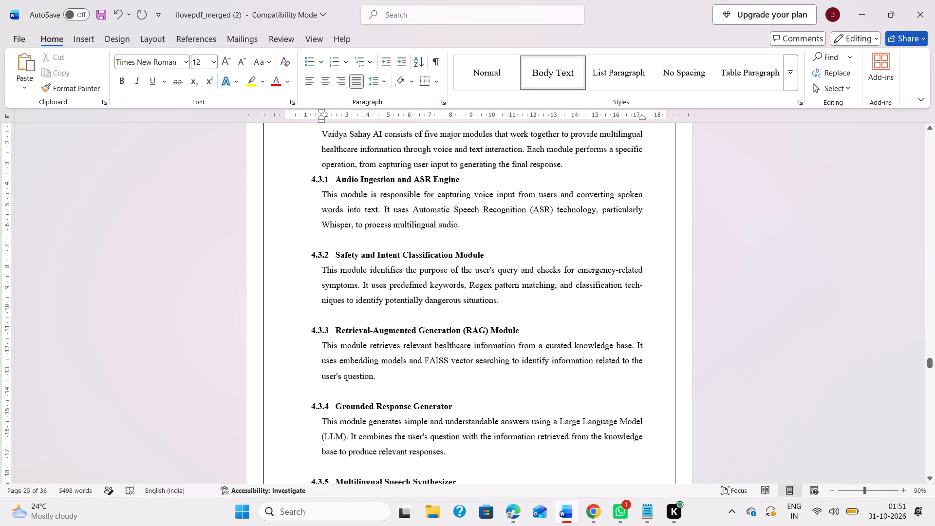
{"action": "scroll", "coordinate": [412, 376], "scroll_direction": "down", "scroll_amount": 1}
{"action": "scroll", "coordinate": [412, 376], "scroll_direction": "up", "scroll_amount": 2}
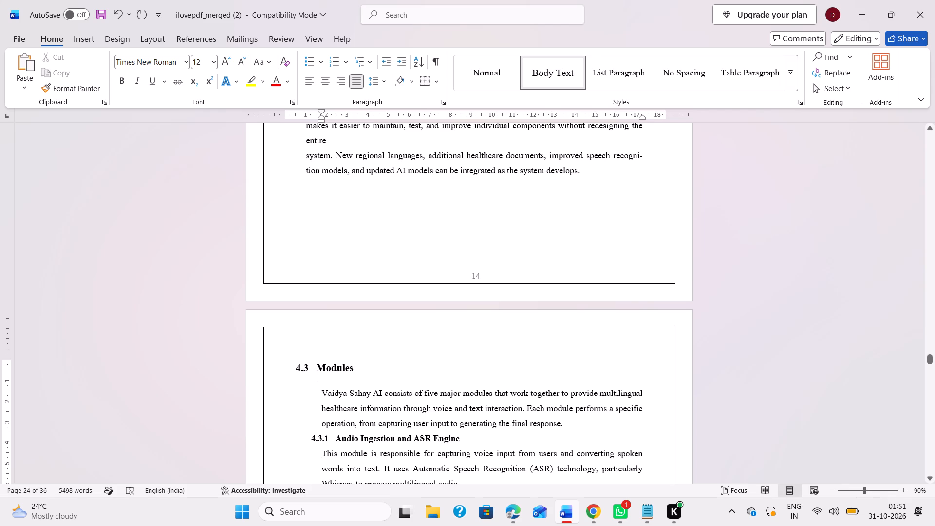
{"action": "scroll", "coordinate": [351, 436], "scroll_direction": "down", "scroll_amount": 3}
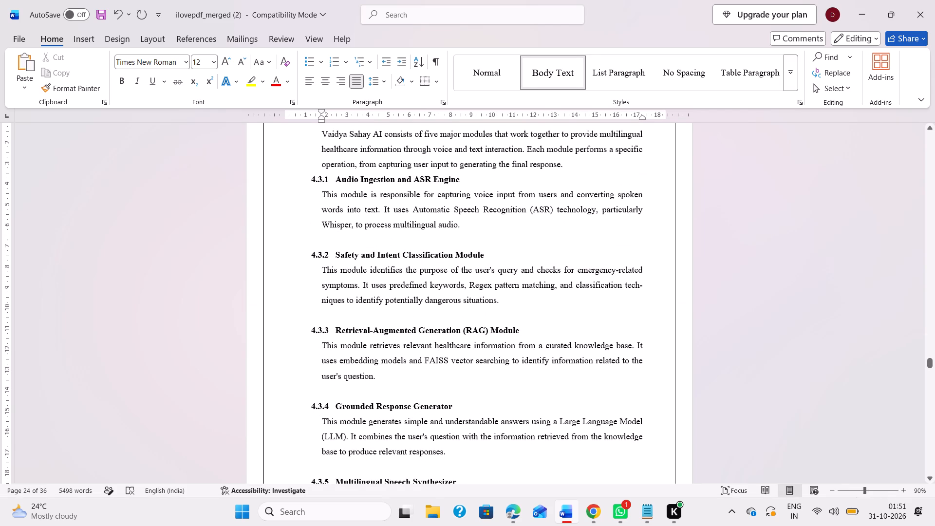
{"action": "left_click", "coordinate": [336, 242]}
{"action": "key", "text": "BackSpace"}
{"action": "key", "text": "BackSpace"}
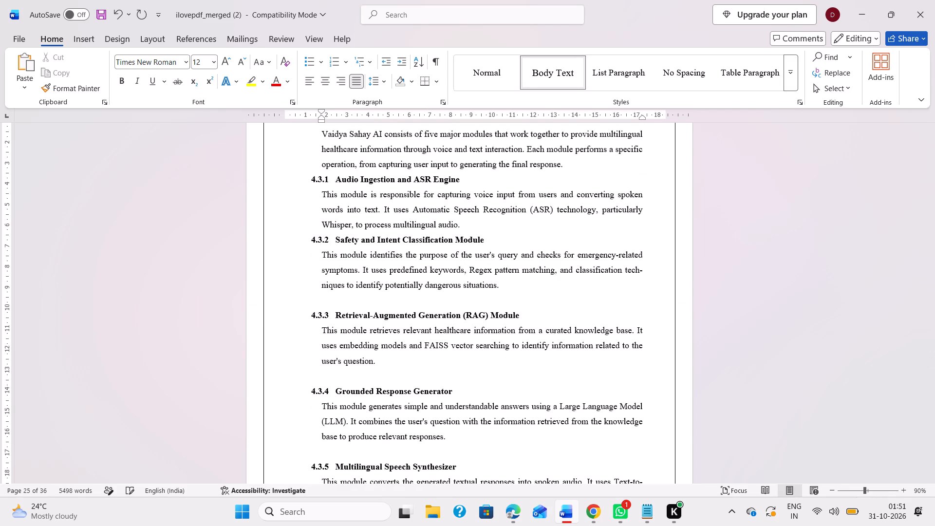
{"action": "left_click", "coordinate": [324, 303]}
{"action": "key", "text": "BackSpace"}
{"action": "key", "text": "BackSpace"}
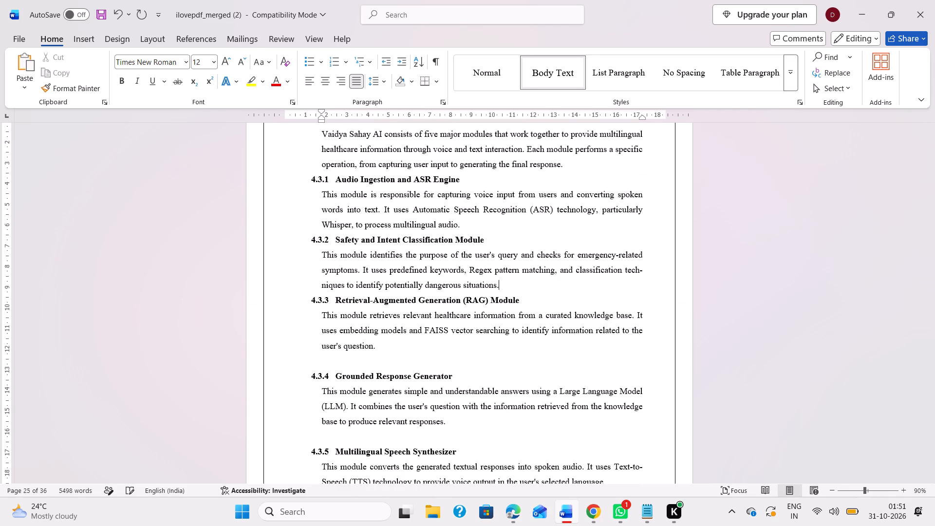
{"action": "left_click", "coordinate": [329, 362]}
{"action": "key", "text": "BackSpace"}
{"action": "key", "text": "BackSpace"}
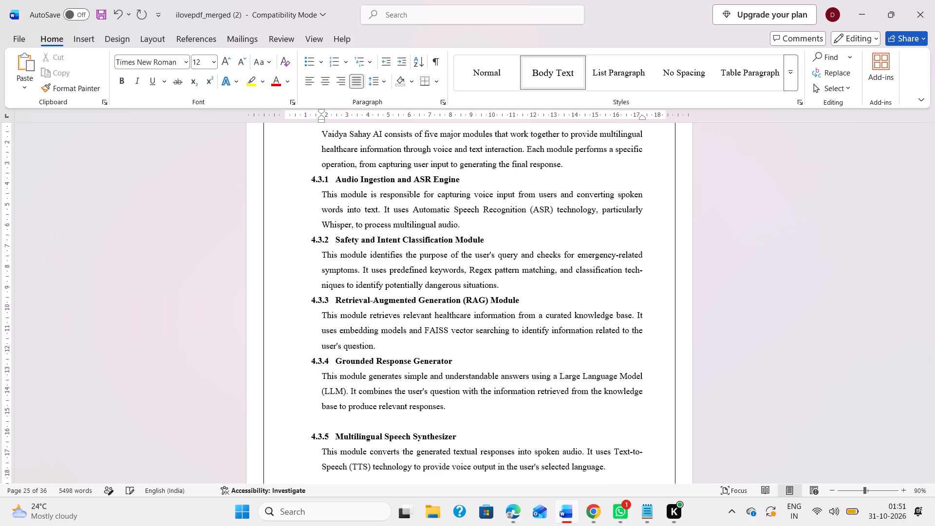
{"action": "left_click", "coordinate": [327, 418]}
{"action": "key", "text": "BackSpace"}
{"action": "key", "text": "BackSpace"}
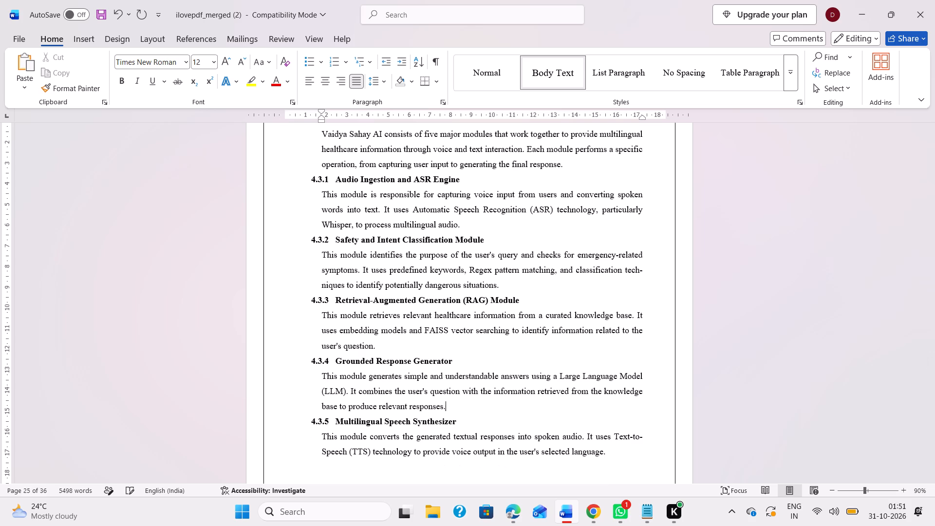
Set the text below the 4.3 Modules heading through 4.3.5 to 8 pt spacing after and line spacing of exactly 20 pt.
{"action": "scroll", "coordinate": [327, 418], "scroll_direction": "up", "scroll_amount": 1}
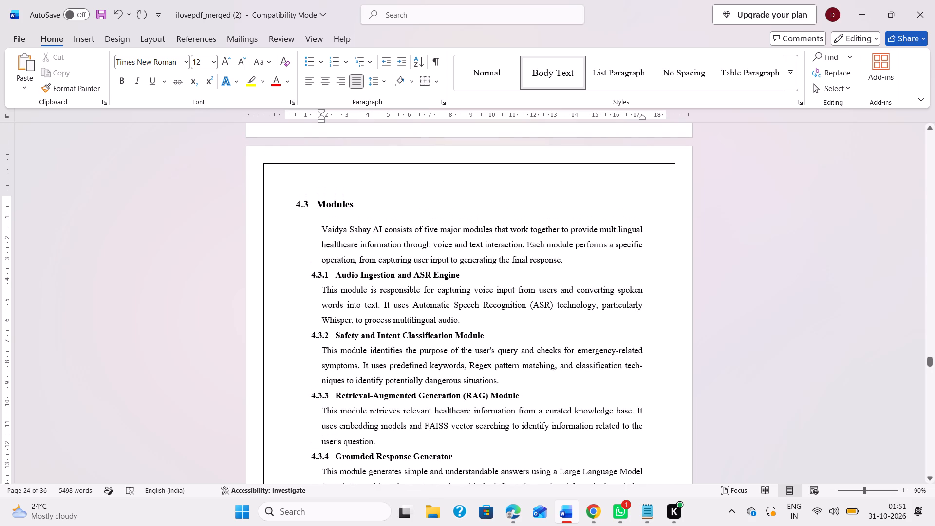
{"action": "left_click_drag", "start_coordinate": [309, 223], "coordinate": [579, 91]}
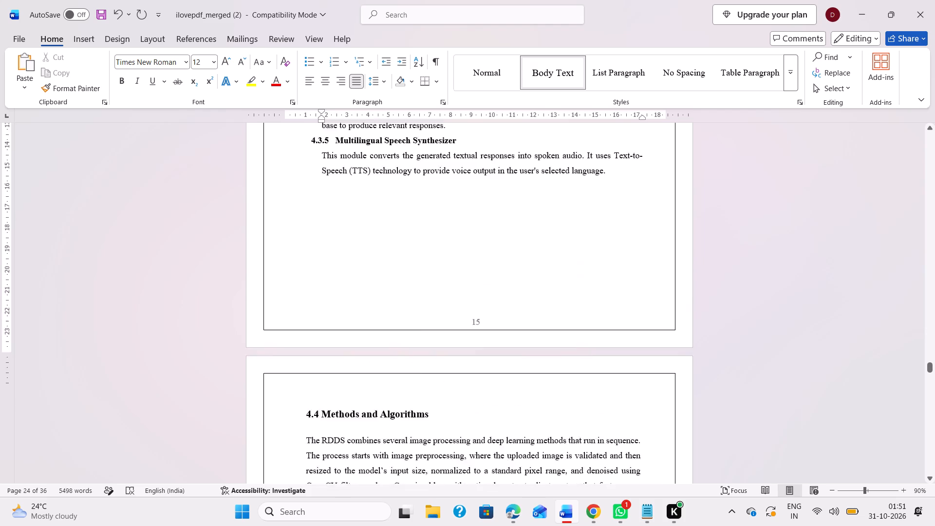
{"action": "left_click_drag", "start_coordinate": [579, 91], "coordinate": [612, 340]}
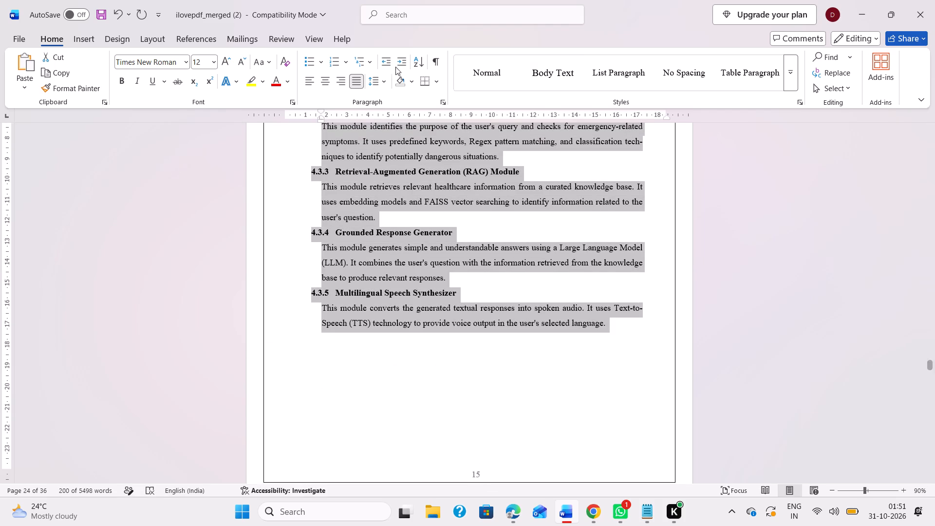
{"action": "left_click", "coordinate": [444, 100]}
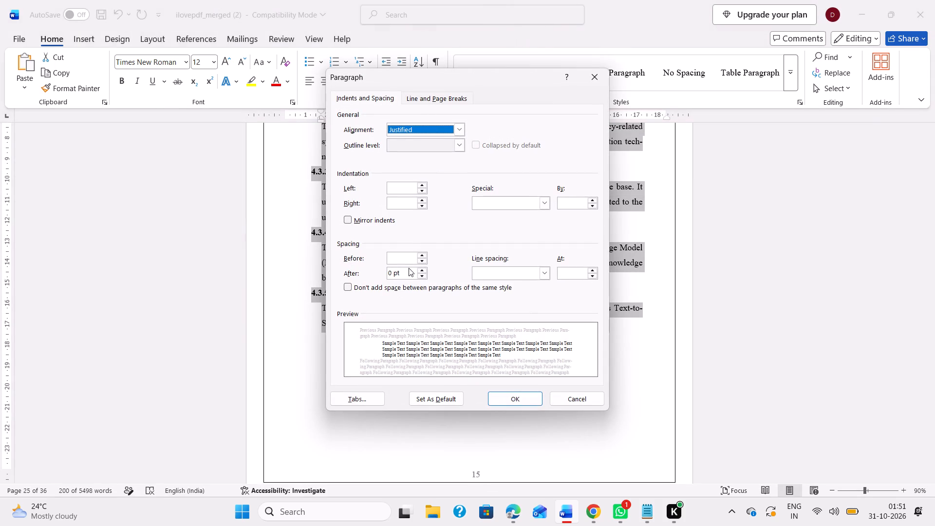
{"action": "left_click", "coordinate": [399, 274]}
{"action": "key", "text": "Left"}
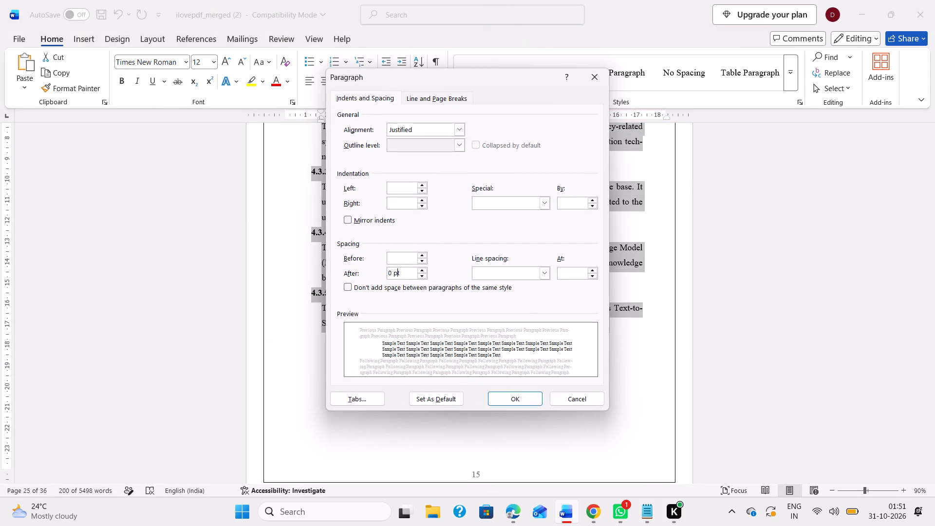
{"action": "key", "text": "Left"}
{"action": "key", "text": "BackSpace"}
{"action": "key", "text": "BackSpace"}
{"action": "key", "text": "5"}
{"action": "key", "text": "BackSpace"}
{"action": "key", "text": "8"}
{"action": "left_click", "coordinate": [539, 273]}
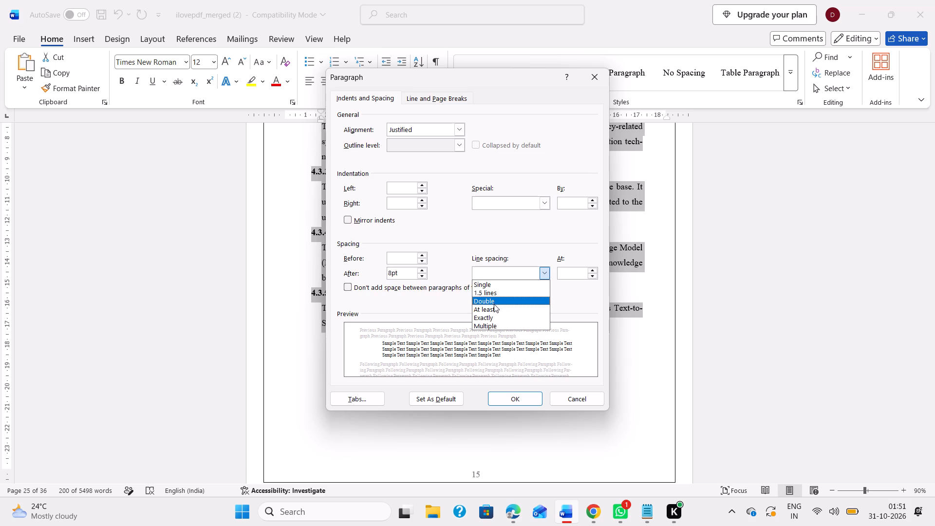
{"action": "left_click", "coordinate": [492, 315]}
{"action": "triple_click", "coordinate": [574, 273]}
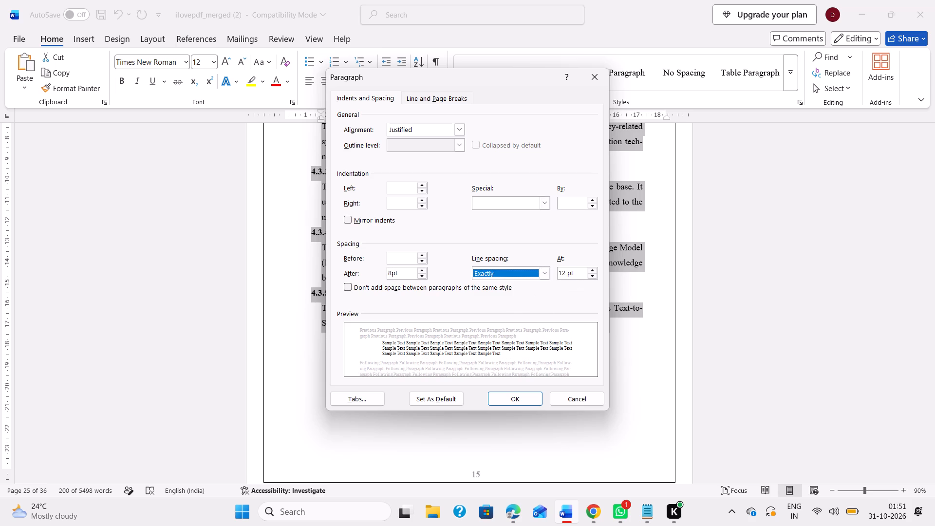
{"action": "type", "text": "20"}
{"action": "key", "text": "Return"}
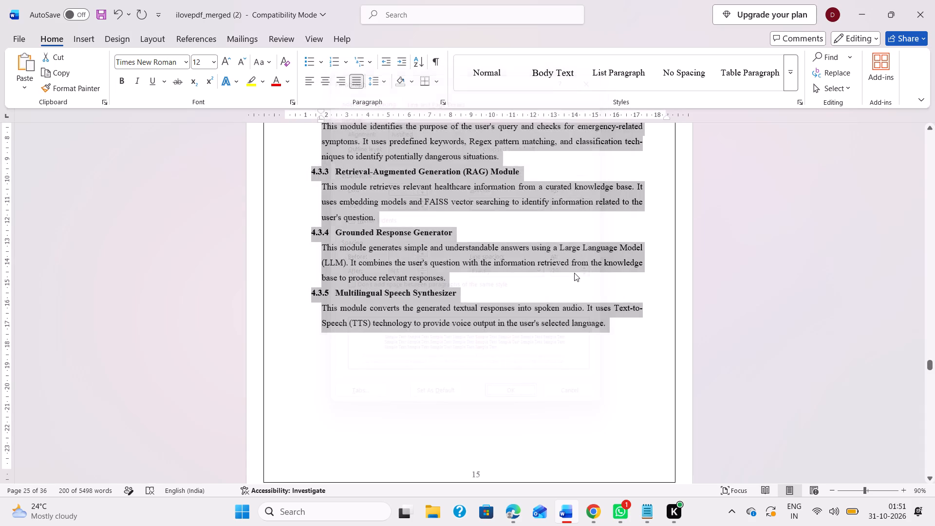
{"action": "left_click", "coordinate": [477, 353]}
Remove the blank line between the 4.3 Modules heading and its introductory paragraph.
{"action": "scroll", "coordinate": [477, 353], "scroll_direction": "up", "scroll_amount": 3}
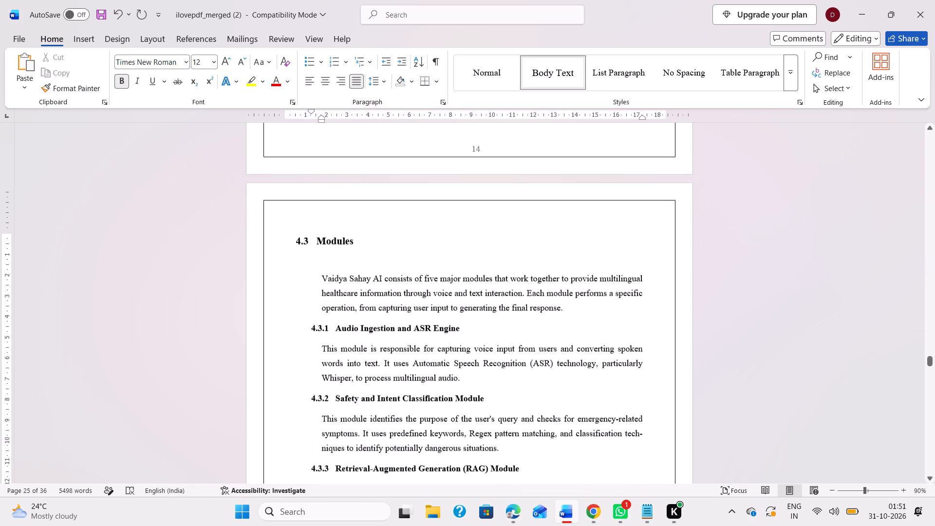
{"action": "scroll", "coordinate": [444, 355], "scroll_direction": "up", "scroll_amount": 1}
{"action": "left_click", "coordinate": [337, 275]}
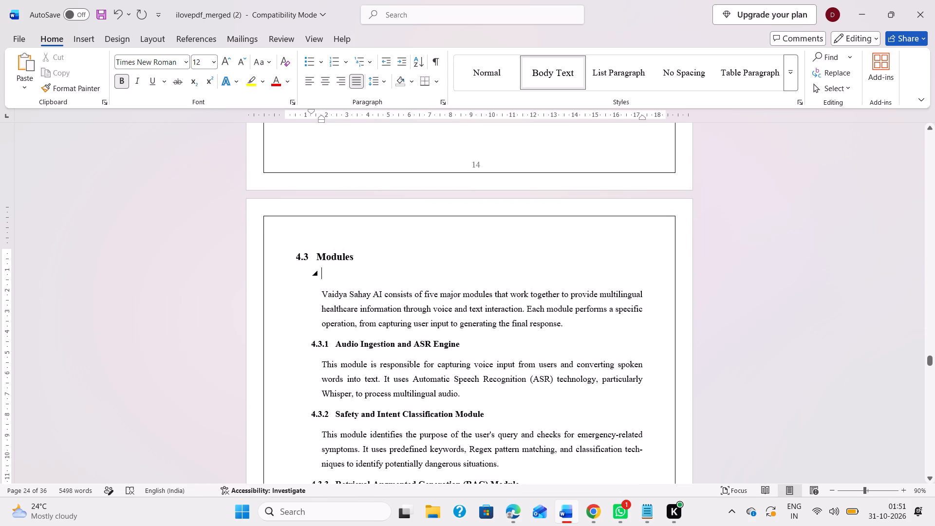
{"action": "key", "text": "BackSpace"}
{"action": "key", "text": "BackSpace"}
{"action": "key", "text": "BackSpace"}
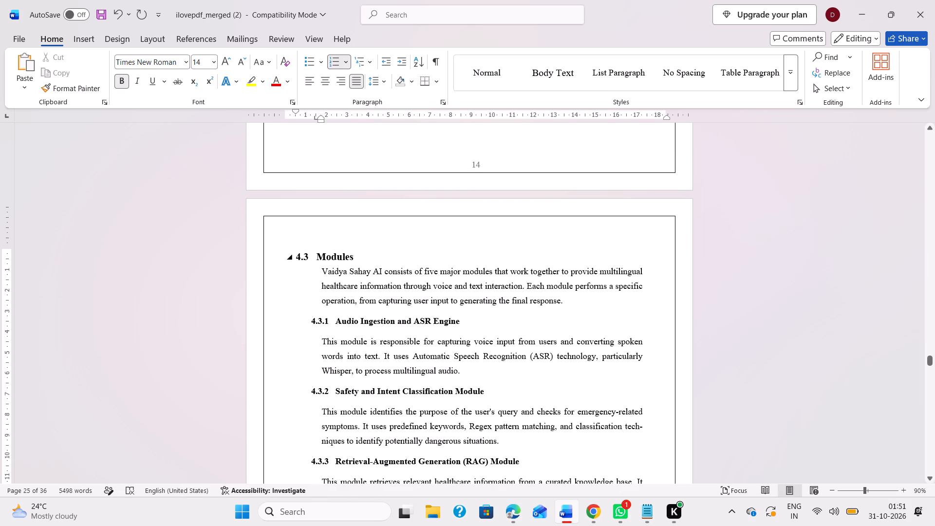
Give the 4.3 Modules heading and its introductory paragraph 8 pt spacing after and line spacing of exactly 20 pt.
{"action": "left_click_drag", "start_coordinate": [312, 256], "coordinate": [577, 305]}
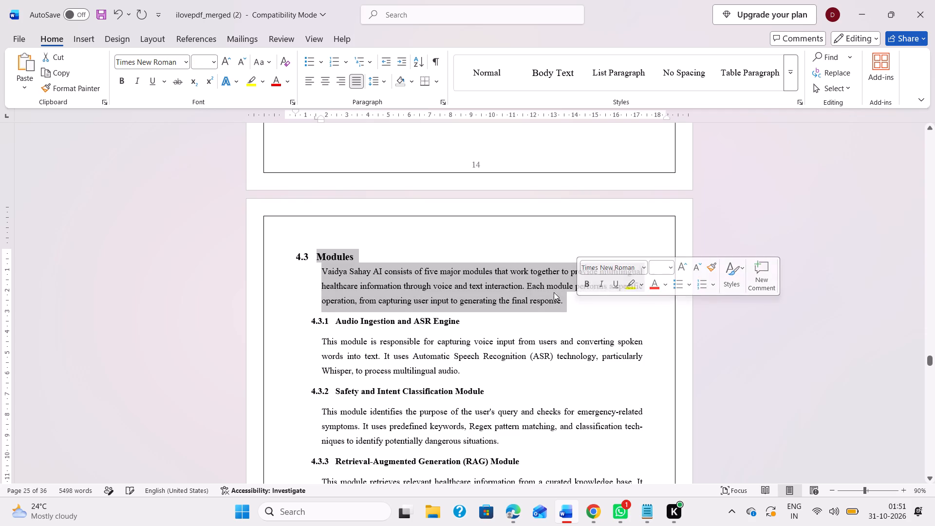
{"action": "left_click", "coordinate": [444, 101]}
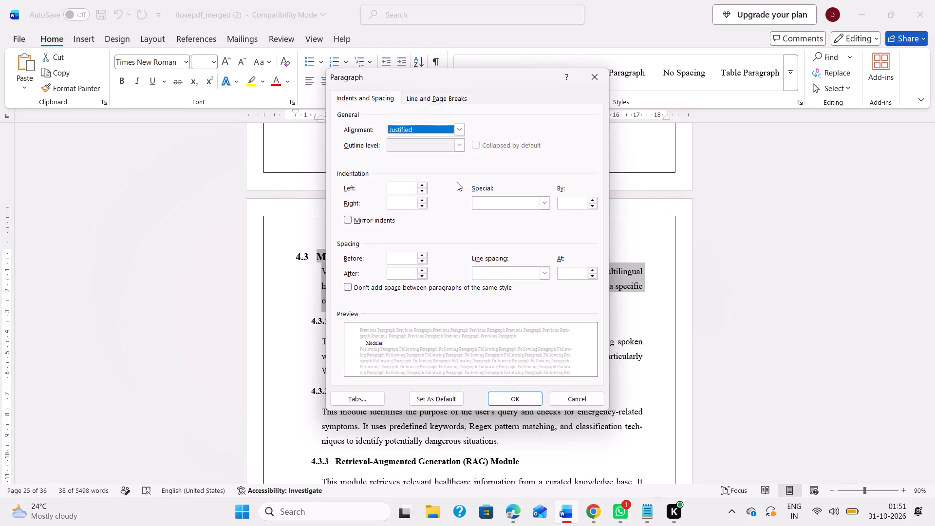
{"action": "left_click", "coordinate": [399, 268]}
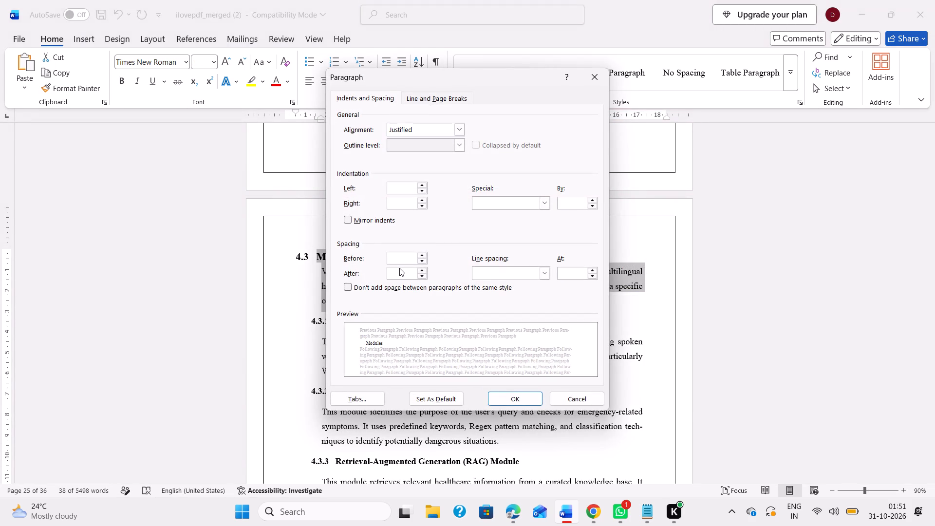
{"action": "key", "text": "8"}
{"action": "left_click", "coordinate": [517, 269]}
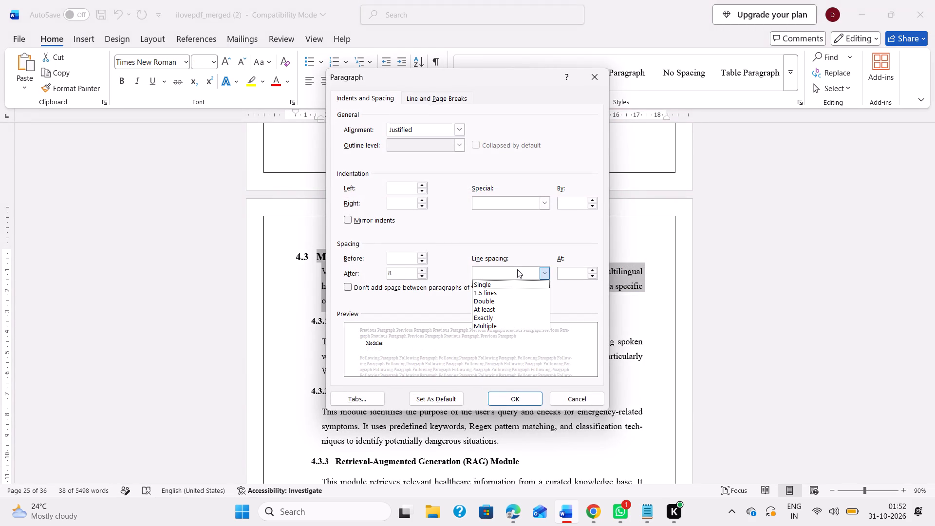
{"action": "left_click", "coordinate": [491, 313]}
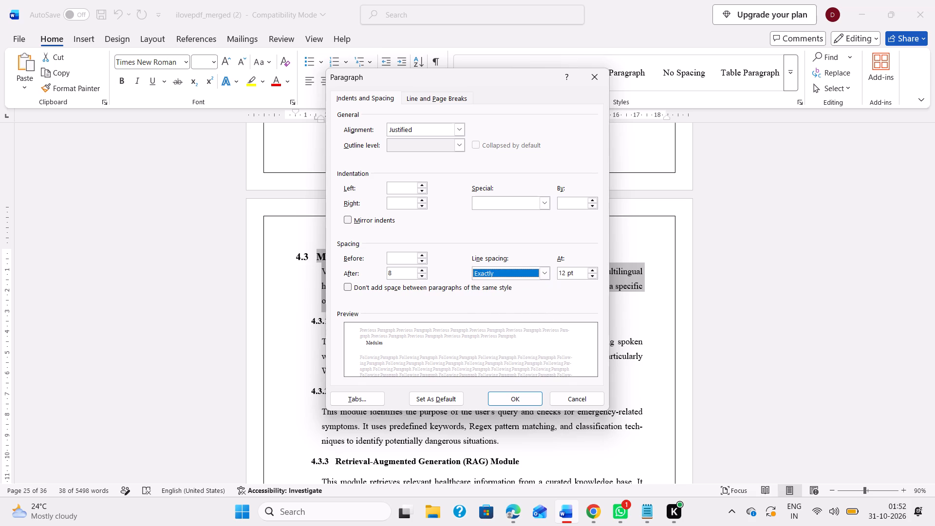
{"action": "triple_click", "coordinate": [572, 270]}
{"action": "type", "text": "20"}
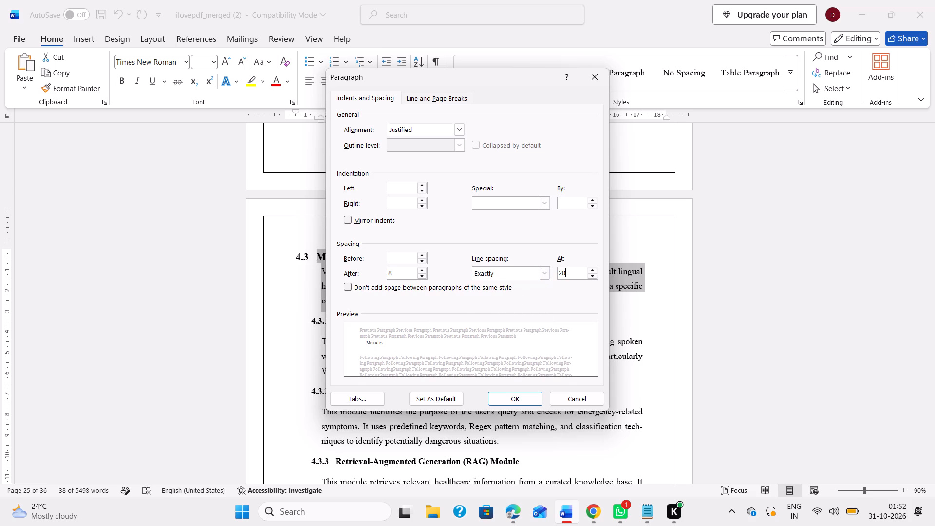
{"action": "key", "text": "Return"}
{"action": "left_click", "coordinate": [422, 315]}
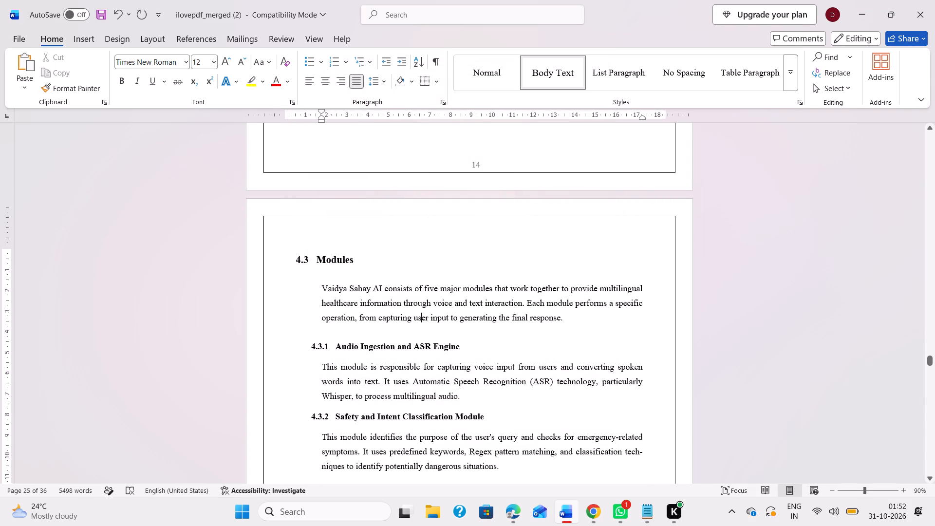
Review the spacing and layout of section 4.3 Modules through to the start of 4.4 Methods and Algorithms.
{"action": "scroll", "coordinate": [360, 352], "scroll_direction": "down", "scroll_amount": 2}
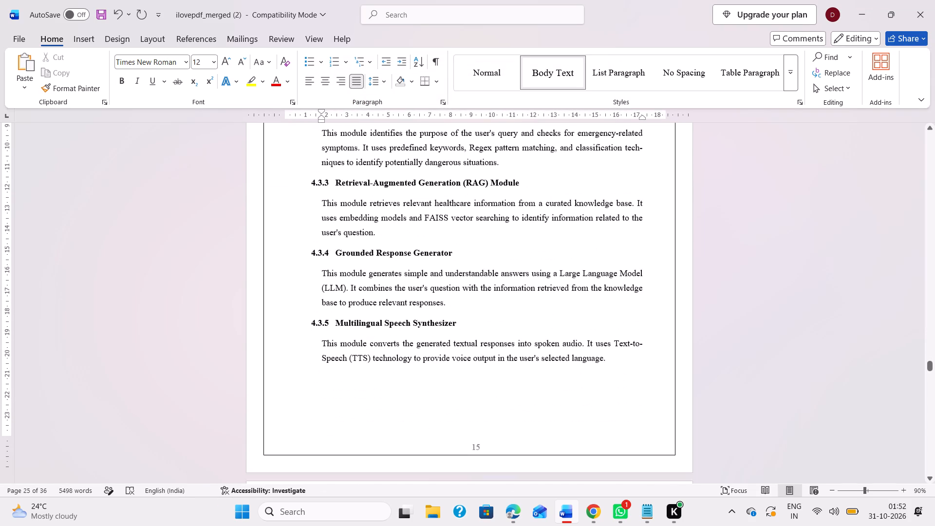
{"action": "scroll", "coordinate": [360, 352], "scroll_direction": "up", "scroll_amount": 3}
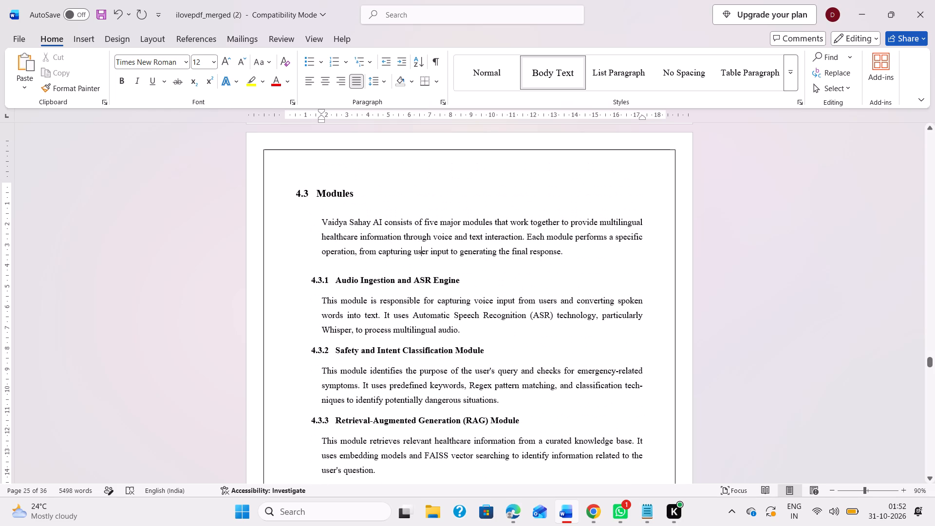
{"action": "left_click", "coordinate": [465, 277]}
{"action": "scroll", "coordinate": [442, 306], "scroll_direction": "down", "scroll_amount": 2}
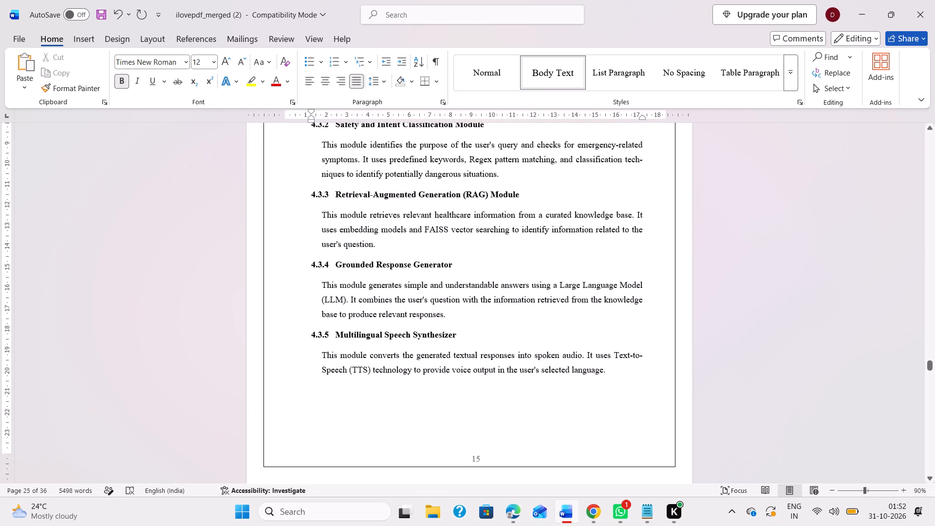
{"action": "scroll", "coordinate": [442, 306], "scroll_direction": "down", "scroll_amount": 3}
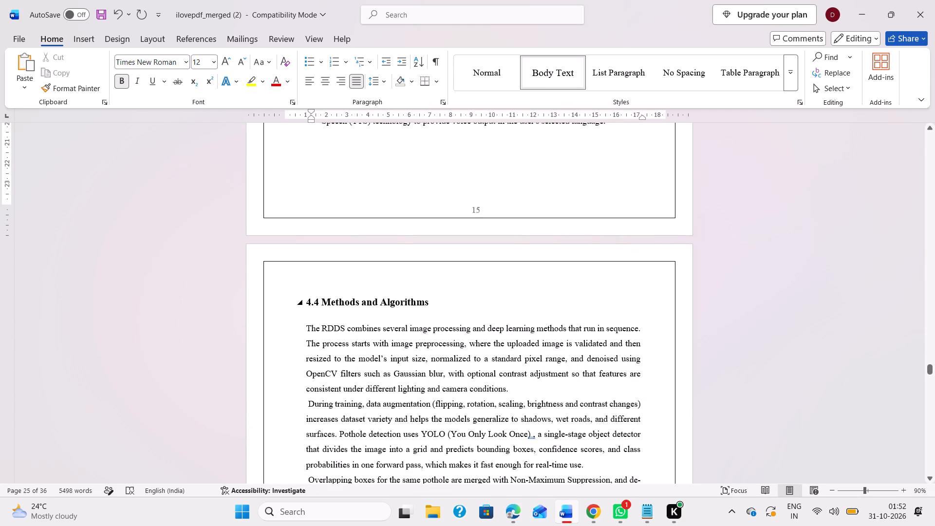
{"action": "left_click", "coordinate": [455, 301]}
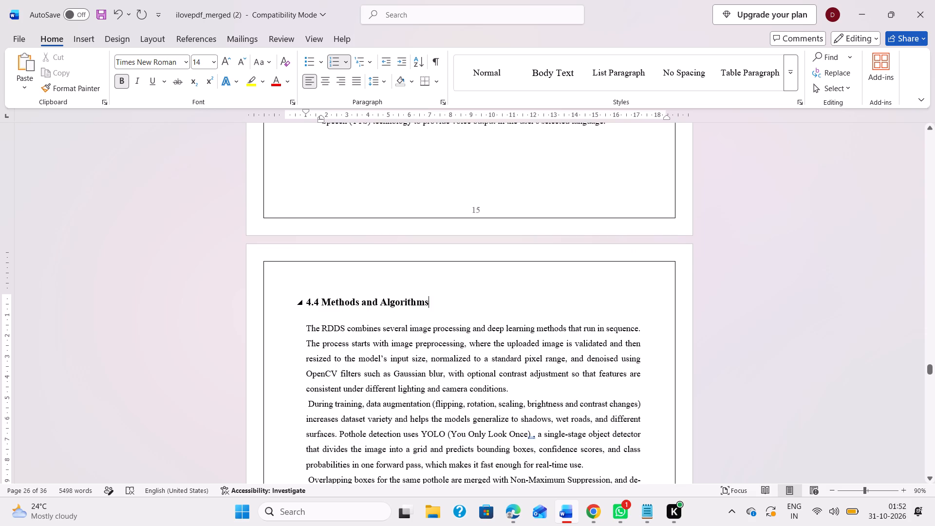
{"action": "scroll", "coordinate": [455, 301], "scroll_direction": "up", "scroll_amount": 4}
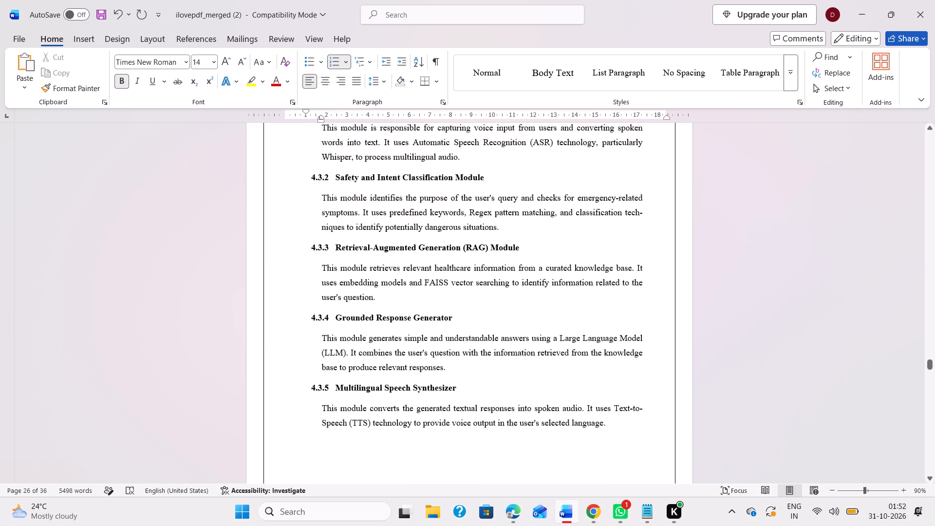
{"action": "scroll", "coordinate": [386, 250], "scroll_direction": "up", "scroll_amount": 1}
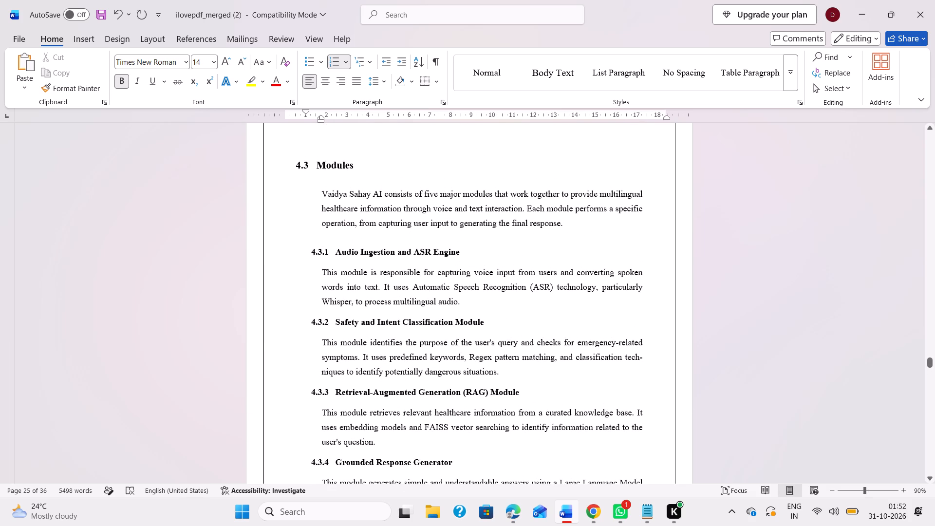
{"action": "left_click", "coordinate": [319, 189]}
{"action": "left_click_drag", "start_coordinate": [319, 189], "coordinate": [525, 306]}
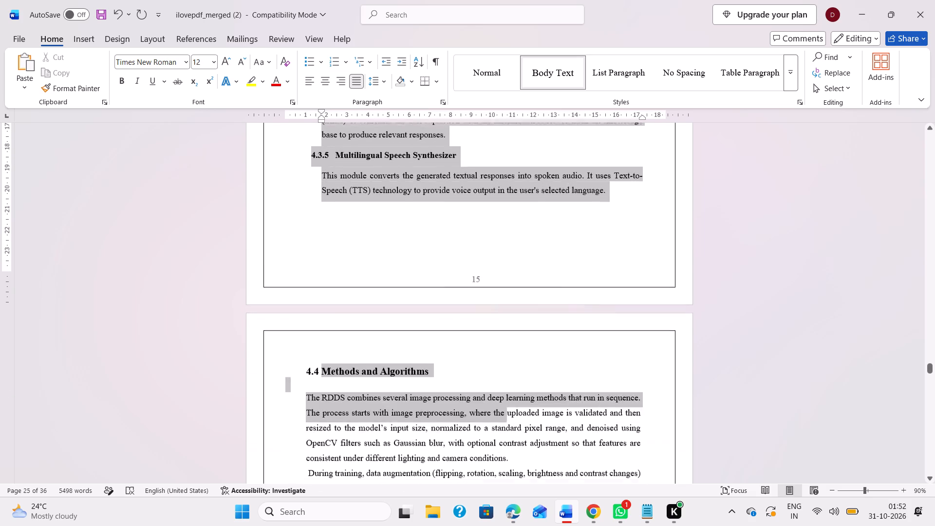
{"action": "left_click_drag", "start_coordinate": [525, 306], "coordinate": [625, 189]}
{"action": "left_click", "coordinate": [379, 203]}
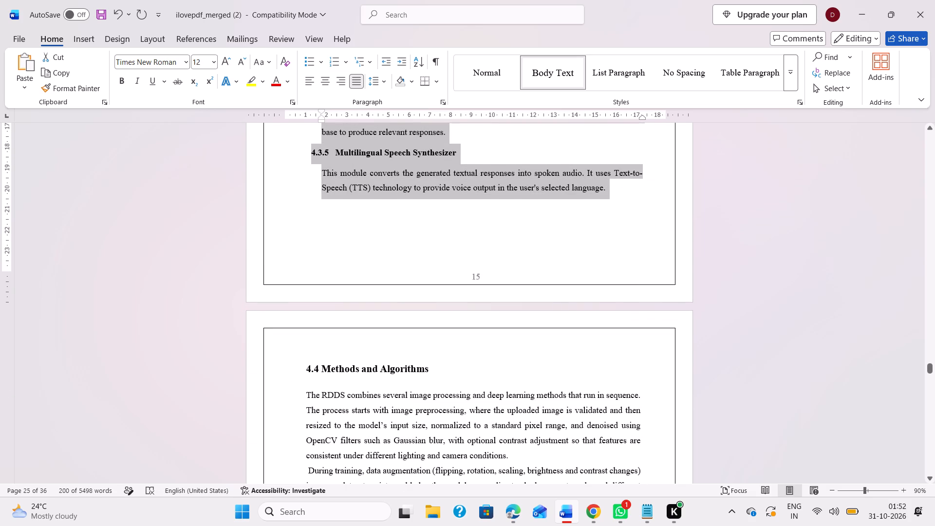
{"action": "scroll", "coordinate": [379, 203], "scroll_direction": "up", "scroll_amount": 2}
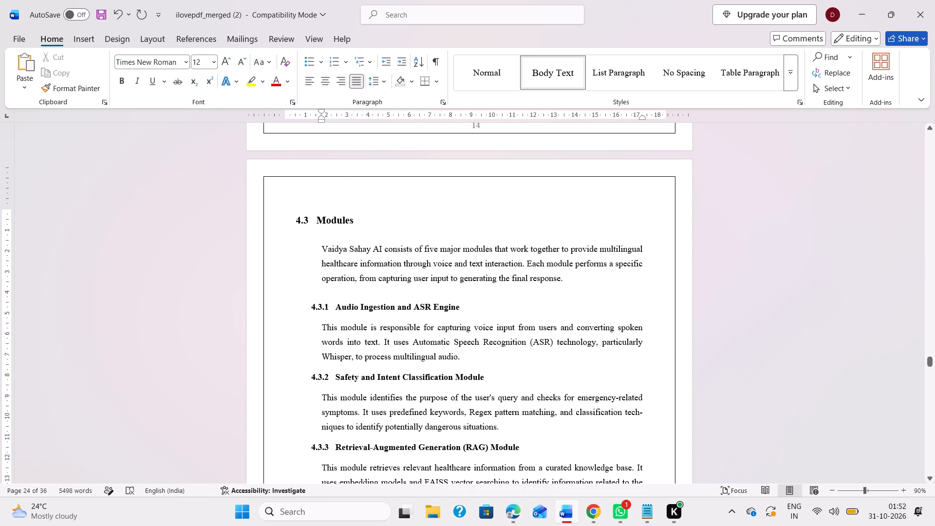
Set the font size of the 4.3.1 Audio Ingestion and 4.3.2 Safety and Intent Classification headings to 14.
{"action": "left_click_drag", "start_coordinate": [465, 306], "coordinate": [295, 307]}
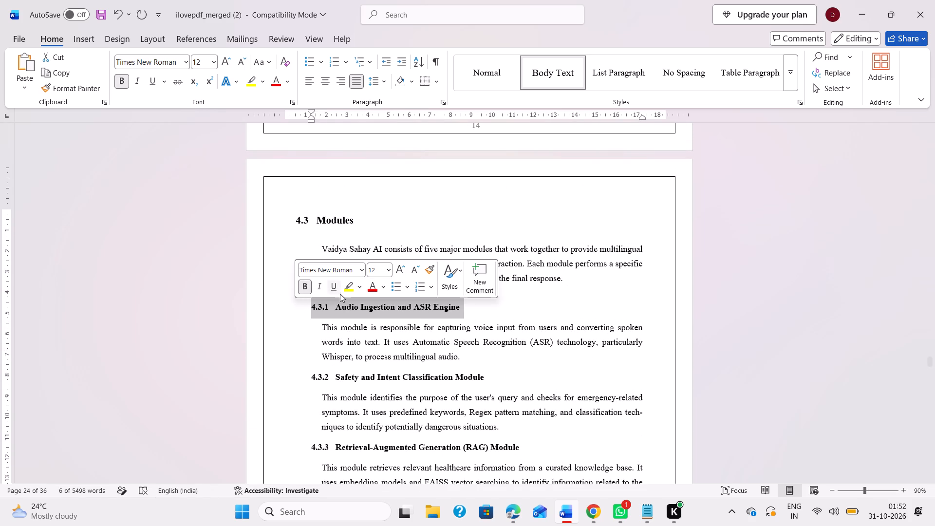
{"action": "left_click", "coordinate": [375, 270]}
{"action": "type", "text": "14"}
{"action": "key", "text": "Return"}
{"action": "left_click", "coordinate": [400, 380]}
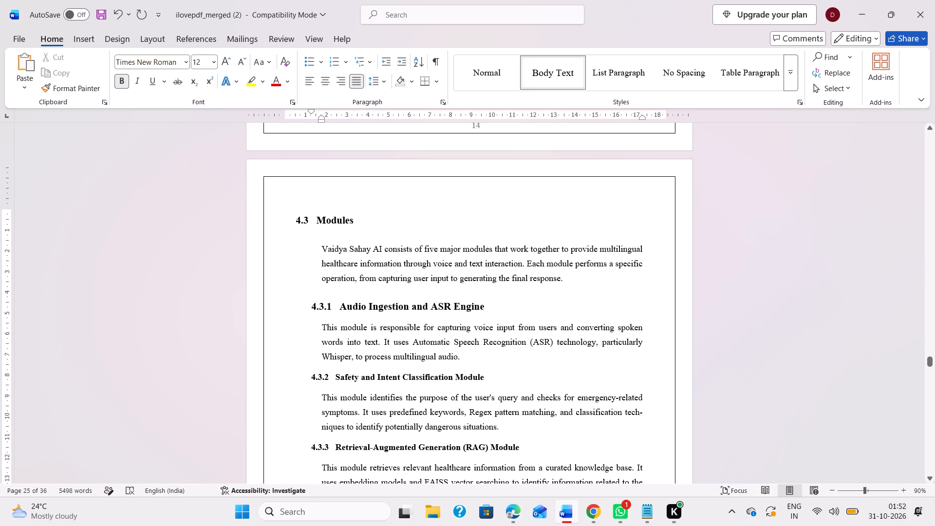
{"action": "left_click_drag", "start_coordinate": [505, 382], "coordinate": [299, 374]}
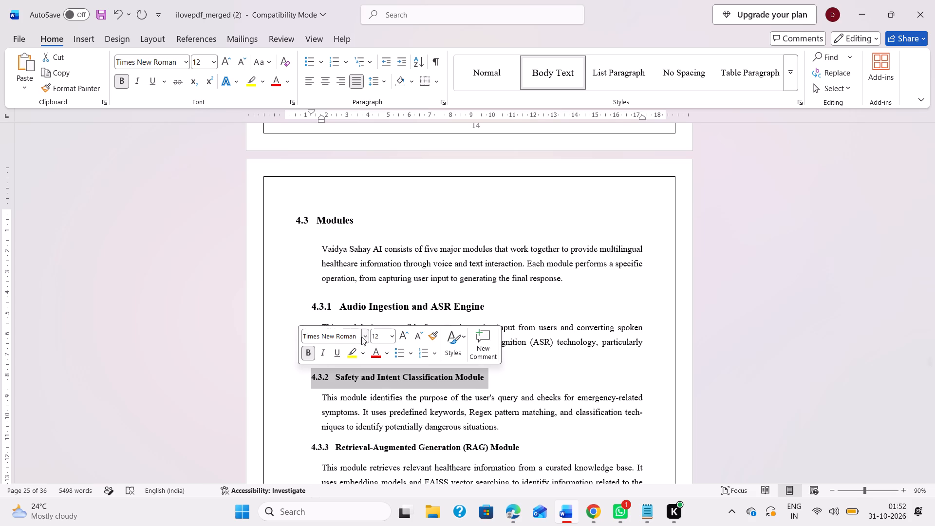
{"action": "left_click", "coordinate": [380, 337]}
{"action": "type", "text": "14"}
{"action": "key", "text": "Return"}
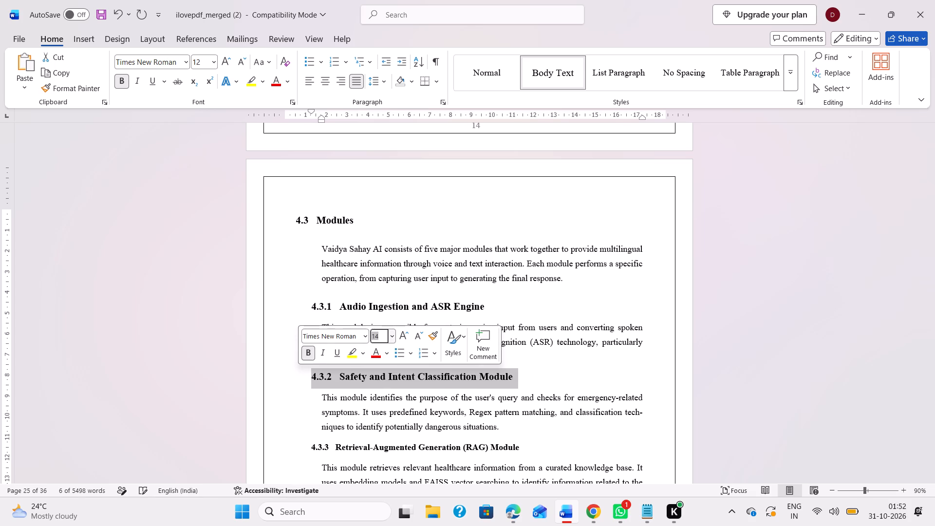
Set the font size of the 4.3.3 Retrieval-Augmented Generation (RAG) Module heading to 14.
{"action": "left_click_drag", "start_coordinate": [542, 446], "coordinate": [352, 444]}
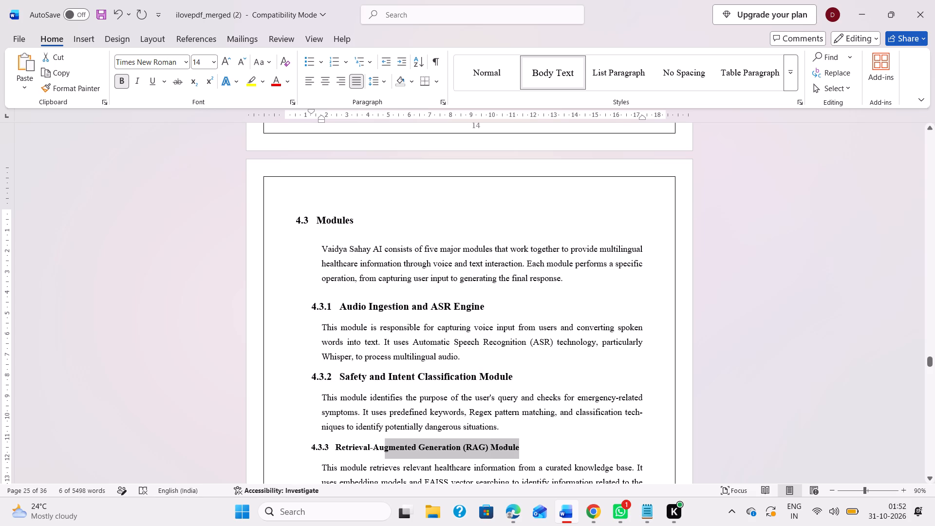
{"action": "left_click_drag", "start_coordinate": [352, 444], "coordinate": [280, 450]}
{"action": "left_click", "coordinate": [364, 413]}
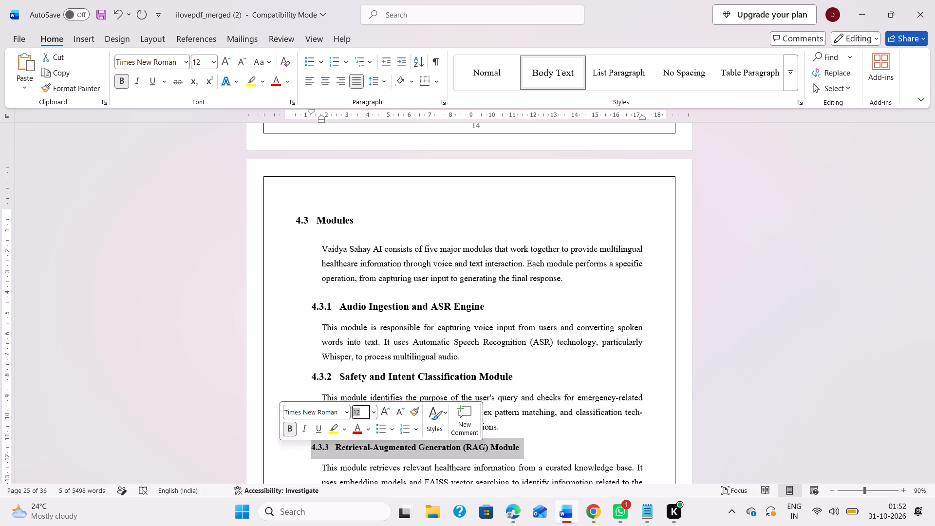
{"action": "type", "text": "14"}
{"action": "key", "text": "Return"}
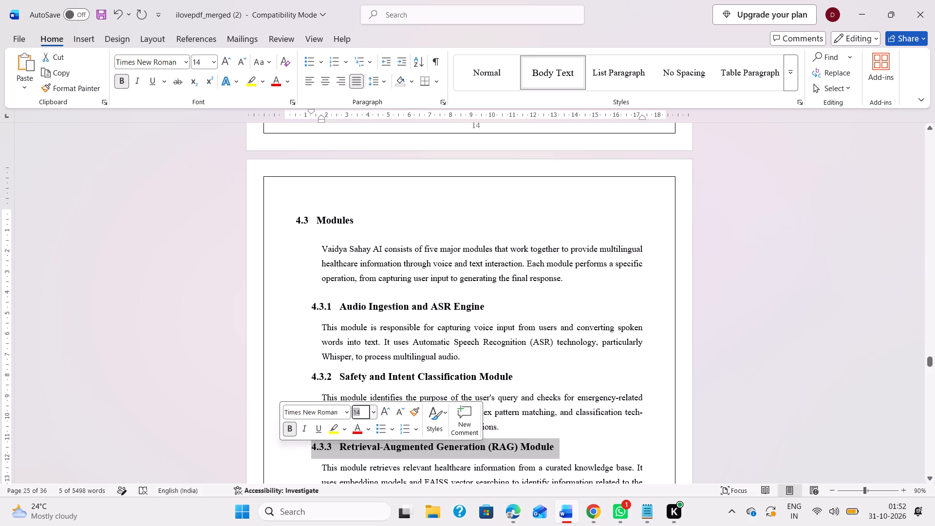
{"action": "left_click", "coordinate": [379, 465]}
Set the font size of the 4.3.4 Grounded Response Generator and 4.3.5 Multilingual Speech Synthesizer headings to 14.
{"action": "scroll", "coordinate": [379, 465], "scroll_direction": "down", "scroll_amount": 3}
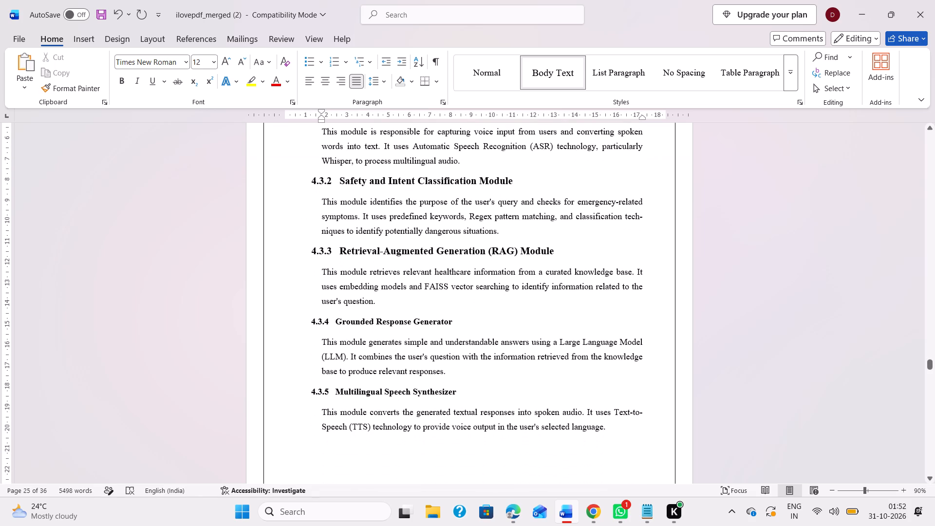
{"action": "left_click_drag", "start_coordinate": [467, 319], "coordinate": [304, 320]}
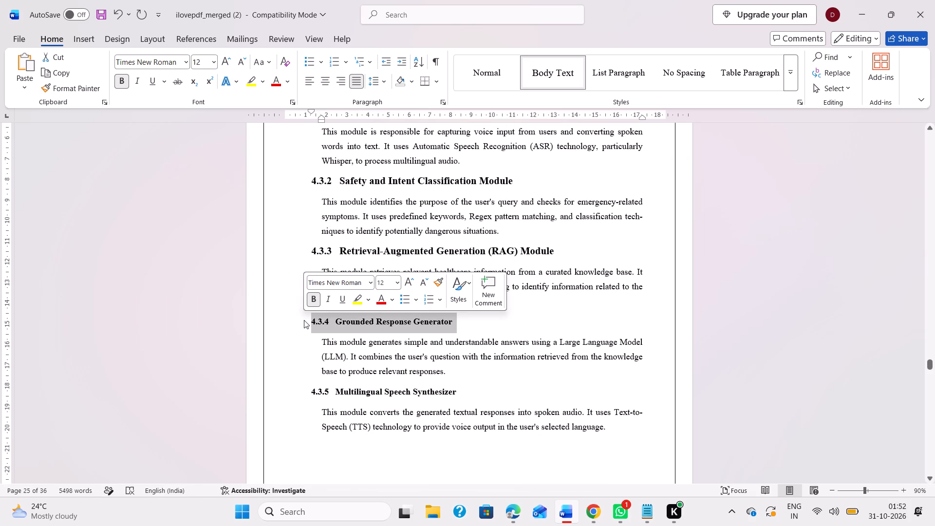
{"action": "left_click", "coordinate": [390, 287]}
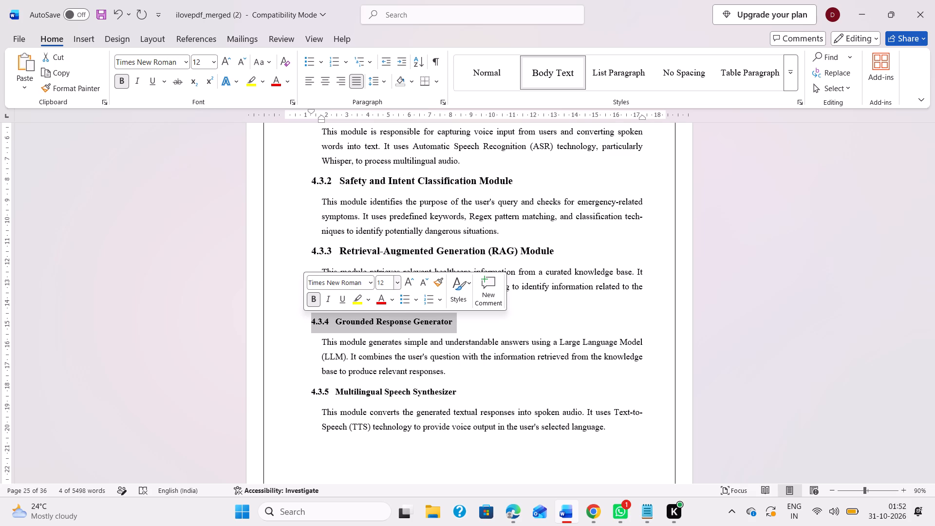
{"action": "left_click", "coordinate": [390, 283]}
{"action": "type", "text": "14"}
{"action": "key", "text": "Return"}
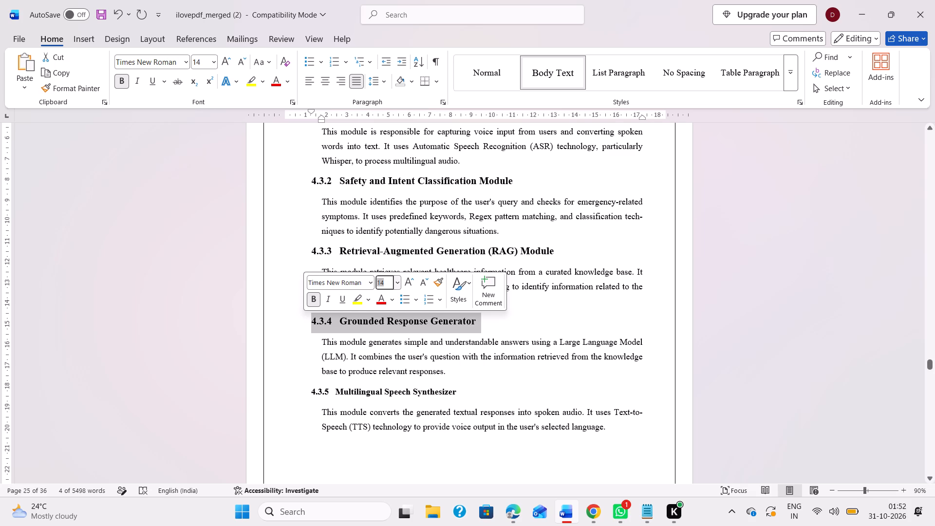
{"action": "left_click_drag", "start_coordinate": [464, 392], "coordinate": [300, 387]}
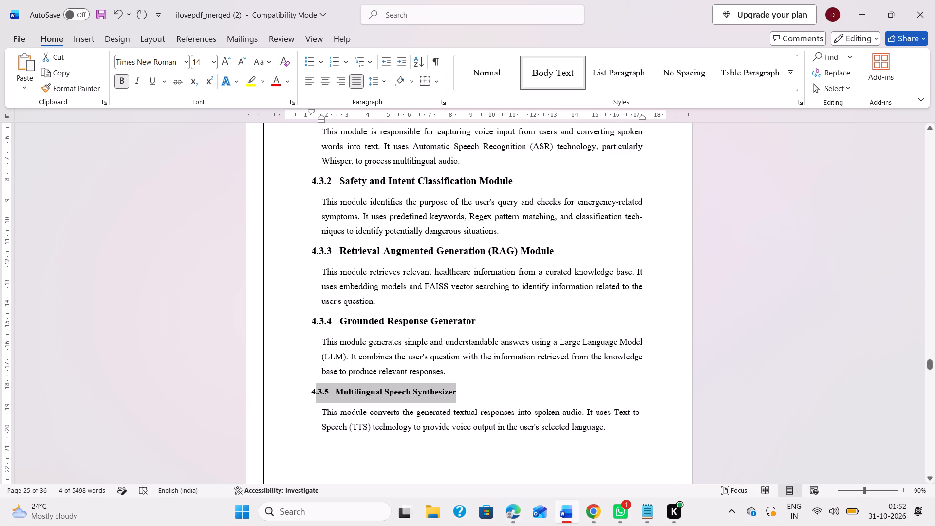
{"action": "left_click_drag", "start_coordinate": [300, 387], "coordinate": [295, 388]}
{"action": "left_click", "coordinate": [380, 351]}
{"action": "type", "text": "14"}
{"action": "key", "text": "Return"}
{"action": "left_click", "coordinate": [501, 426]}
Set the font size of the 4.1.1 Voice-Based User Interaction heading to 14.
{"action": "scroll", "coordinate": [501, 426], "scroll_direction": "down", "scroll_amount": 1}
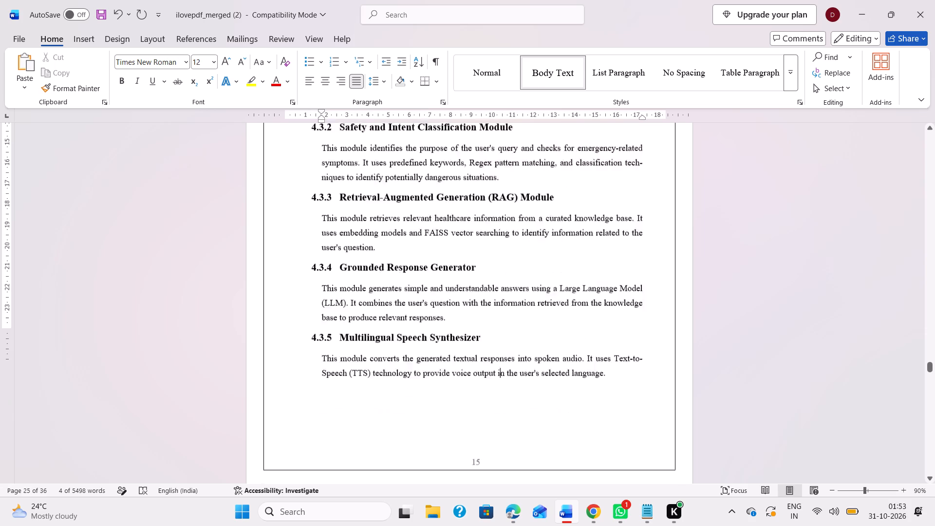
{"action": "scroll", "coordinate": [501, 426], "scroll_direction": "down", "scroll_amount": 1}
{"action": "scroll", "coordinate": [501, 426], "scroll_direction": "up", "scroll_amount": 5}
{"action": "scroll", "coordinate": [441, 385], "scroll_direction": "up", "scroll_amount": 2}
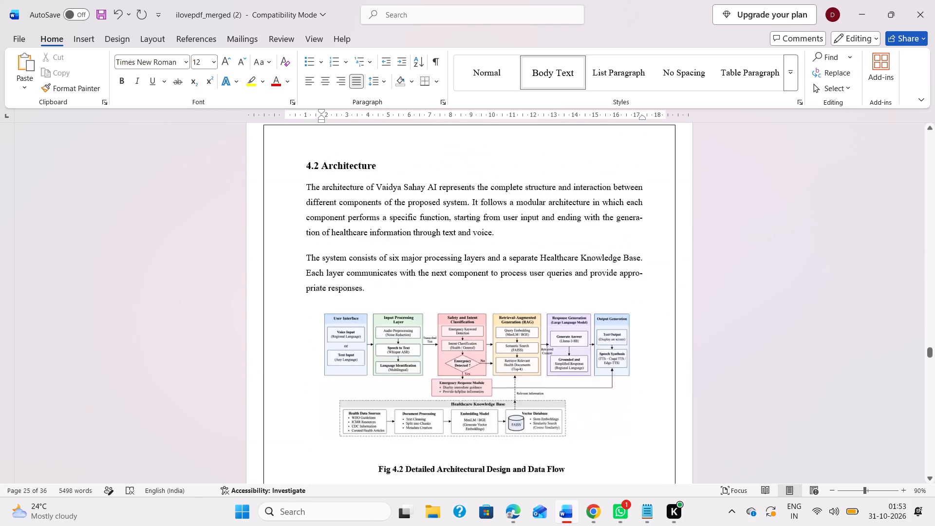
{"action": "scroll", "coordinate": [441, 385], "scroll_direction": "up", "scroll_amount": 2}
{"action": "scroll", "coordinate": [441, 385], "scroll_direction": "down", "scroll_amount": 1}
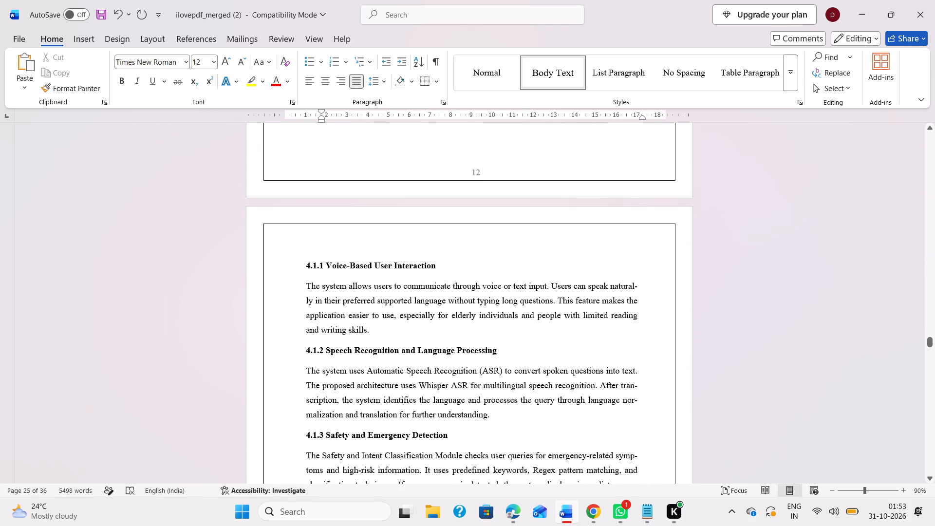
{"action": "left_click_drag", "start_coordinate": [449, 262], "coordinate": [285, 252]}
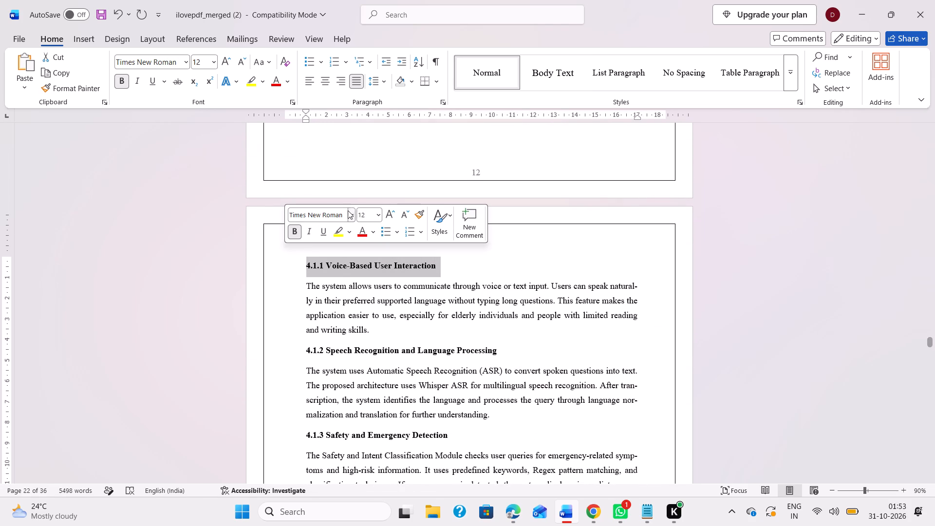
{"action": "left_click", "coordinate": [369, 214]}
{"action": "type", "text": "14"}
{"action": "key", "text": "Return"}
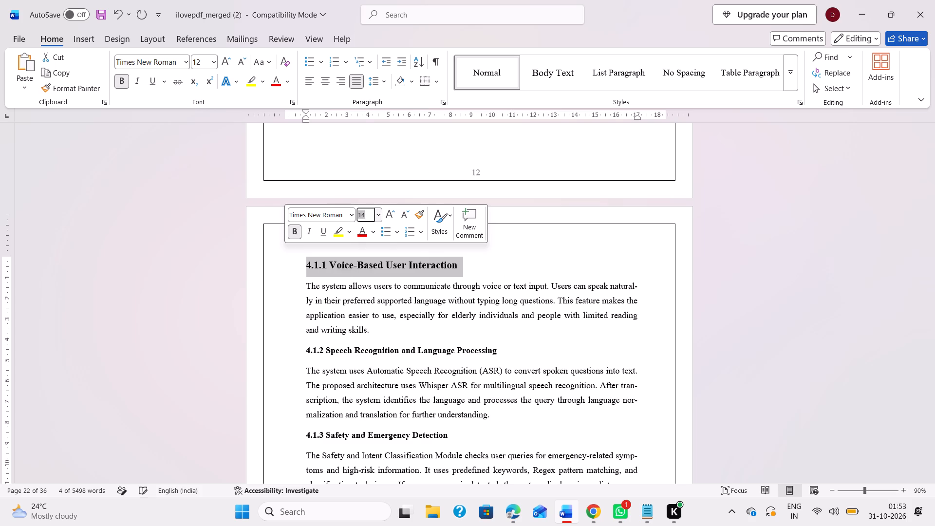
Set the font size of the 4.1.2 Speech Recognition and Language Processing and 4.1.3 Safety and Emergency Detection headings to 14.
{"action": "left_click_drag", "start_coordinate": [512, 346], "coordinate": [505, 347]}
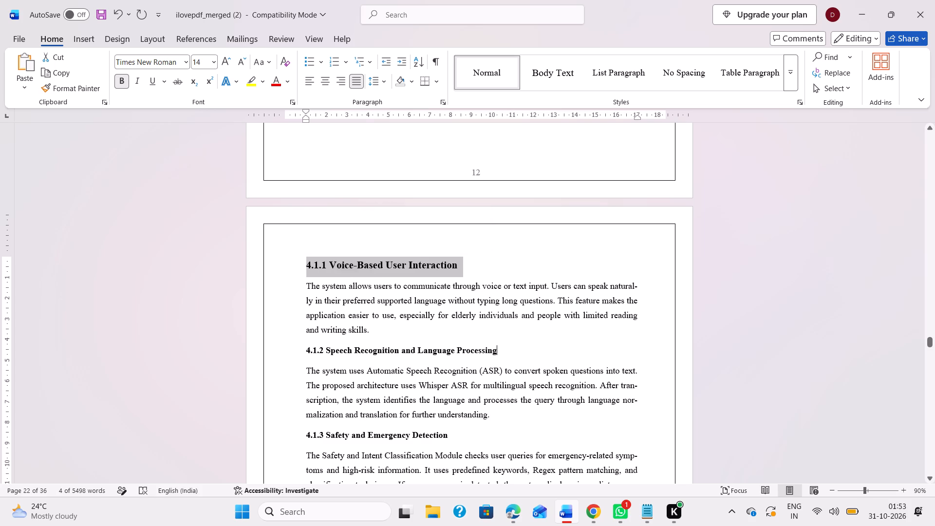
{"action": "left_click_drag", "start_coordinate": [505, 347], "coordinate": [320, 334]}
{"action": "left_click", "coordinate": [329, 351]}
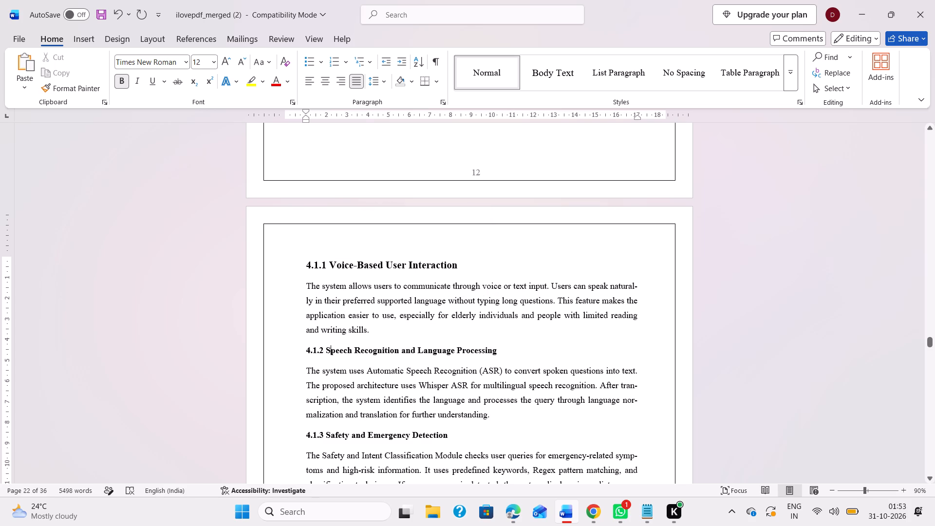
{"action": "left_click_drag", "start_coordinate": [509, 348], "coordinate": [285, 351]}
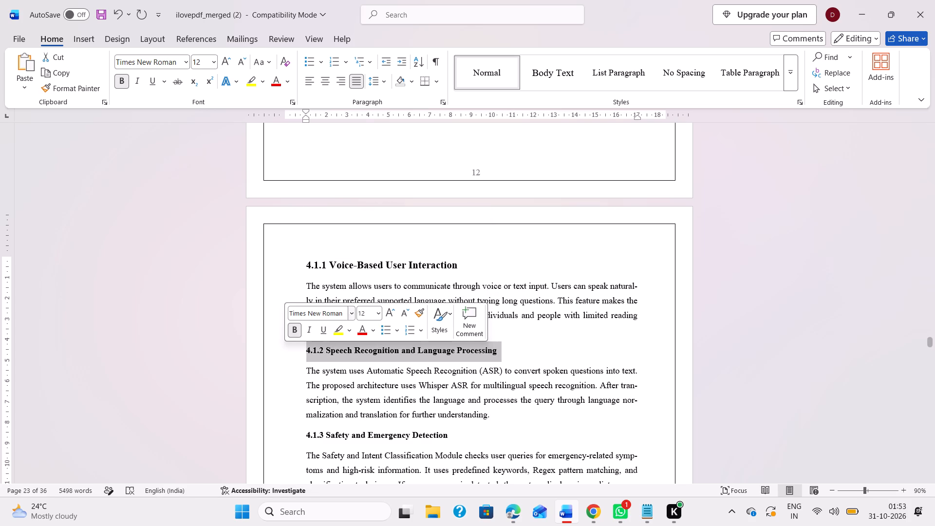
{"action": "left_click", "coordinate": [366, 315]}
{"action": "type", "text": "14"}
{"action": "key", "text": "Return"}
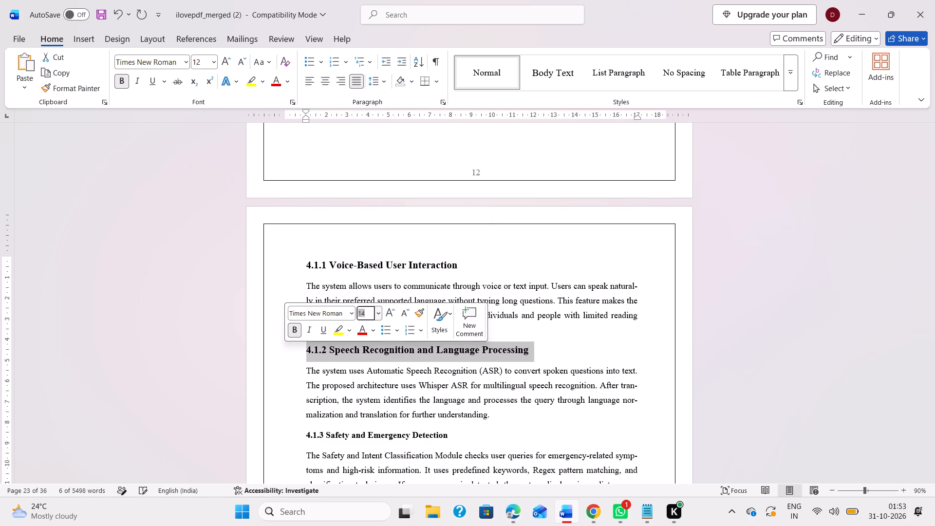
{"action": "left_click_drag", "start_coordinate": [472, 429], "coordinate": [286, 421]}
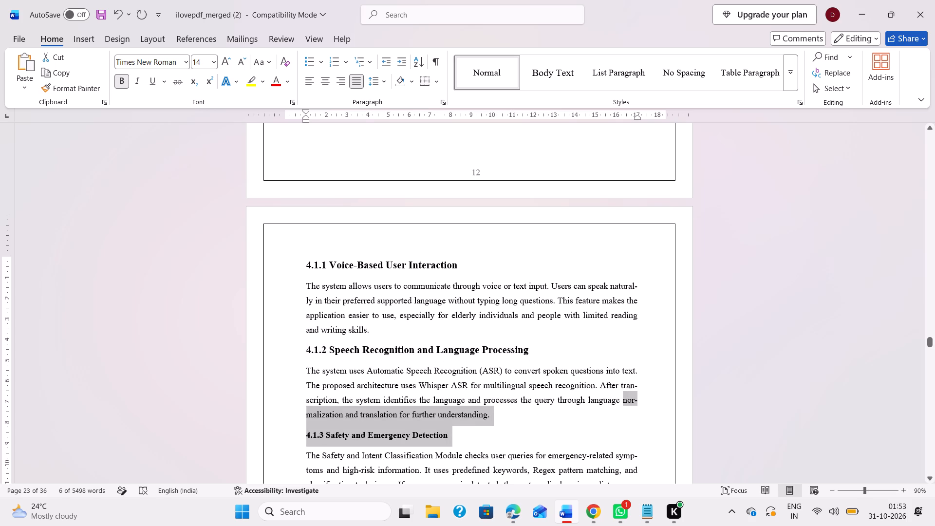
{"action": "left_click_drag", "start_coordinate": [286, 421], "coordinate": [276, 423]}
{"action": "left_click", "coordinate": [472, 435]}
{"action": "left_click_drag", "start_coordinate": [472, 435], "coordinate": [295, 430]}
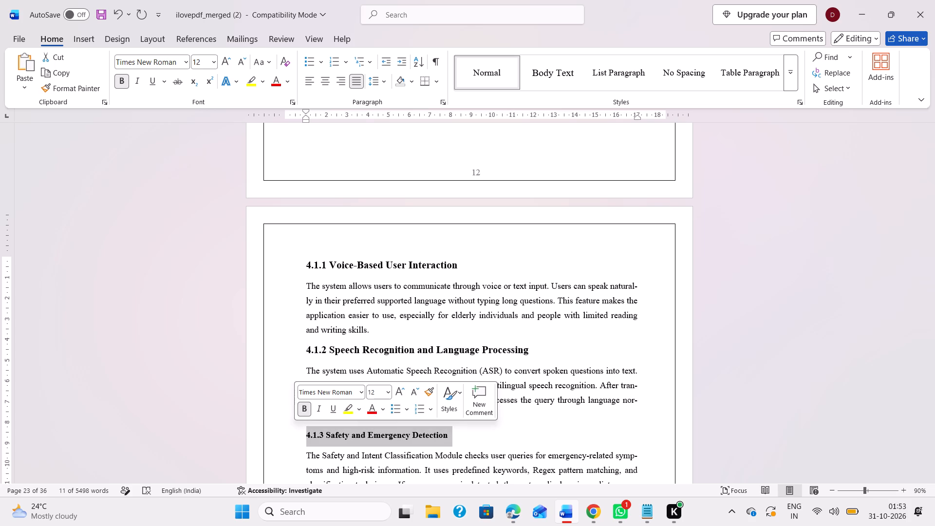
{"action": "left_click", "coordinate": [374, 394]}
{"action": "type", "text": "14"}
{"action": "key", "text": "Return"}
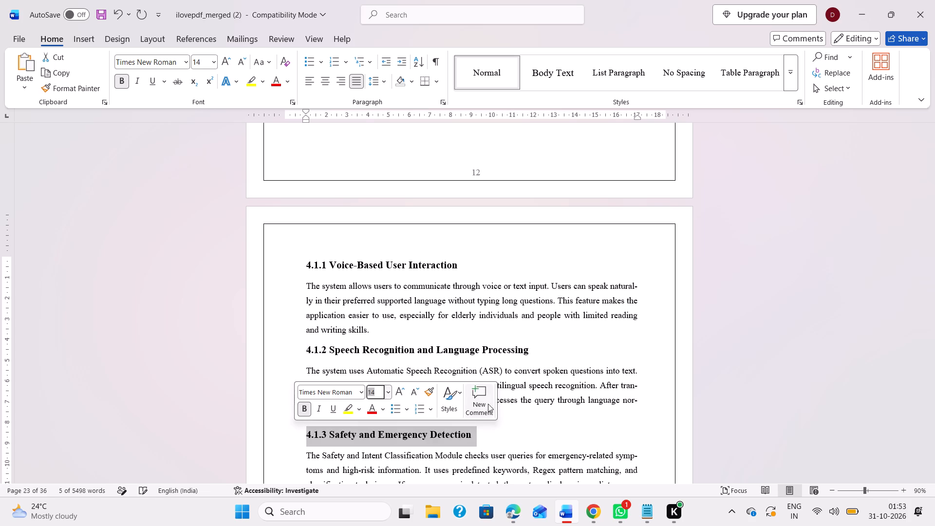
{"action": "left_click", "coordinate": [512, 397]}
Set the font size of the 4.1.4 Healthcare Information Retrieval and 4.1.5 AI-Based Response Generation headings to 14.
{"action": "scroll", "coordinate": [512, 397], "scroll_direction": "down", "scroll_amount": 2}
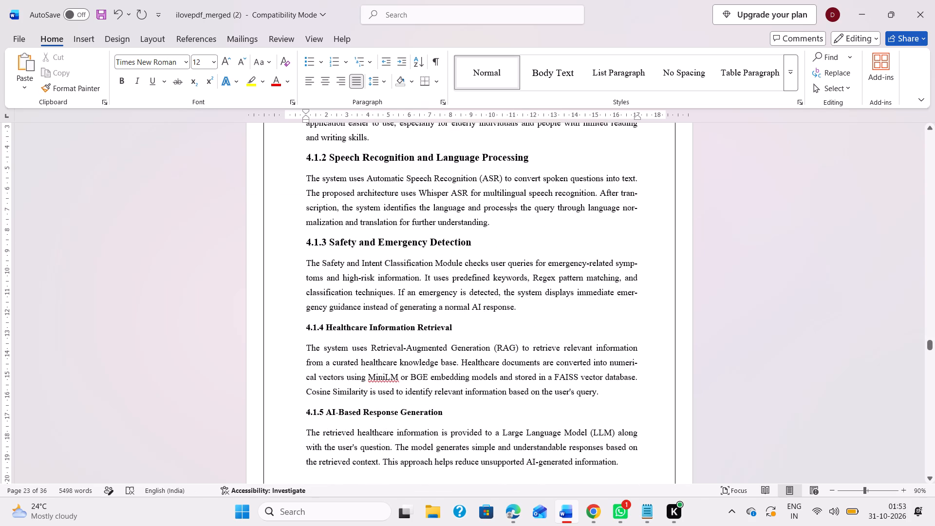
{"action": "left_click_drag", "start_coordinate": [473, 326], "coordinate": [297, 317]}
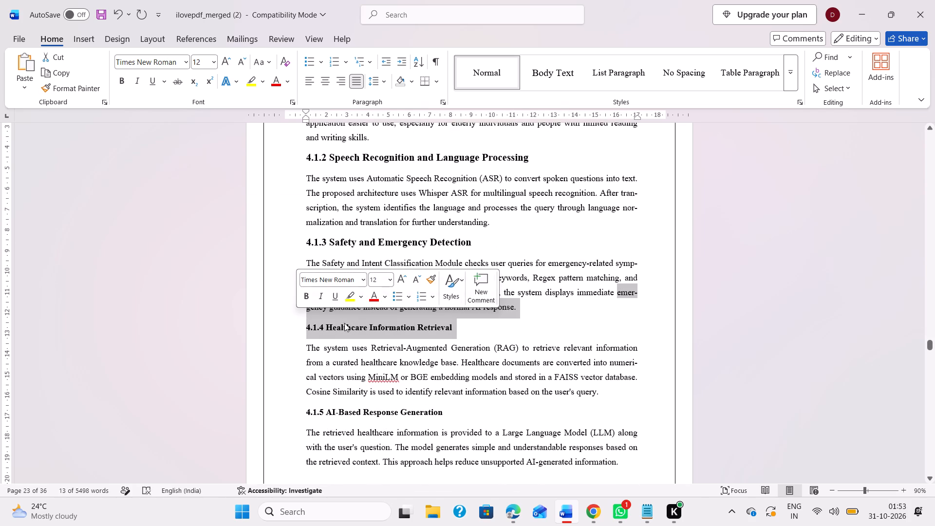
{"action": "left_click", "coordinate": [479, 329]}
{"action": "left_click_drag", "start_coordinate": [473, 328], "coordinate": [289, 324]}
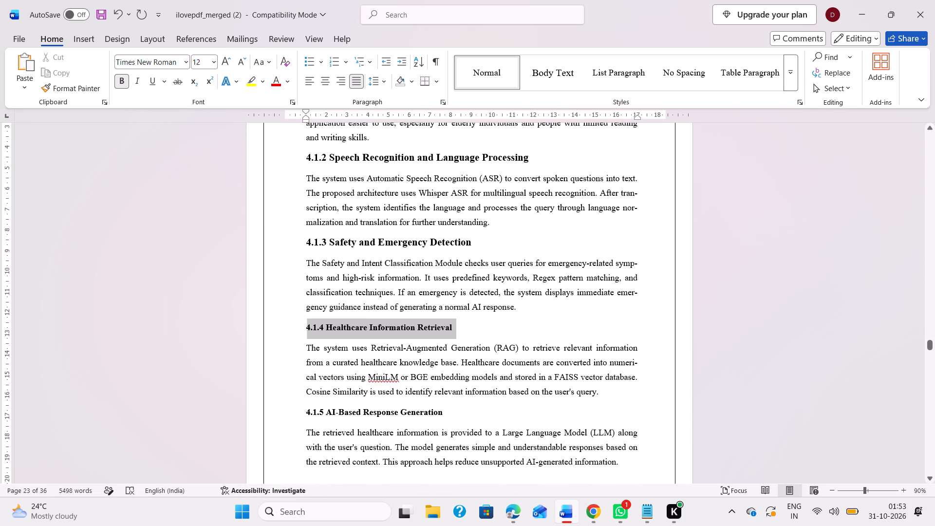
{"action": "left_click_drag", "start_coordinate": [289, 324], "coordinate": [288, 324]}
{"action": "left_click", "coordinate": [374, 282]}
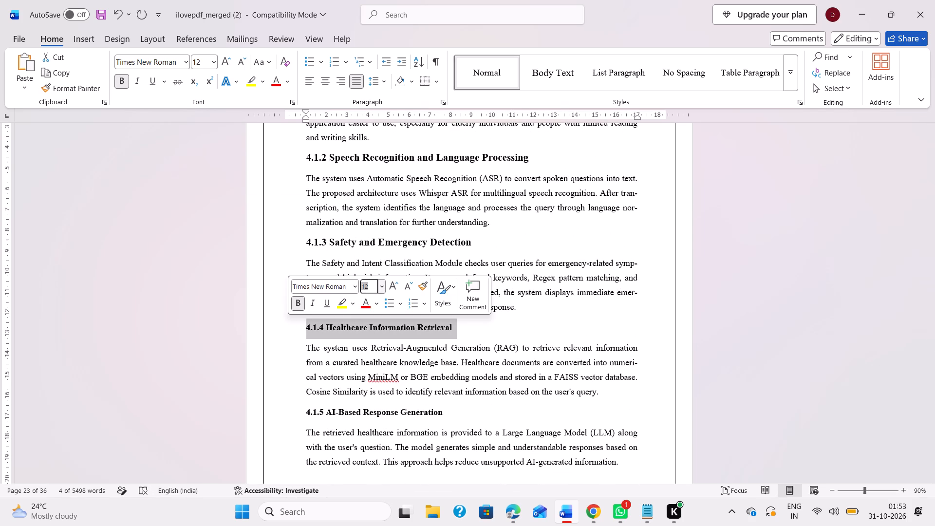
{"action": "type", "text": "14"}
{"action": "key", "text": "Return"}
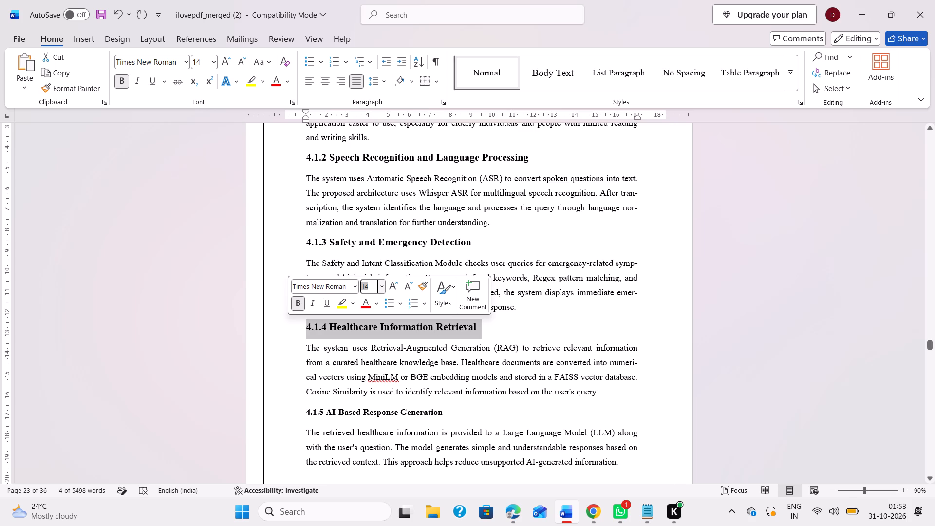
{"action": "left_click_drag", "start_coordinate": [454, 411], "coordinate": [282, 407]}
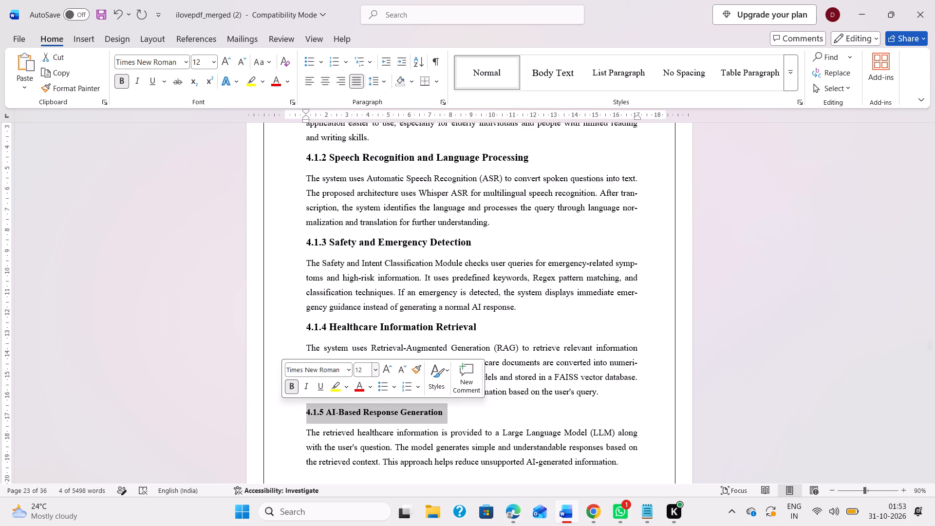
{"action": "left_click", "coordinate": [368, 367]}
{"action": "type", "text": "14"}
{"action": "key", "text": "Return"}
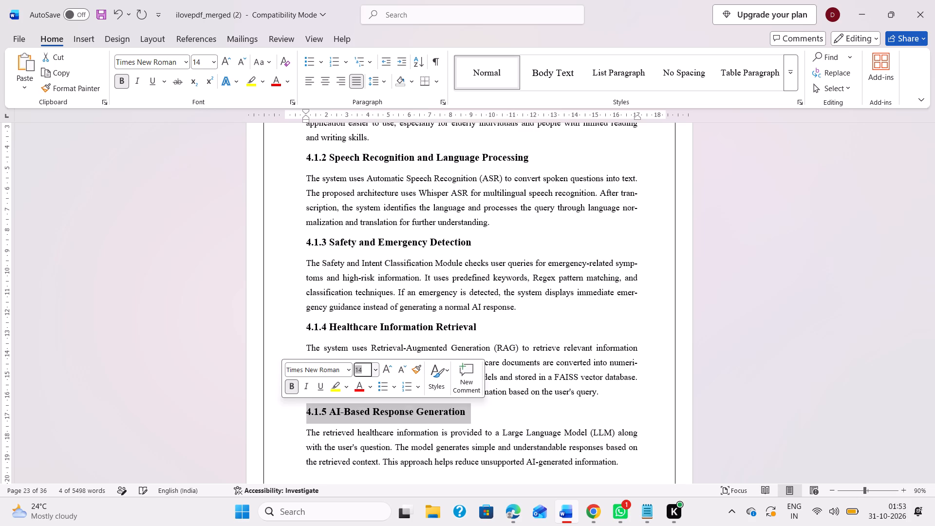
{"action": "left_click", "coordinate": [474, 419]}
Set the font size of the 4.1.6 Multilingual Speech Output heading to 14.
{"action": "scroll", "coordinate": [474, 419], "scroll_direction": "down", "scroll_amount": 1}
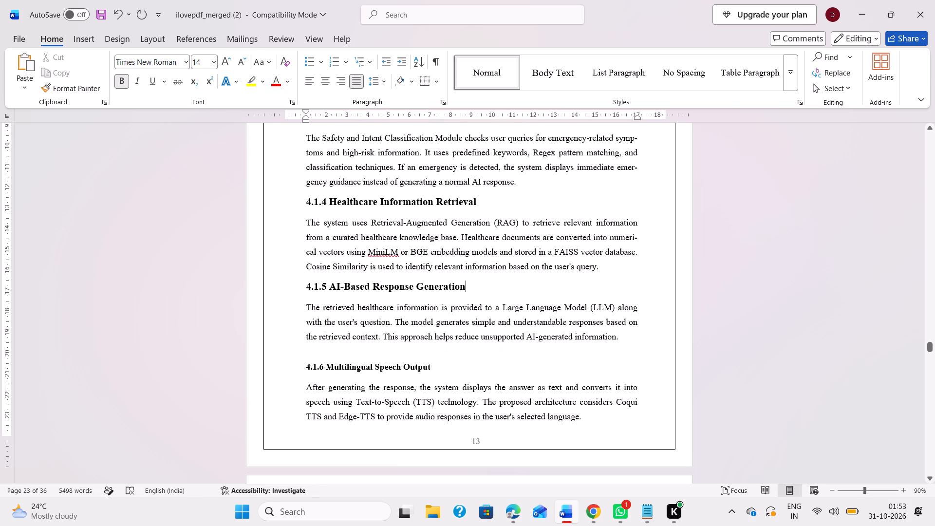
{"action": "left_click_drag", "start_coordinate": [439, 361], "coordinate": [287, 356]}
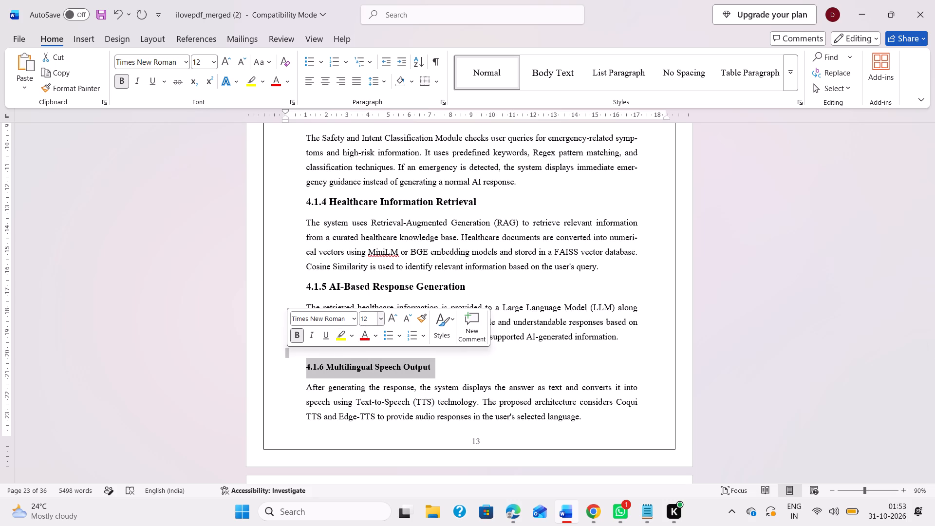
{"action": "left_click", "coordinate": [369, 318]}
{"action": "type", "text": "14"}
{"action": "key", "text": "Return"}
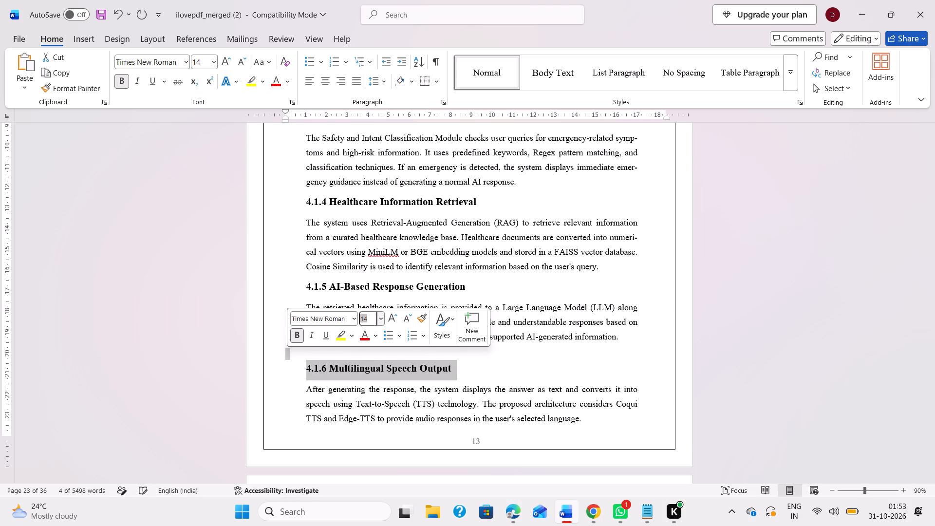
Remove the blank line between the 4.1.5 paragraph and the 4.1.6 Multilingual Speech Output heading.
{"action": "left_click", "coordinate": [410, 351]}
{"action": "key", "text": "BackSpace"}
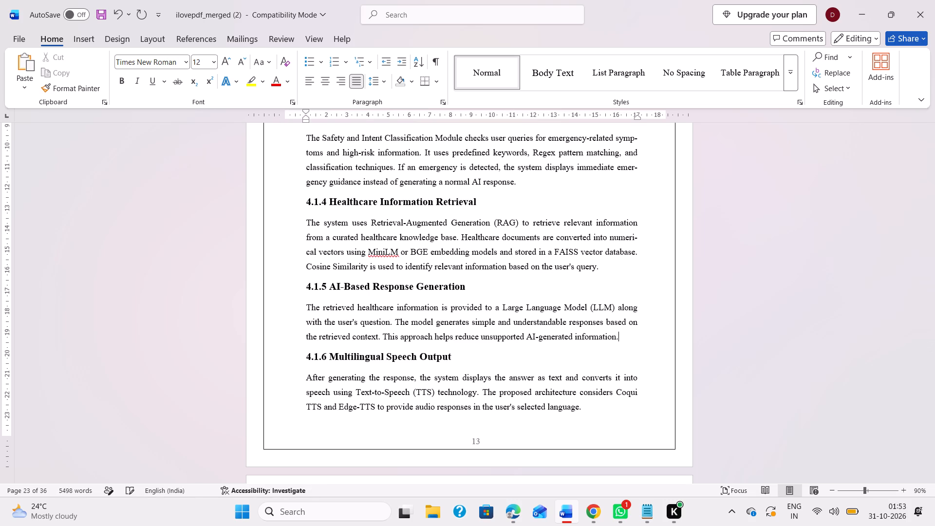
Check the paragraph indentation and spacing settings of the text from heading 4.1.1 through the 4.1.6 paragraph, without changing them.
{"action": "scroll", "coordinate": [410, 351], "scroll_direction": "up", "scroll_amount": 3}
{"action": "scroll", "coordinate": [362, 399], "scroll_direction": "down", "scroll_amount": 1}
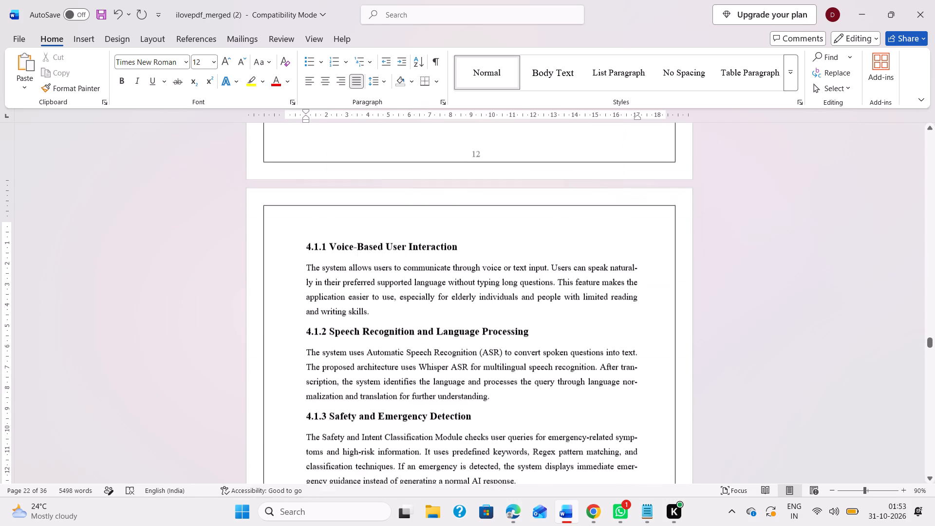
{"action": "left_click_drag", "start_coordinate": [305, 233], "coordinate": [441, 523]}
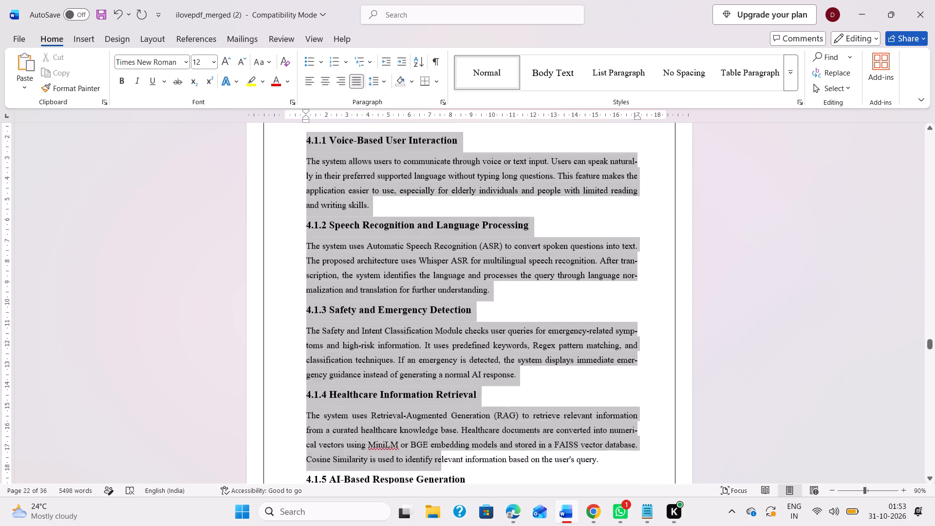
{"action": "left_click_drag", "start_coordinate": [441, 523], "coordinate": [598, 296]}
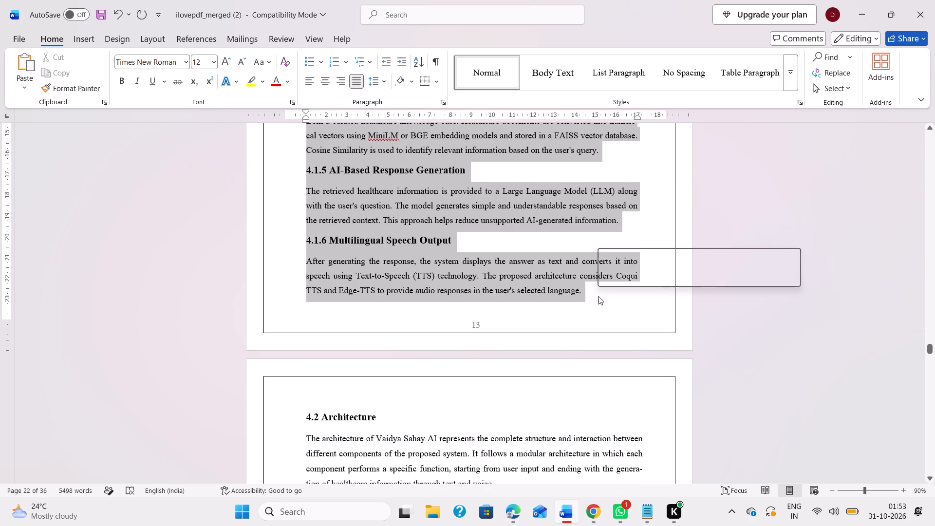
{"action": "scroll", "coordinate": [423, 265], "scroll_direction": "down", "scroll_amount": 3}
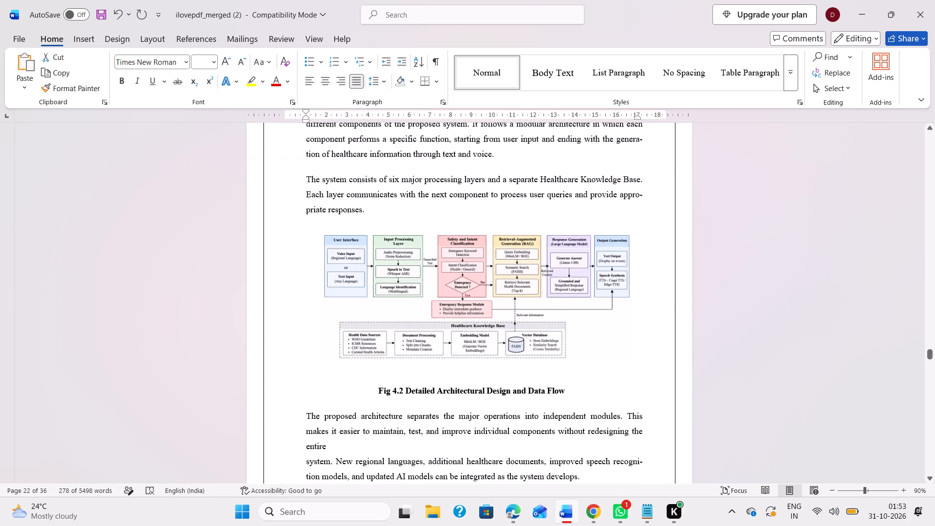
{"action": "scroll", "coordinate": [423, 265], "scroll_direction": "up", "scroll_amount": 3}
{"action": "left_click", "coordinate": [446, 99]}
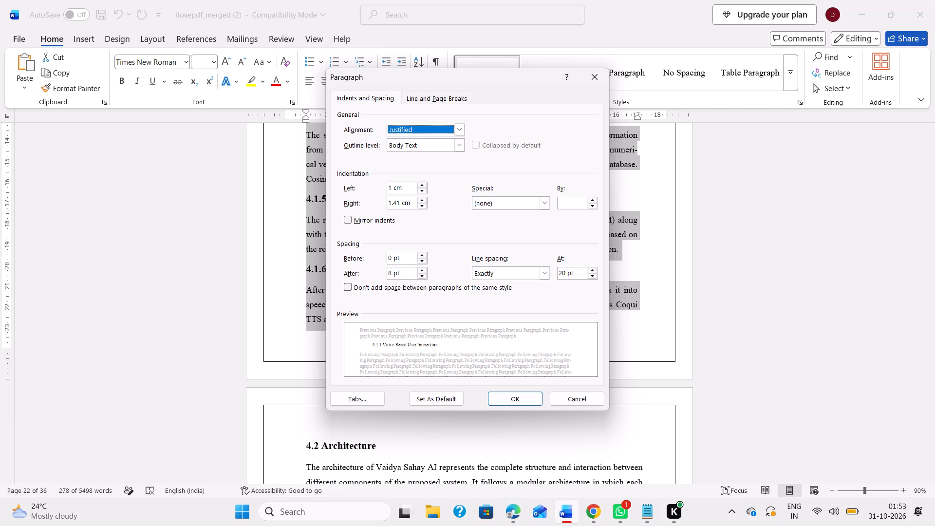
{"action": "left_click", "coordinate": [571, 400]}
{"action": "left_click", "coordinate": [449, 259]}
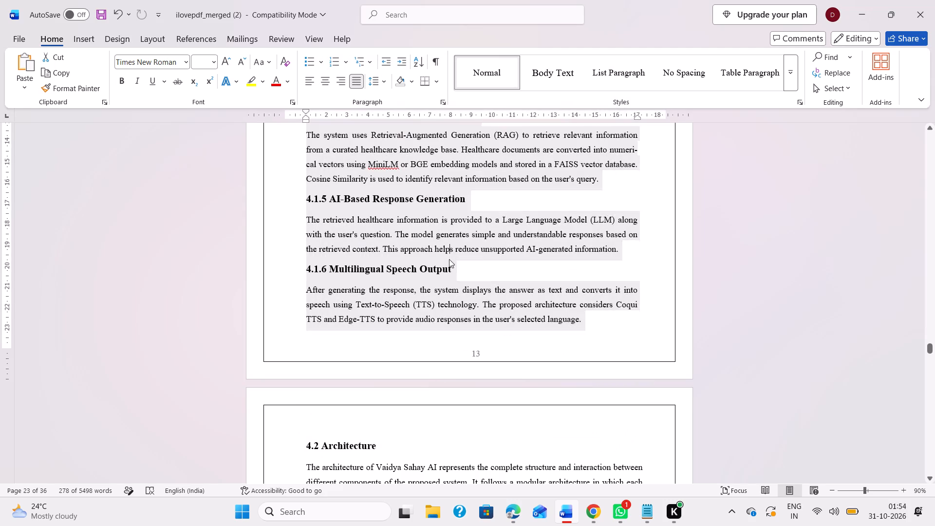
Review the layout of sections 4.1 to 4.3 and the existing text of 4.4 Methods and Algorithms.
{"action": "scroll", "coordinate": [572, 269], "scroll_direction": "up", "scroll_amount": 3}
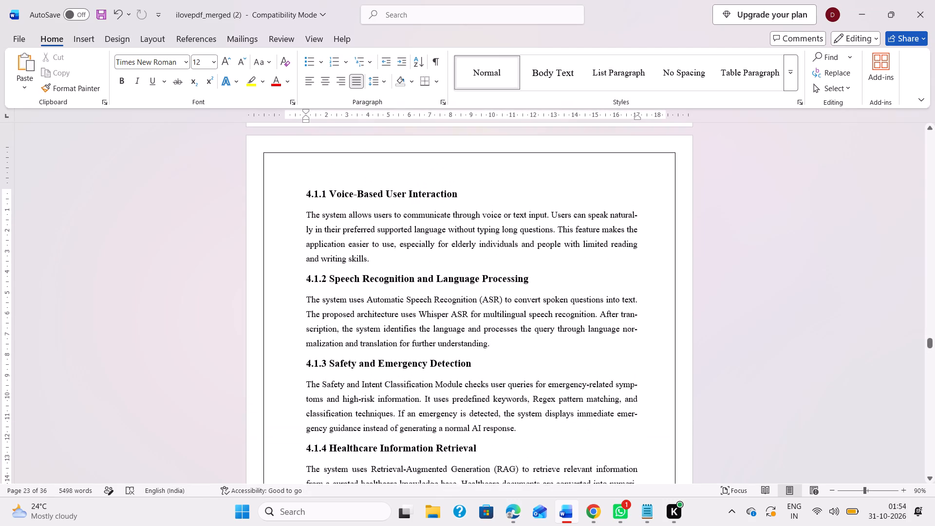
{"action": "scroll", "coordinate": [390, 282], "scroll_direction": "down", "scroll_amount": 6}
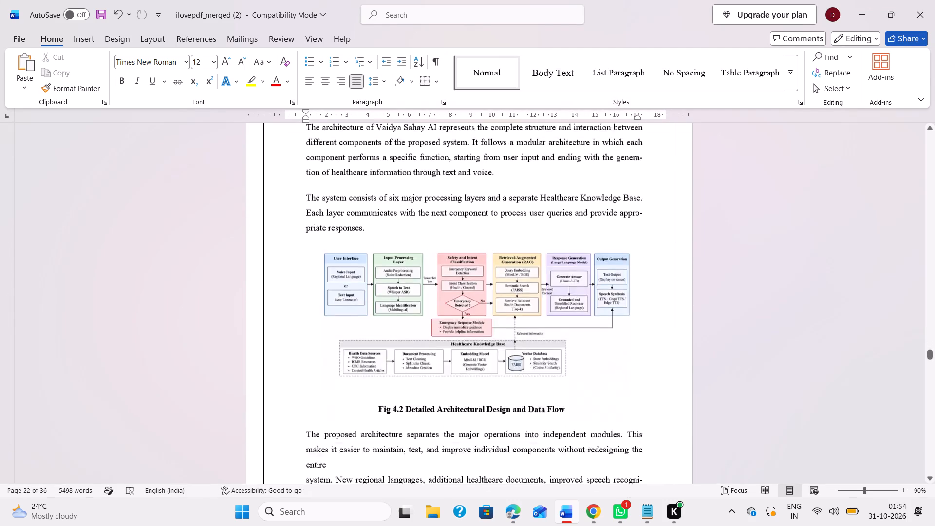
{"action": "scroll", "coordinate": [390, 282], "scroll_direction": "down", "scroll_amount": 4}
{"action": "scroll", "coordinate": [399, 335], "scroll_direction": "up", "scroll_amount": 3}
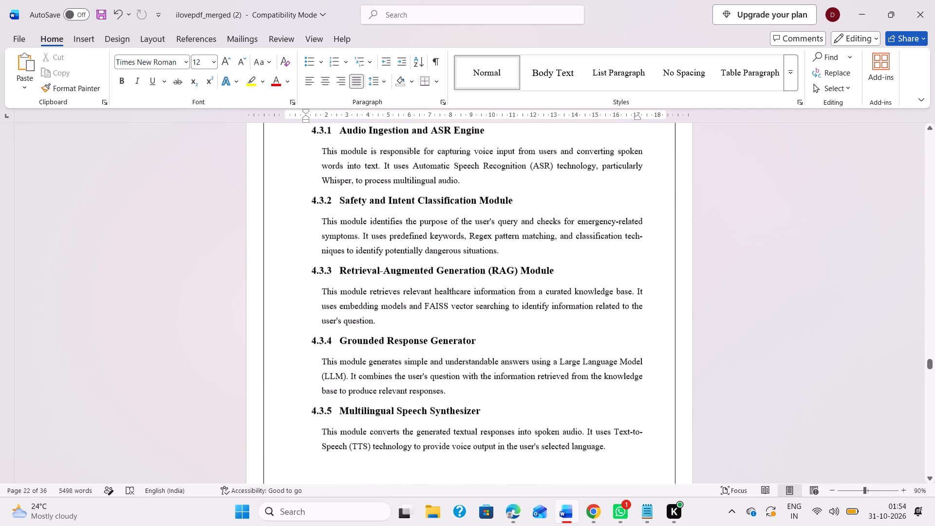
{"action": "scroll", "coordinate": [388, 369], "scroll_direction": "up", "scroll_amount": 1}
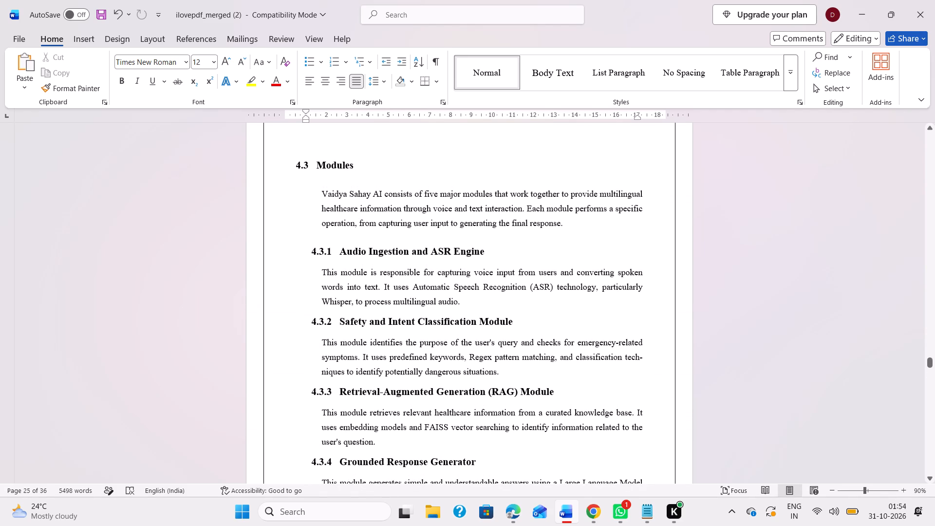
{"action": "scroll", "coordinate": [394, 335], "scroll_direction": "down", "scroll_amount": 6}
{"action": "scroll", "coordinate": [394, 335], "scroll_direction": "up", "scroll_amount": 6}
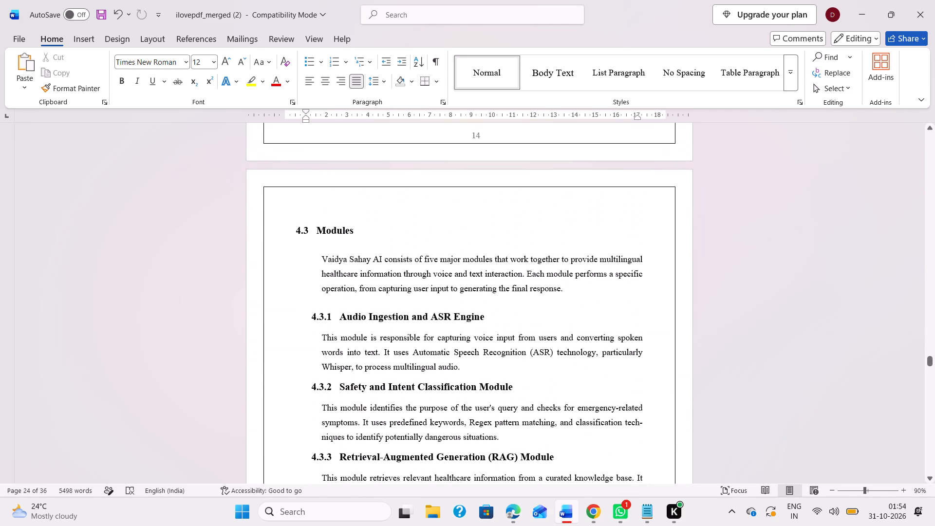
{"action": "scroll", "coordinate": [349, 274], "scroll_direction": "down", "scroll_amount": 8}
{"action": "scroll", "coordinate": [345, 319], "scroll_direction": "down", "scroll_amount": 1}
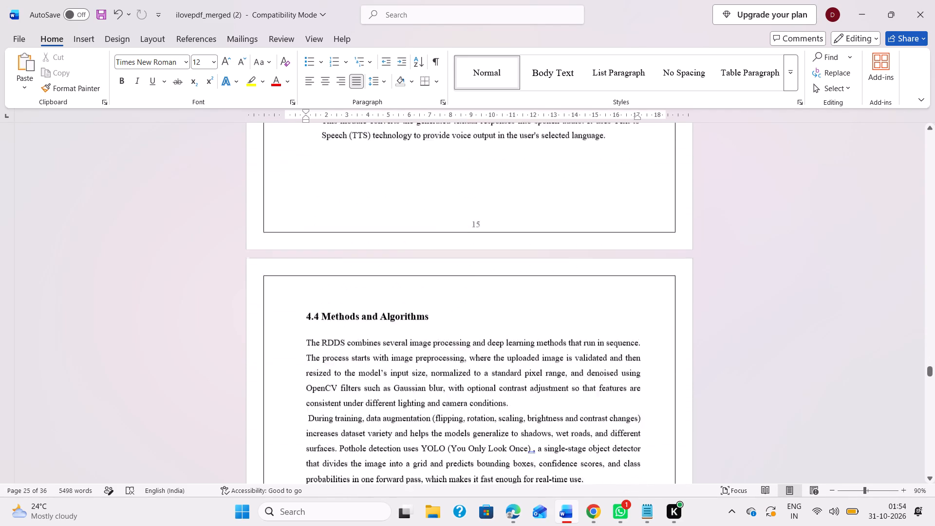
{"action": "scroll", "coordinate": [345, 319], "scroll_direction": "down", "scroll_amount": 1}
{"action": "scroll", "coordinate": [361, 286], "scroll_direction": "up", "scroll_amount": 1}
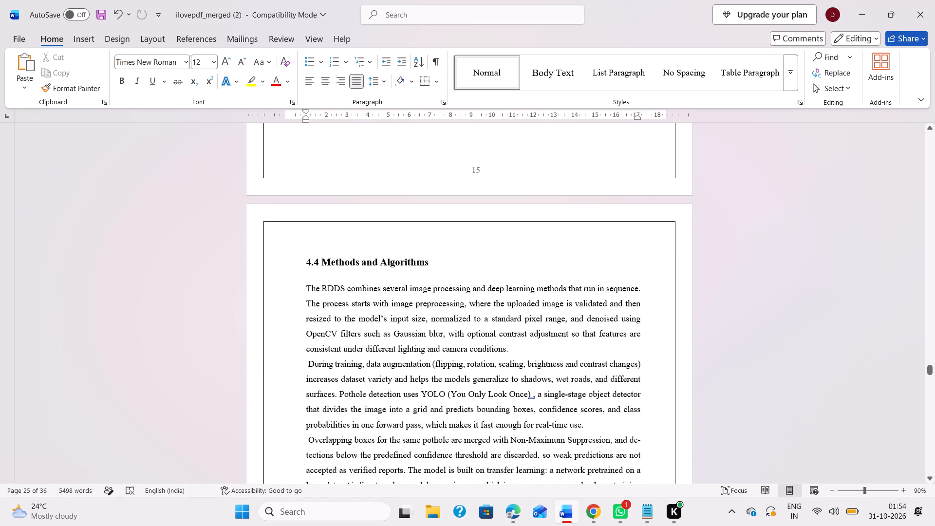
{"action": "key", "text": "alt+Tab"}
{"action": "left_click", "coordinate": [441, 280]}
{"action": "scroll", "coordinate": [441, 280], "scroll_direction": "down", "scroll_amount": 4}
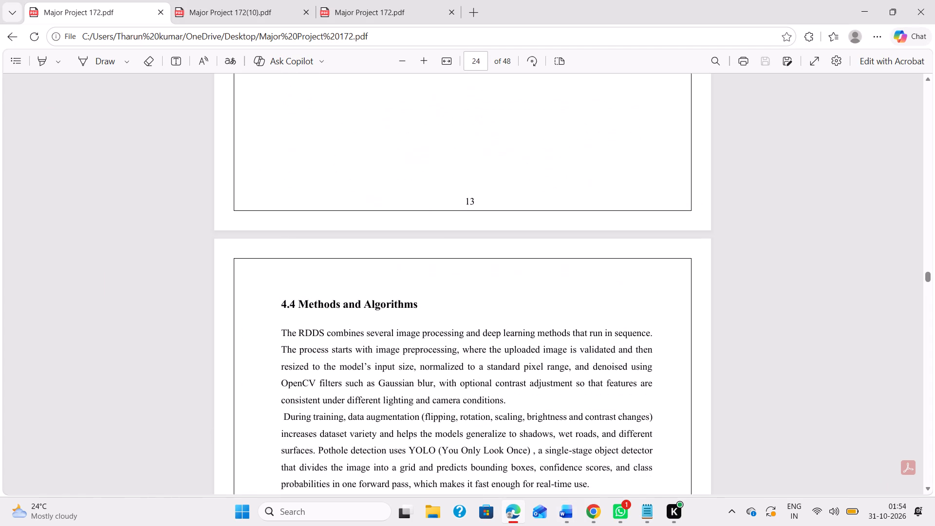
{"action": "scroll", "coordinate": [441, 280], "scroll_direction": "down", "scroll_amount": 6}
{"action": "scroll", "coordinate": [441, 280], "scroll_direction": "up", "scroll_amount": 3}
{"action": "scroll", "coordinate": [441, 280], "scroll_direction": "down", "scroll_amount": 6}
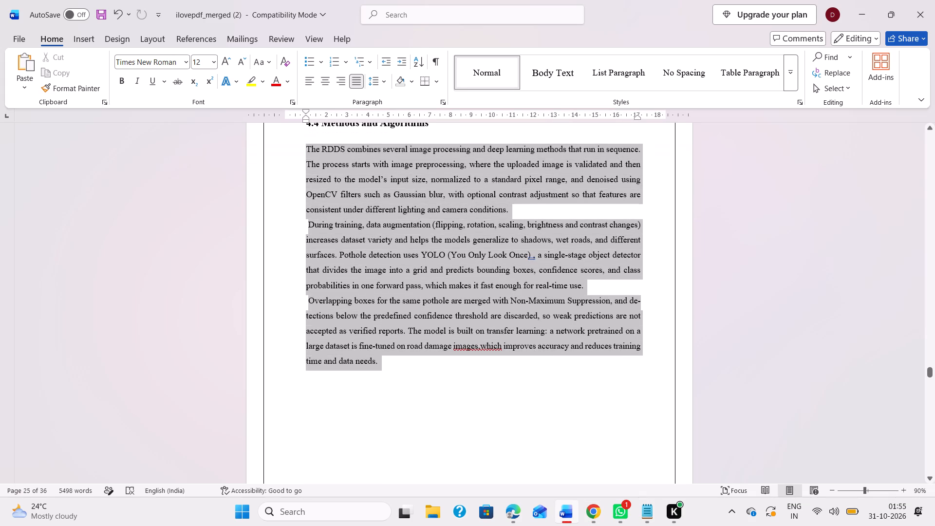
{"action": "left_click_drag", "start_coordinate": [428, 369], "coordinate": [423, 373]}
{"action": "key", "text": "ctrl+v"}
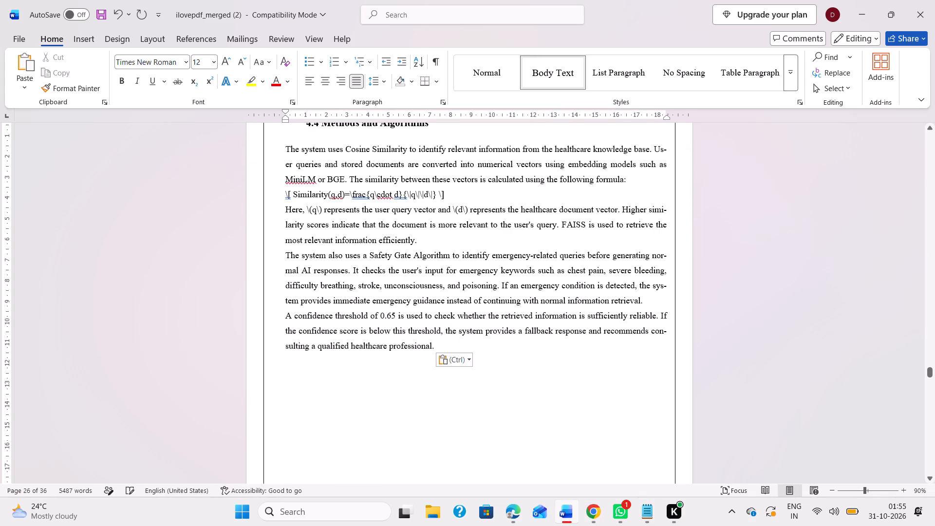
Delete the raw similarity formula line in 4.4 and shorten the sentence before it to end with "calculated.".
{"action": "scroll", "coordinate": [365, 161], "scroll_direction": "up", "scroll_amount": 1}
{"action": "left_click", "coordinate": [452, 338]}
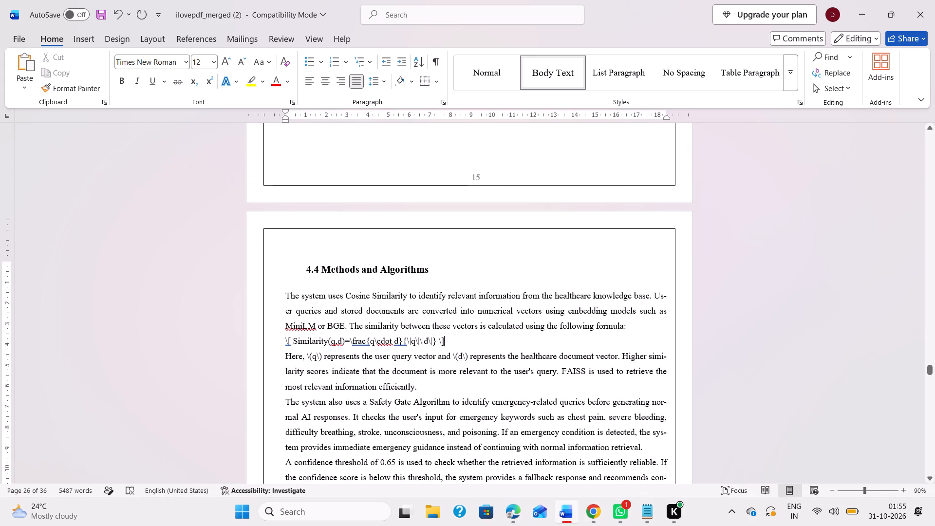
{"action": "key", "text": "BackSpace"}
{"action": "key", "text": "BackSpace"}
{"action": "key", "text": "BackSpace"}
{"action": "key", "text": "BackSpace"}
{"action": "key", "text": "BackSpace"}
{"action": "key", "text": "BackSpace"}
{"action": "key", "text": "BackSpace"}
{"action": "key", "text": "BackSpace"}
{"action": "key", "text": "BackSpace"}
{"action": "key", "text": "BackSpace"}
{"action": "key", "text": "BackSpace"}
{"action": "key", "text": "BackSpace"}
{"action": "key", "text": "BackSpace"}
{"action": "key", "text": "BackSpace"}
{"action": "key", "text": "BackSpace"}
{"action": "key", "text": "BackSpace"}
{"action": "key", "text": "BackSpace"}
{"action": "key", "text": "BackSpace"}
{"action": "key", "text": "BackSpace"}
{"action": "key", "text": "BackSpace"}
{"action": "key", "text": "BackSpace"}
{"action": "key", "text": "BackSpace"}
{"action": "key", "text": "BackSpace"}
{"action": "key", "text": "BackSpace"}
{"action": "key", "text": "BackSpace"}
{"action": "key", "text": "BackSpace"}
{"action": "key", "text": "BackSpace"}
{"action": "key", "text": "BackSpace"}
{"action": "key", "text": "BackSpace"}
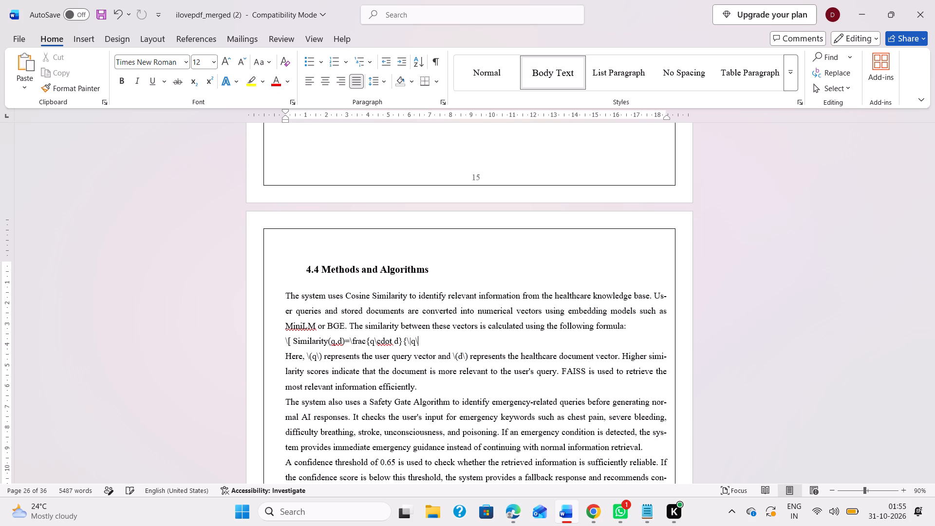
{"action": "key", "text": "BackSpace"}
{"action": "key", "text": "BackSpace"}
{"action": "key", "text": "BackSpace"}
{"action": "key", "text": "BackSpace"}
{"action": "key", "text": "BackSpace"}
{"action": "key", "text": "BackSpace"}
{"action": "key", "text": "BackSpace"}
{"action": "key", "text": "BackSpace"}
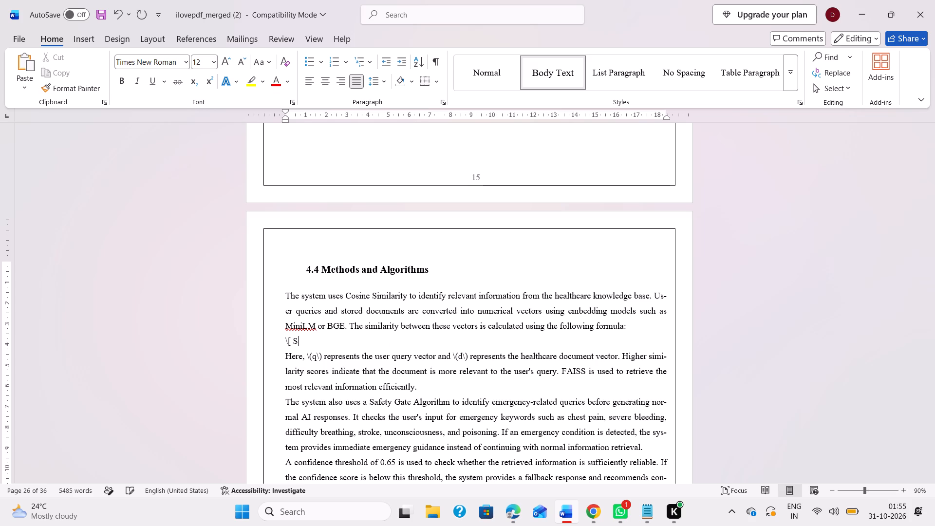
{"action": "key", "text": "BackSpace"}
{"action": "key", "text": "BackSpace"}
{"action": "key", "text": "BackSpace"}
{"action": "key", "text": "BackSpace"}
{"action": "key", "text": "BackSpace"}
{"action": "key", "text": "BackSpace"}
{"action": "key", "text": "BackSpace"}
{"action": "key", "text": "BackSpace"}
{"action": "key", "text": "BackSpace"}
{"action": "key", "text": "BackSpace"}
{"action": "key", "text": "BackSpace"}
{"action": "key", "text": "BackSpace"}
{"action": "key", "text": "BackSpace"}
{"action": "key", "text": "BackSpace"}
{"action": "key", "text": "BackSpace"}
{"action": "key", "text": "BackSpace"}
{"action": "key", "text": "BackSpace"}
{"action": "key", "text": "BackSpace"}
{"action": "key", "text": "BackSpace"}
{"action": "key", "text": "BackSpace"}
{"action": "key", "text": "BackSpace"}
{"action": "key", "text": "BackSpace"}
{"action": "key", "text": "BackSpace"}
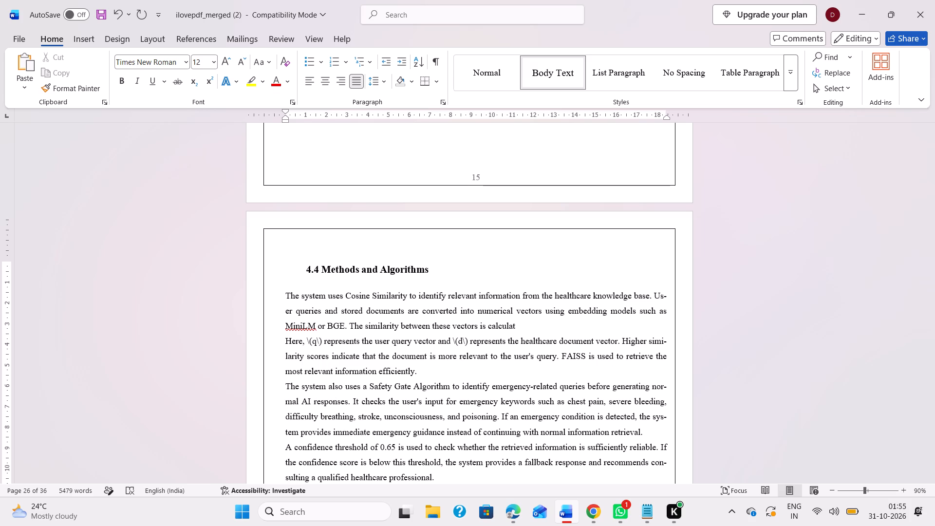
{"action": "type", "text": "ed."}
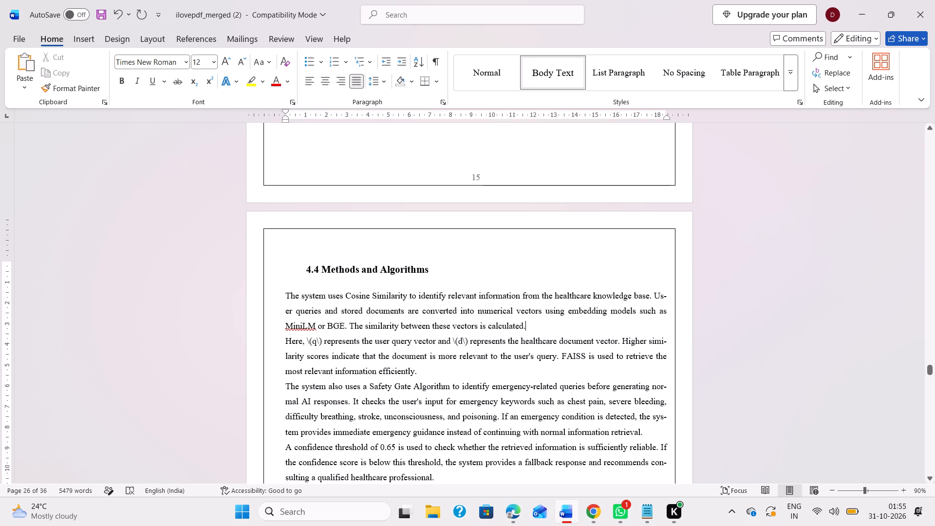
Set the left indent of all four 4.4 body paragraphs to about 1 cm, in line with the section heading.
{"action": "left_click_drag", "start_coordinate": [285, 292], "coordinate": [471, 323]}
{"action": "scroll", "coordinate": [471, 323], "scroll_direction": "up", "scroll_amount": 1}
{"action": "scroll", "coordinate": [308, 175], "scroll_direction": "up", "scroll_amount": 1}
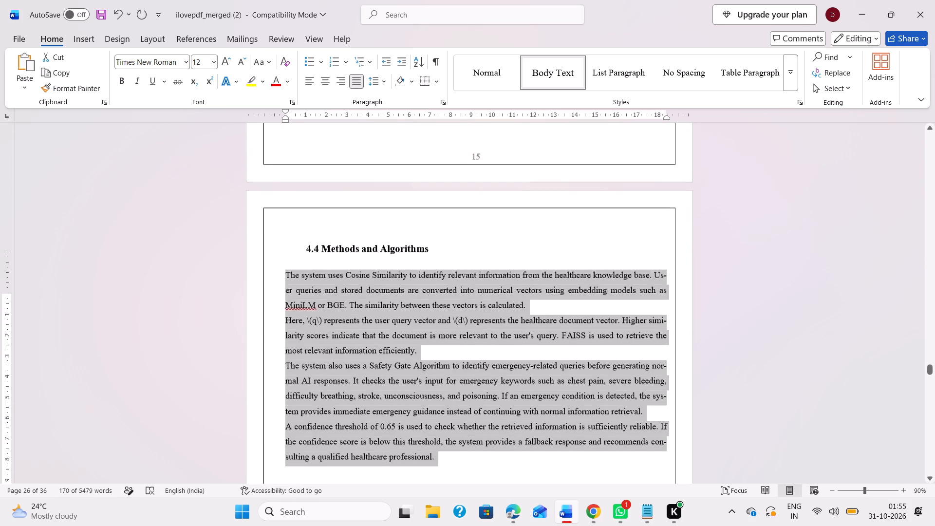
{"action": "scroll", "coordinate": [308, 175], "scroll_direction": "up", "scroll_amount": 2}
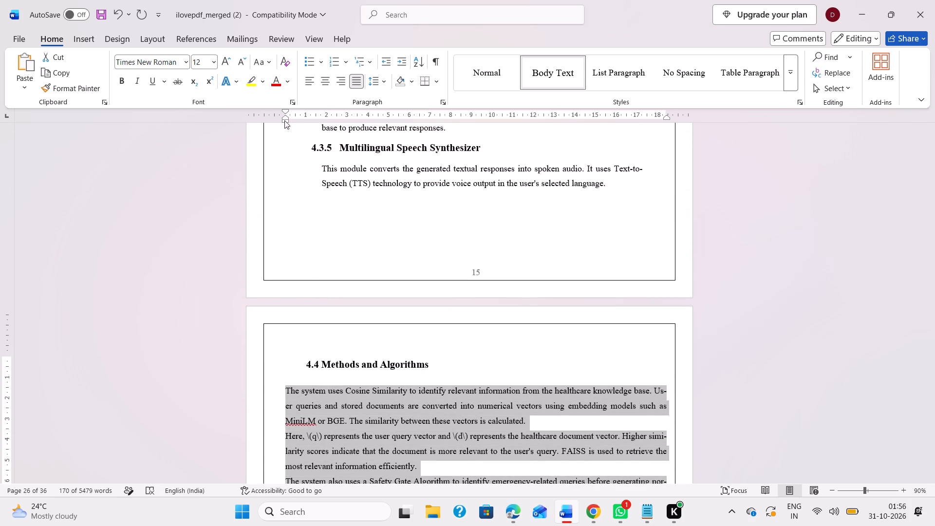
{"action": "left_click_drag", "start_coordinate": [284, 120], "coordinate": [305, 131]}
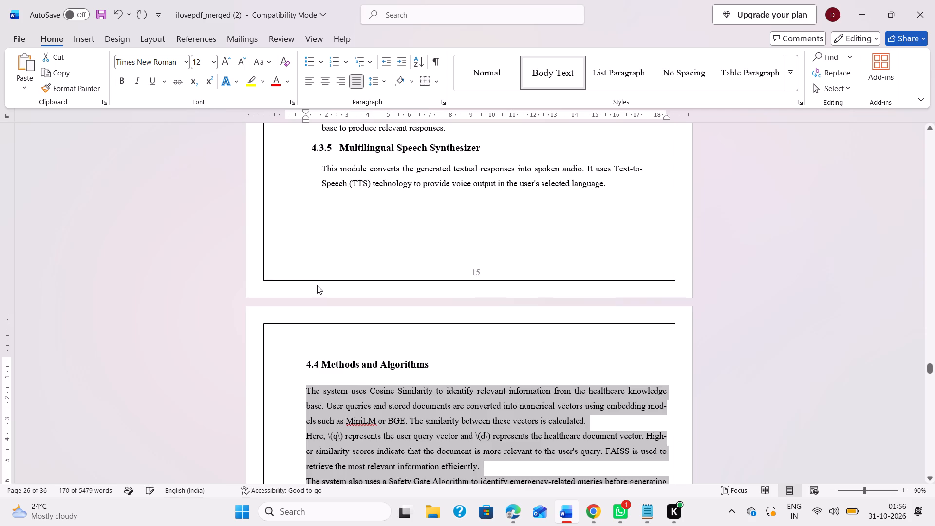
Pull in the right indent of the 4.4 body paragraphs to line up with the right edge of the section 4.3 text.
{"action": "scroll", "coordinate": [317, 285], "scroll_direction": "up", "scroll_amount": 3}
{"action": "scroll", "coordinate": [317, 285], "scroll_direction": "down", "scroll_amount": 4}
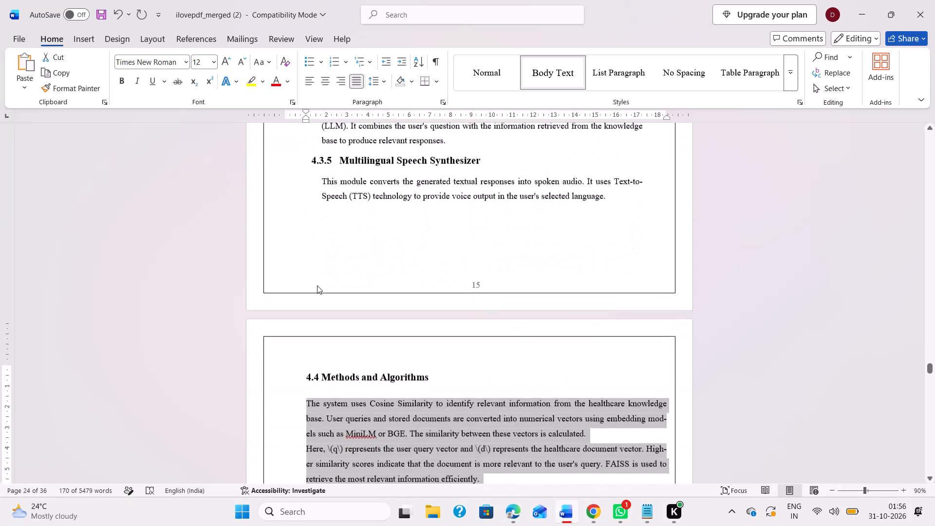
{"action": "scroll", "coordinate": [317, 285], "scroll_direction": "down", "scroll_amount": 1}
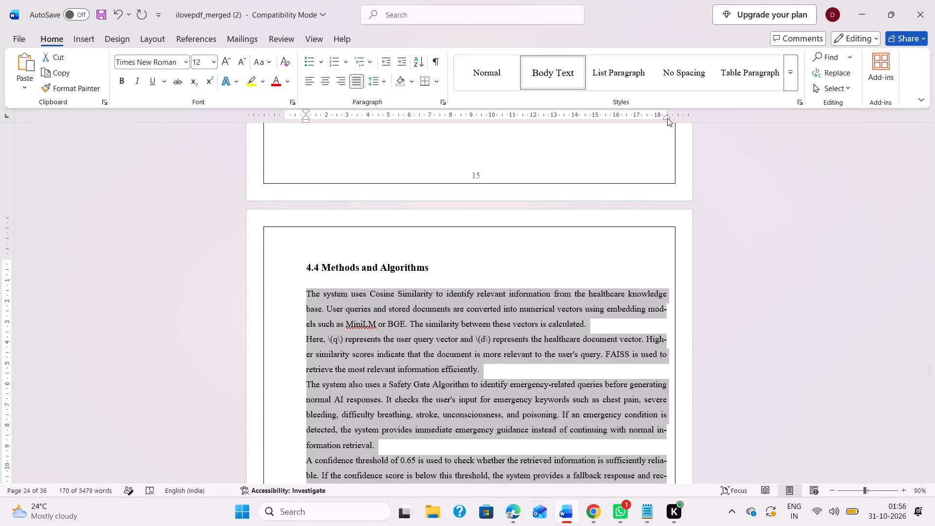
{"action": "scroll", "coordinate": [636, 185], "scroll_direction": "up", "scroll_amount": 1}
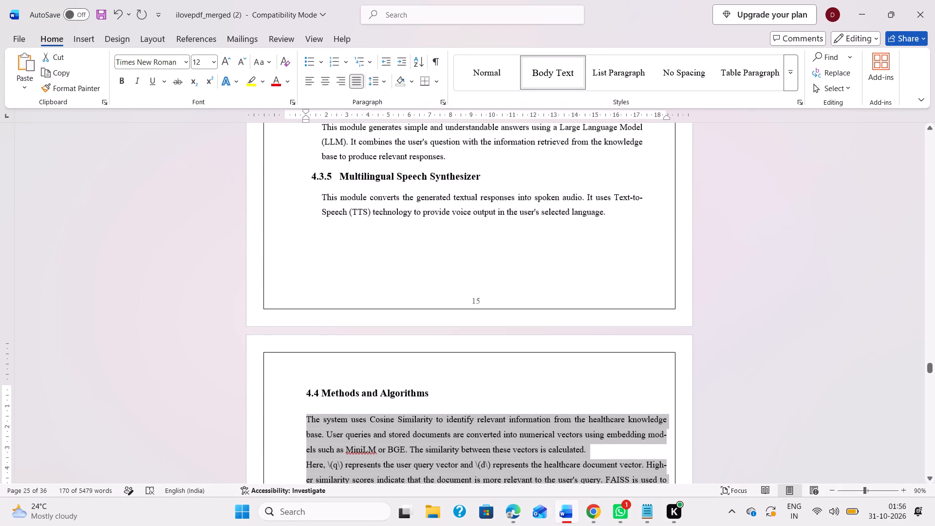
{"action": "left_click_drag", "start_coordinate": [666, 118], "coordinate": [642, 118]}
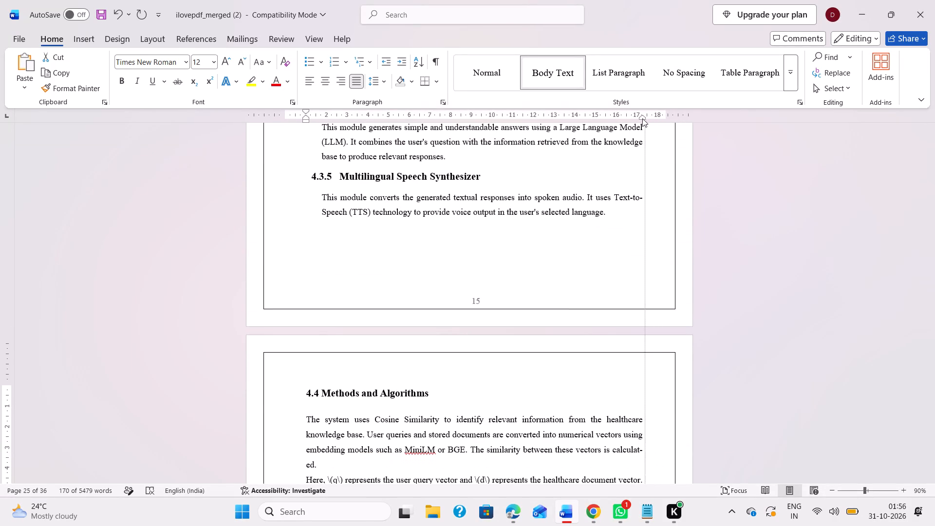
{"action": "left_click_drag", "start_coordinate": [642, 118], "coordinate": [644, 119]}
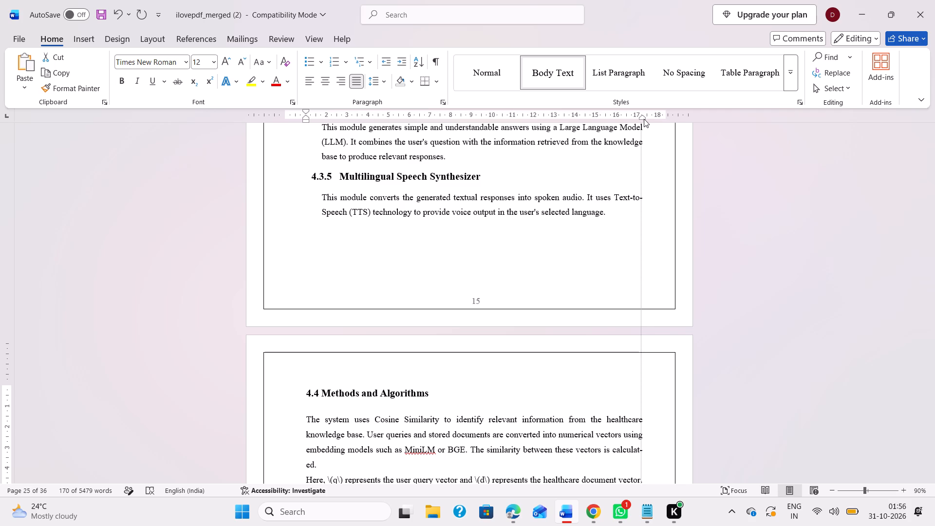
{"action": "left_click_drag", "start_coordinate": [644, 119], "coordinate": [639, 119]}
{"action": "left_click_drag", "start_coordinate": [639, 119], "coordinate": [645, 118]}
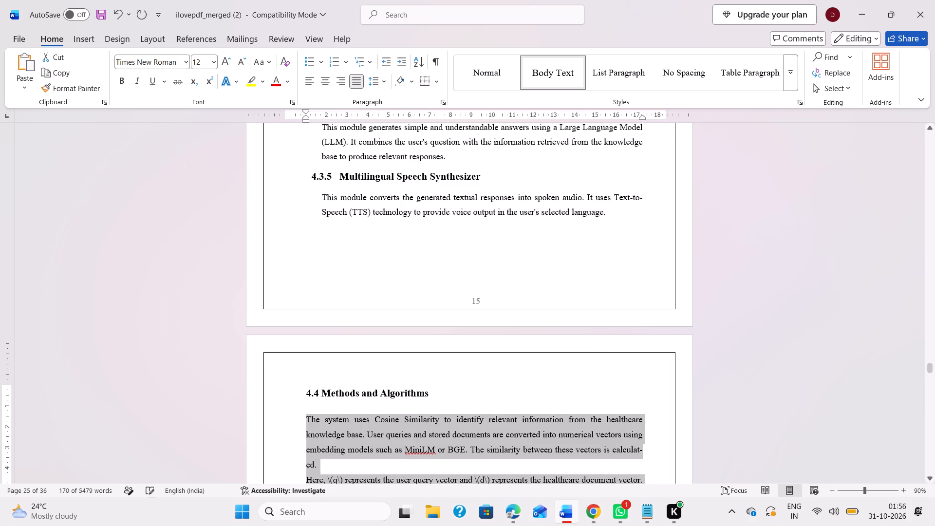
{"action": "scroll", "coordinate": [553, 303], "scroll_direction": "down", "scroll_amount": 2}
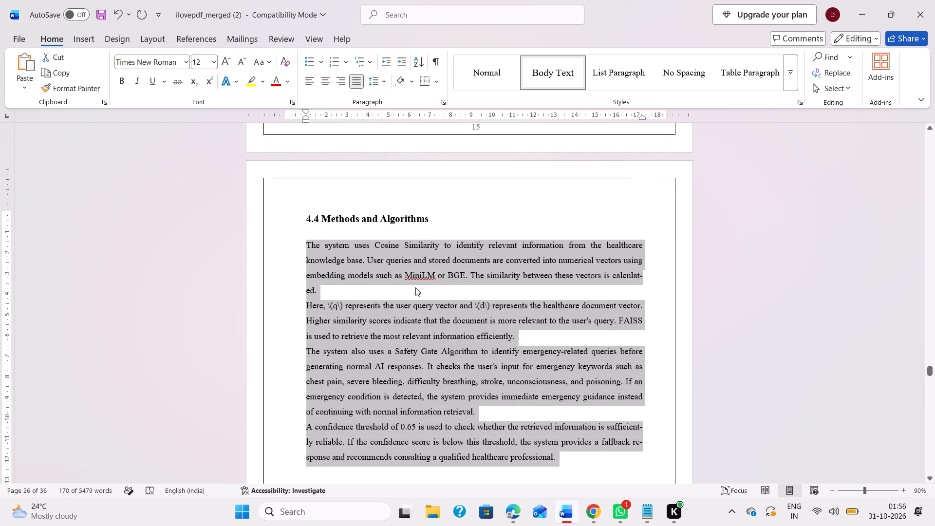
{"action": "left_click", "coordinate": [415, 287]}
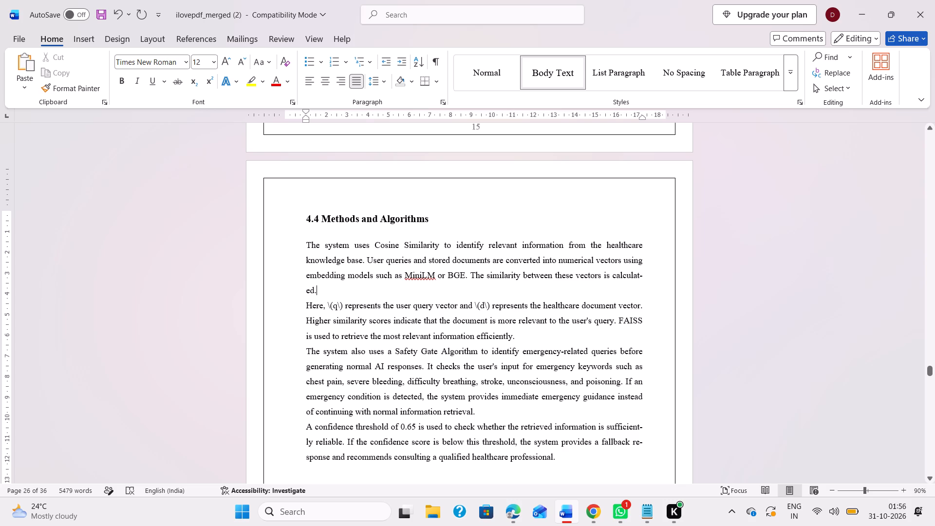
Break the last sentence of the first 4.4 paragraph before "calculated." so the word starts on a new line.
{"action": "left_click", "coordinate": [612, 274]}
{"action": "key", "text": "Return"}
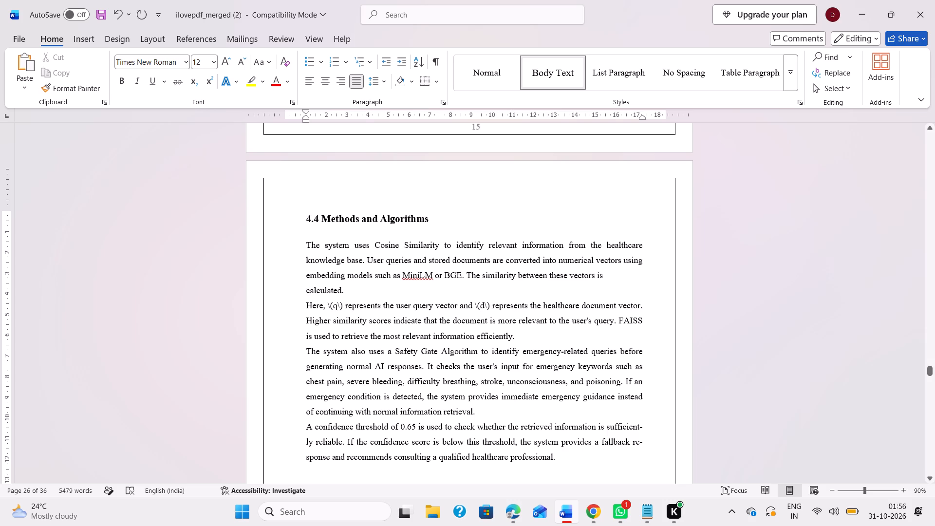
Add a blank line after the first 4.4 paragraph, below "calculated.".
{"action": "scroll", "coordinate": [563, 302], "scroll_direction": "down", "scroll_amount": 1}
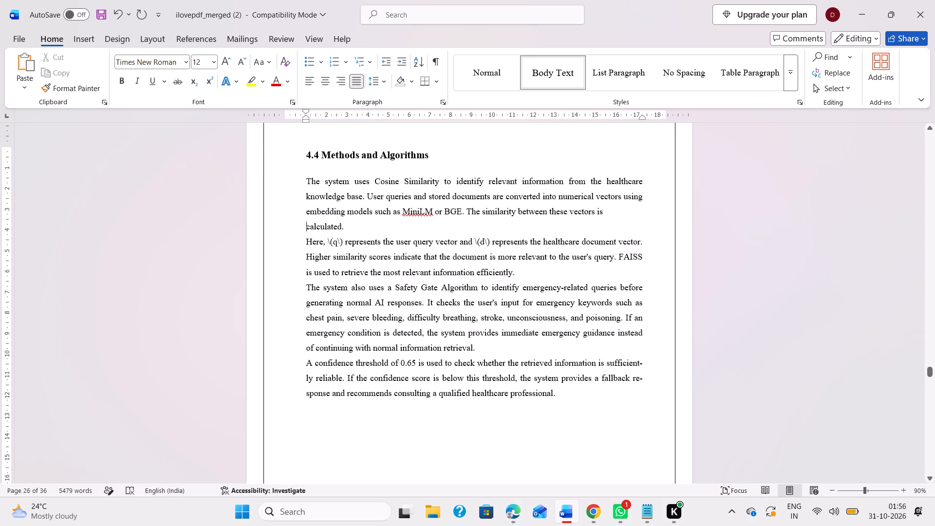
{"action": "left_click", "coordinate": [443, 221]}
{"action": "key", "text": "Return"}
Delete the raw symbols \(q\) and \(d\) from the second 4.4 paragraph, which starts with "Here,".
{"action": "left_click", "coordinate": [343, 257]}
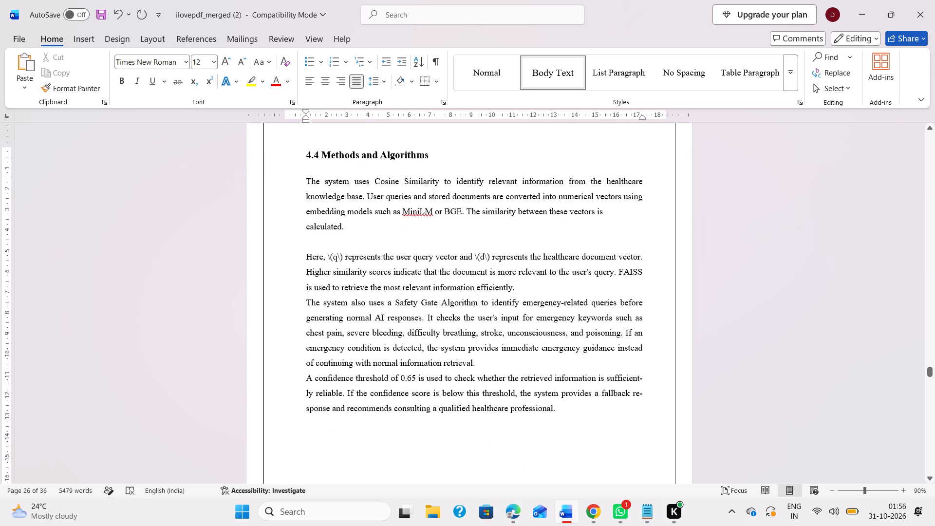
{"action": "key", "text": "BackSpace"}
{"action": "key", "text": "BackSpace"}
{"action": "key", "text": "BackSpace"}
{"action": "key", "text": "BackSpace"}
{"action": "key", "text": "BackSpace"}
{"action": "key", "text": "BackSpace"}
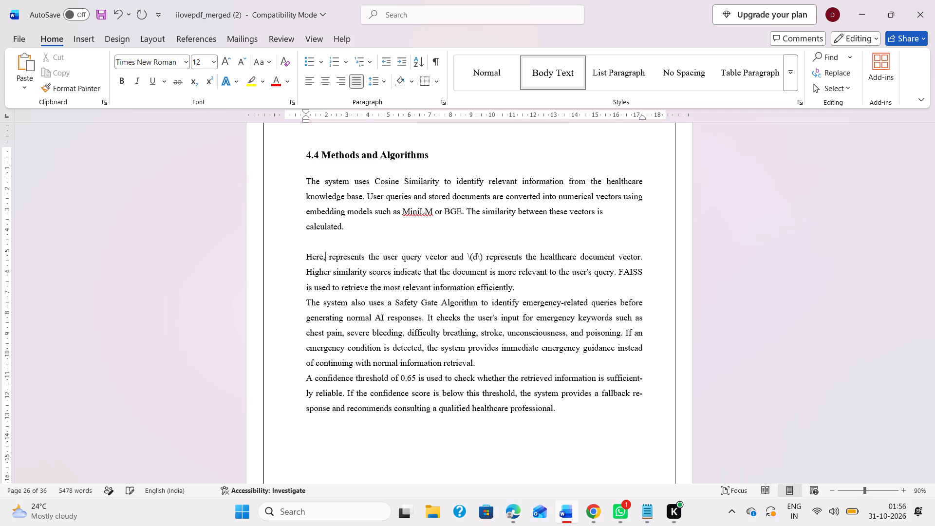
{"action": "left_click", "coordinate": [483, 257]}
{"action": "key", "text": "BackSpace"}
{"action": "key", "text": "BackSpace"}
{"action": "key", "text": "BackSpace"}
{"action": "key", "text": "BackSpace"}
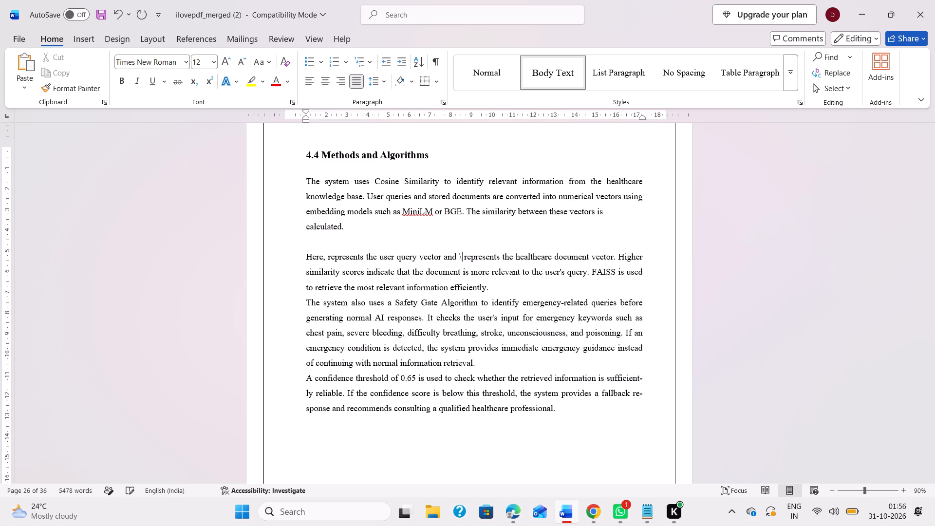
{"action": "key", "text": "BackSpace"}
{"action": "key", "text": "BackSpace"}
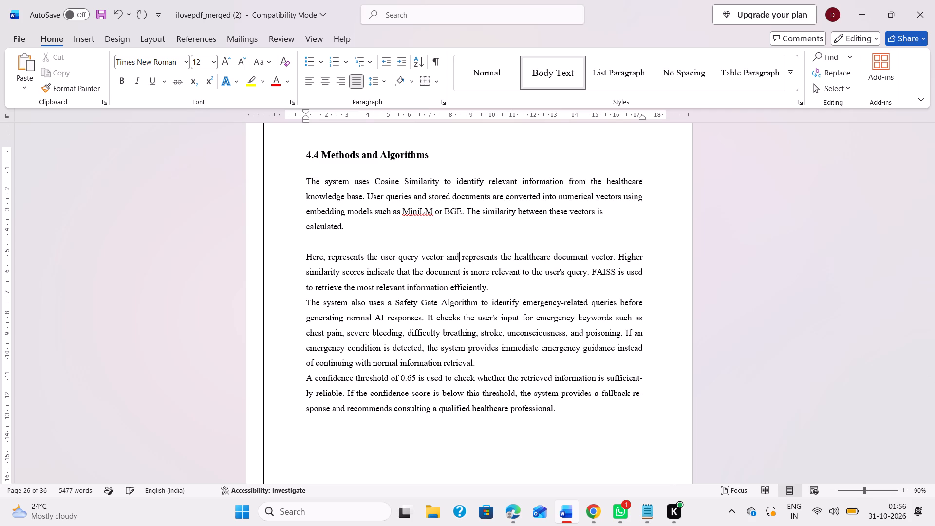
Add blank lines after the second and third 4.4 paragraphs so all body paragraphs are spaced apart.
{"action": "left_click", "coordinate": [518, 283]}
{"action": "key", "text": "Return"}
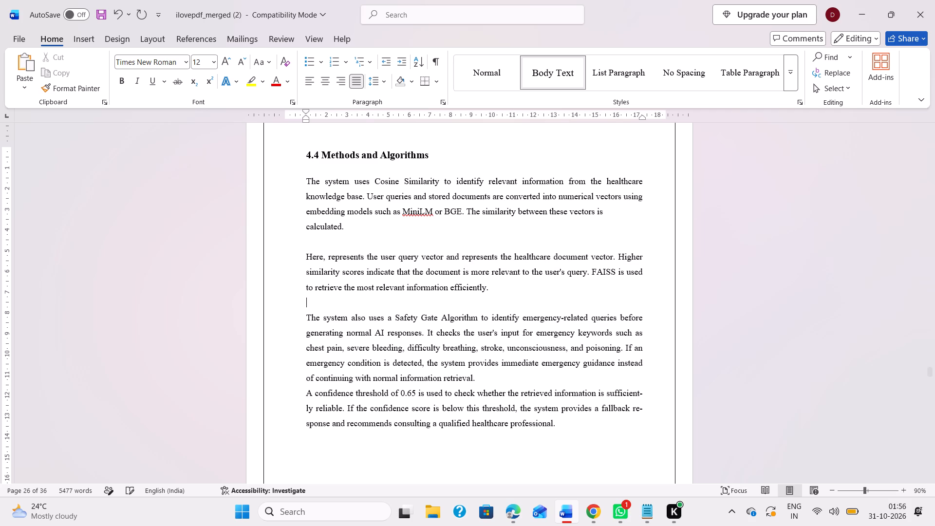
{"action": "left_click", "coordinate": [513, 379]}
{"action": "key", "text": "Return"}
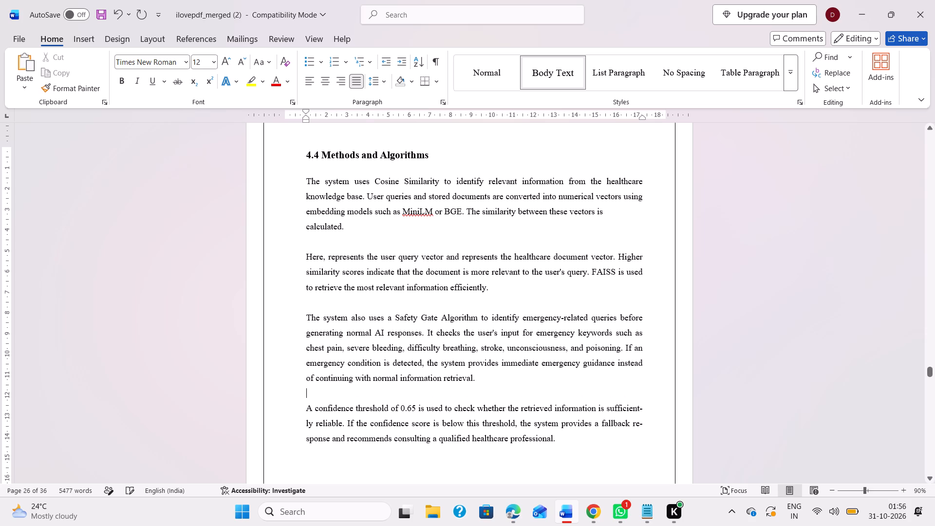
Review the spaced 4.4 text and the old 4.4.1 section, and compare them with the ChatGPT answer.
{"action": "scroll", "coordinate": [485, 376], "scroll_direction": "down", "scroll_amount": 2}
{"action": "scroll", "coordinate": [500, 295], "scroll_direction": "down", "scroll_amount": 1}
{"action": "scroll", "coordinate": [500, 295], "scroll_direction": "up", "scroll_amount": 2}
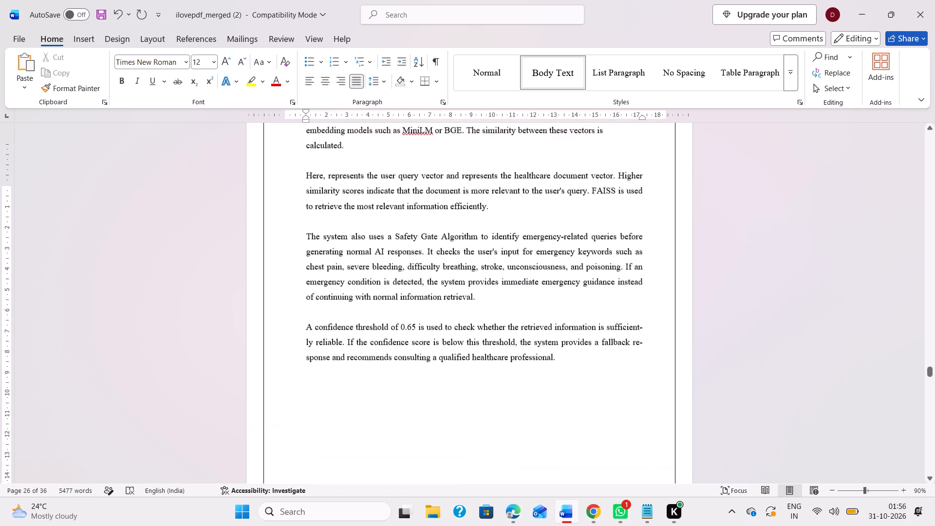
{"action": "scroll", "coordinate": [500, 295], "scroll_direction": "up", "scroll_amount": 1}
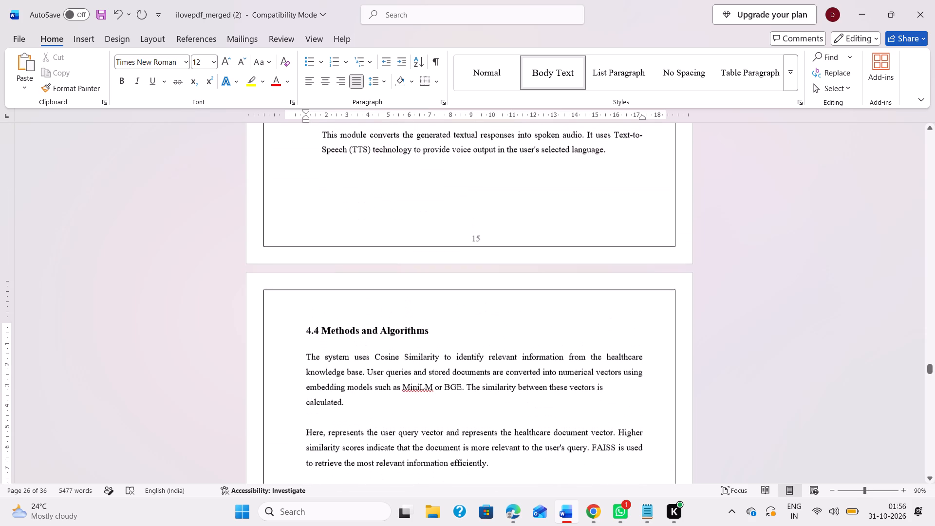
{"action": "scroll", "coordinate": [500, 295], "scroll_direction": "down", "scroll_amount": 2}
{"action": "scroll", "coordinate": [493, 282], "scroll_direction": "up", "scroll_amount": 2}
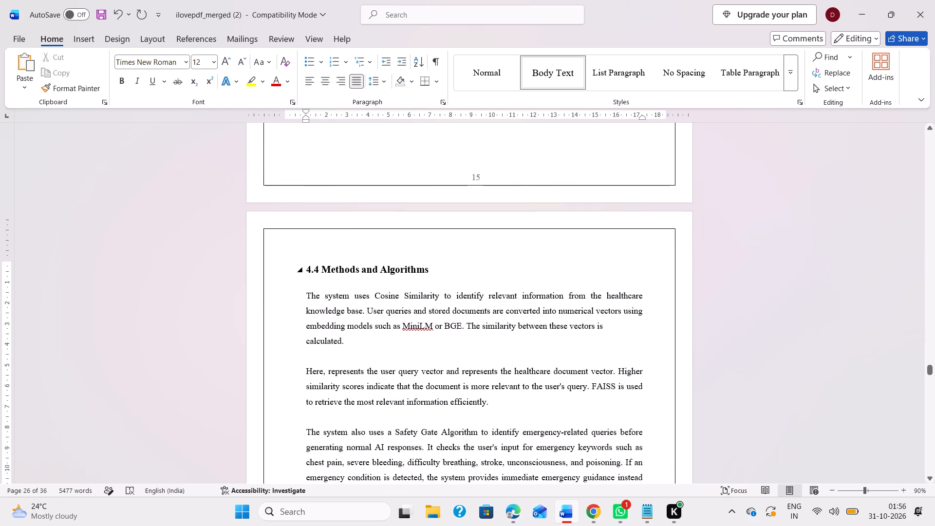
{"action": "left_click_drag", "start_coordinate": [443, 270], "coordinate": [315, 265]}
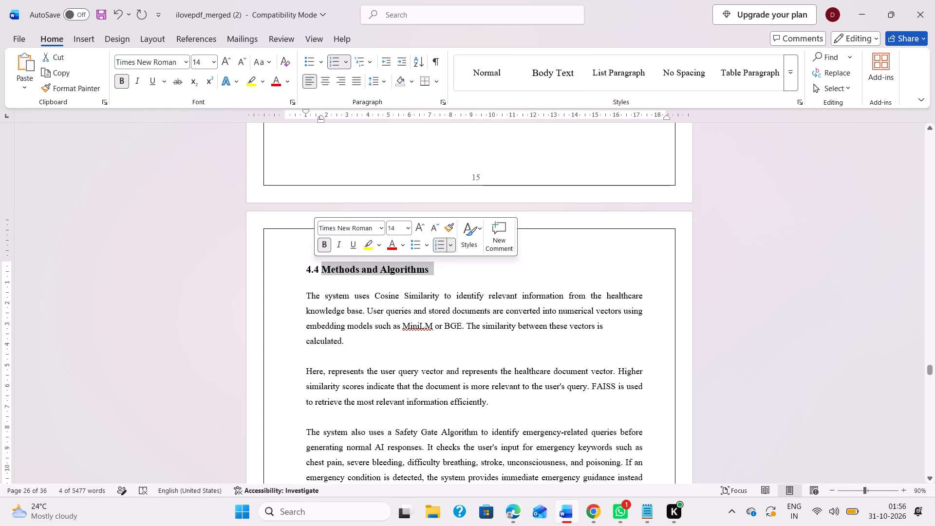
{"action": "left_click", "coordinate": [366, 346]}
{"action": "scroll", "coordinate": [366, 346], "scroll_direction": "down", "scroll_amount": 2}
{"action": "scroll", "coordinate": [402, 305], "scroll_direction": "down", "scroll_amount": 1}
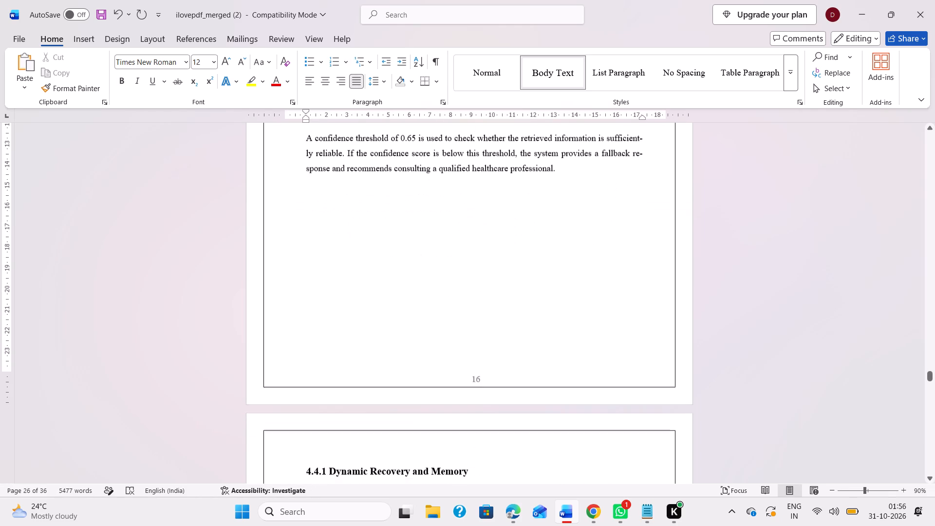
{"action": "scroll", "coordinate": [402, 305], "scroll_direction": "down", "scroll_amount": 1}
{"action": "scroll", "coordinate": [396, 353], "scroll_direction": "down", "scroll_amount": 1}
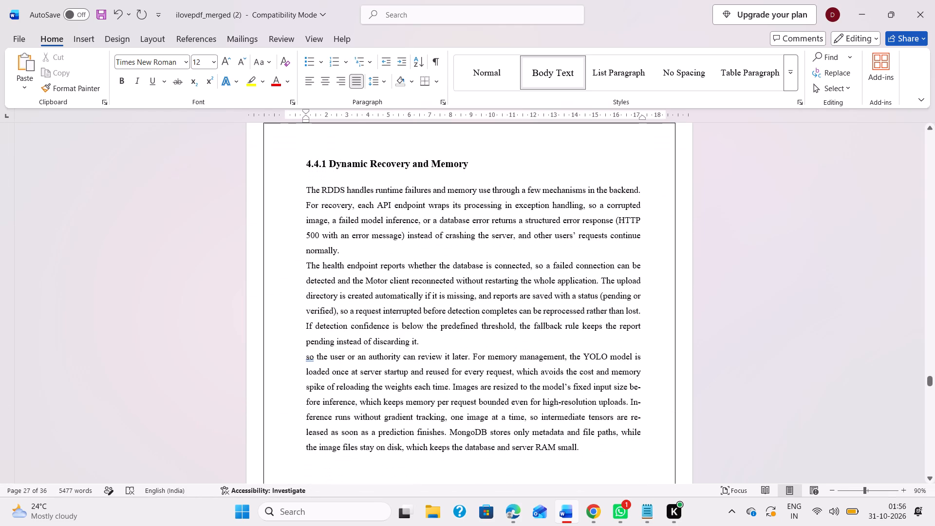
{"action": "scroll", "coordinate": [397, 342], "scroll_direction": "down", "scroll_amount": 1}
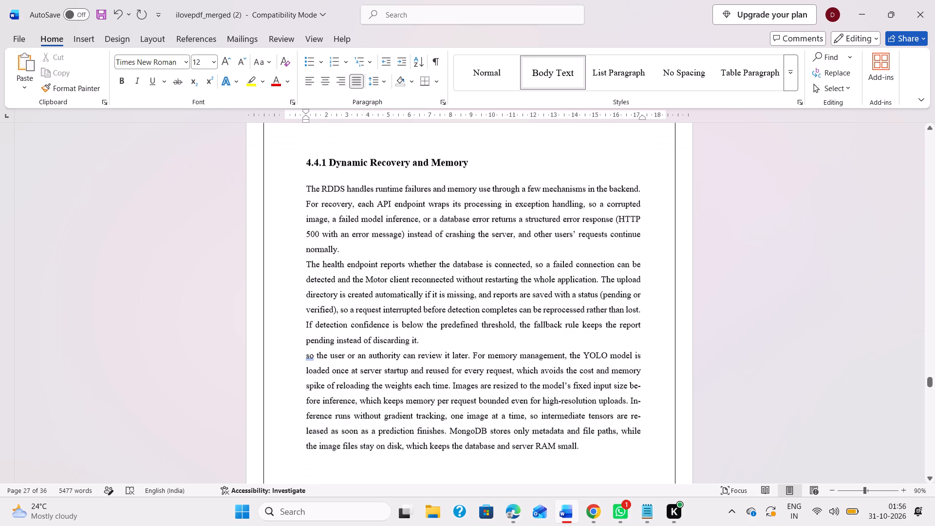
{"action": "scroll", "coordinate": [397, 342], "scroll_direction": "down", "scroll_amount": 1}
{"action": "scroll", "coordinate": [428, 305], "scroll_direction": "down", "scroll_amount": 2}
{"action": "scroll", "coordinate": [428, 305], "scroll_direction": "up", "scroll_amount": 3}
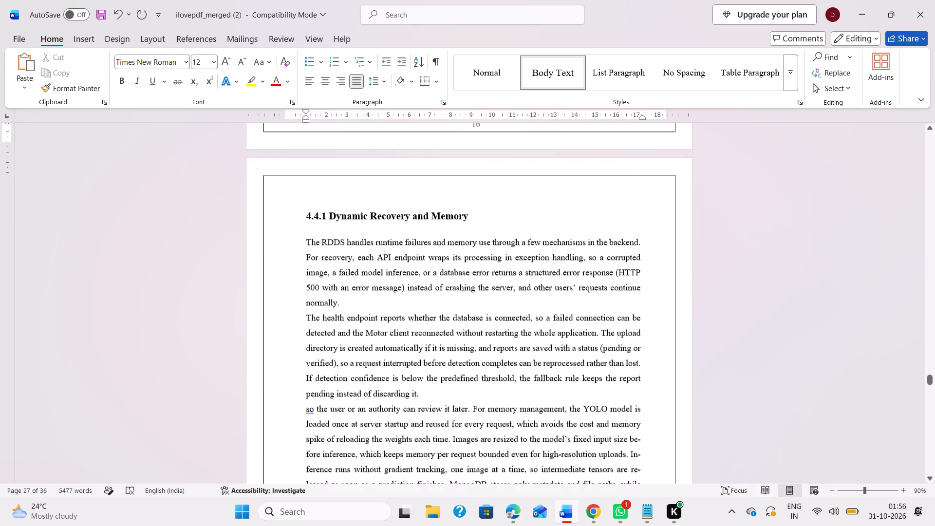
{"action": "scroll", "coordinate": [428, 305], "scroll_direction": "up", "scroll_amount": 1}
{"action": "key", "text": "alt+Tab"}
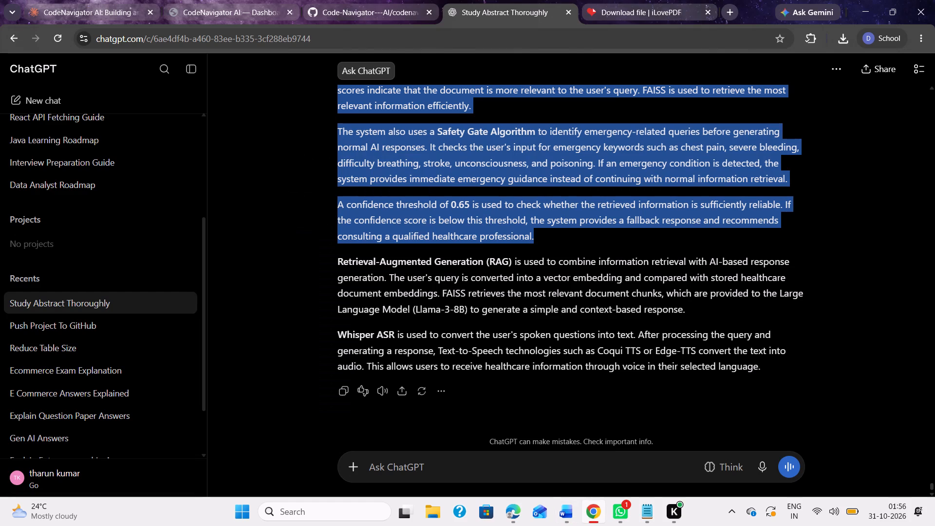
{"action": "key", "text": "alt+Tab"}
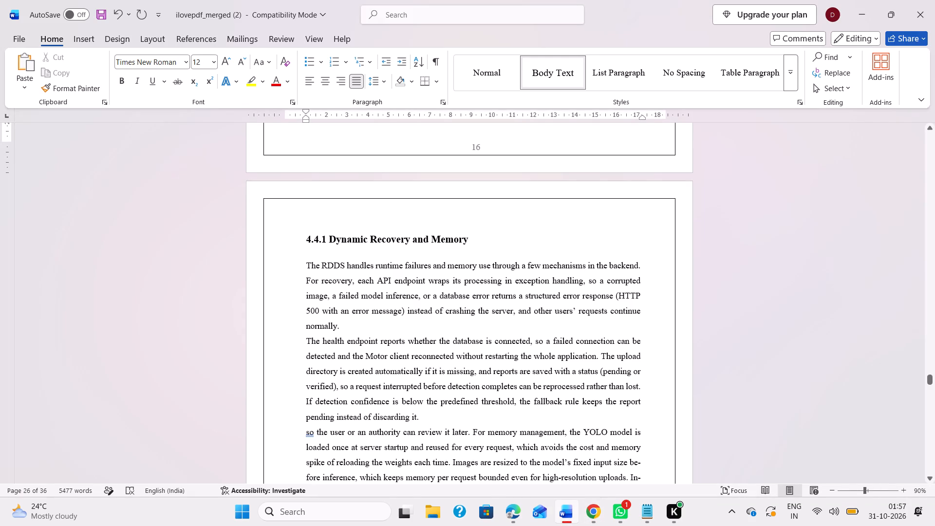
Delete the whole 4.4.1 Dynamic Recovery and Memory section, including its heading and all body paragraphs.
{"action": "left_click_drag", "start_coordinate": [306, 240], "coordinate": [460, 525]}
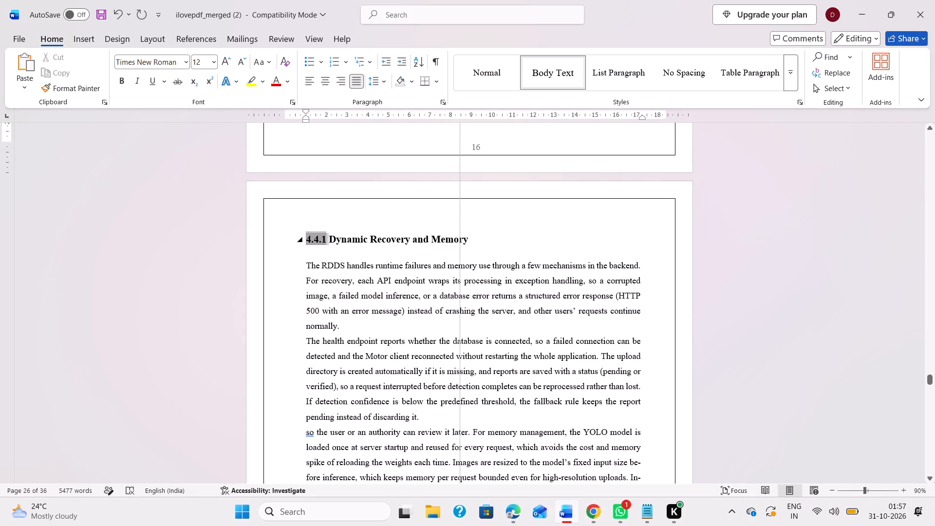
{"action": "left_click_drag", "start_coordinate": [460, 525], "coordinate": [302, 326]}
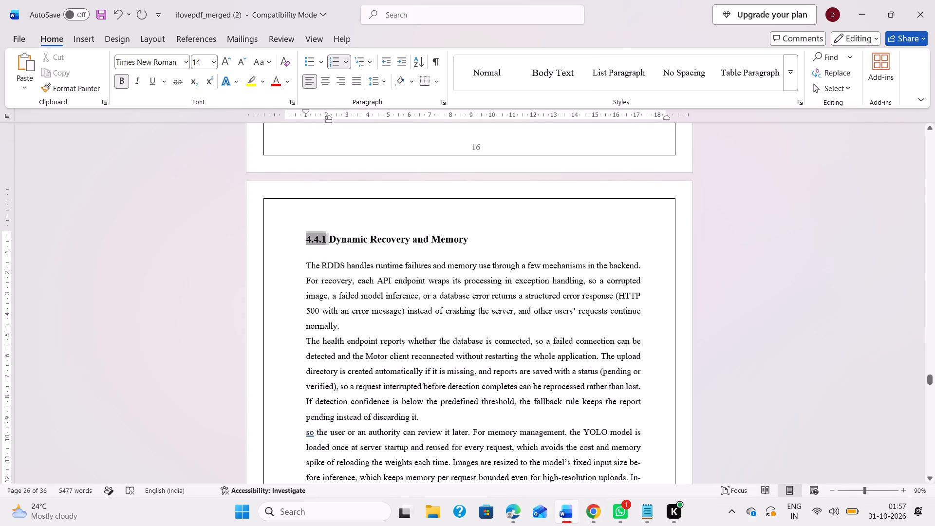
{"action": "scroll", "coordinate": [480, 395], "scroll_direction": "down", "scroll_amount": 3}
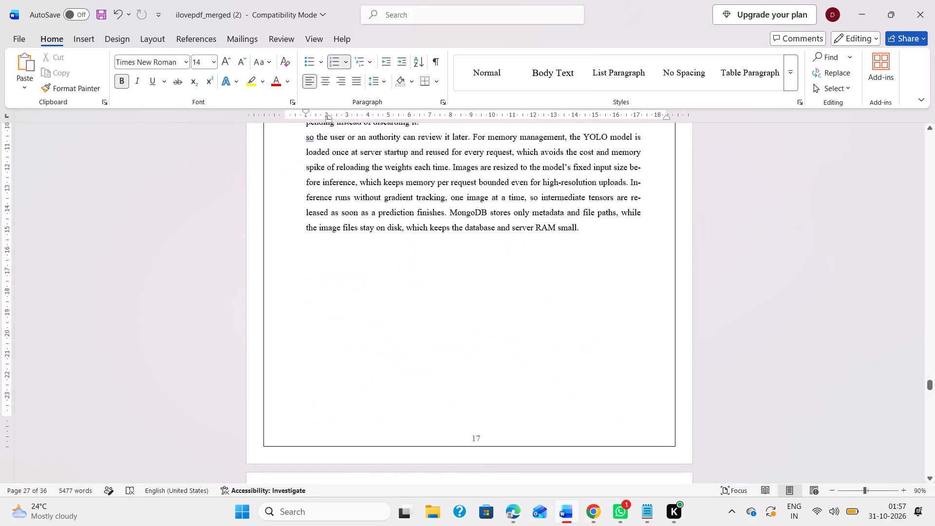
{"action": "scroll", "coordinate": [456, 318], "scroll_direction": "up", "scroll_amount": 1}
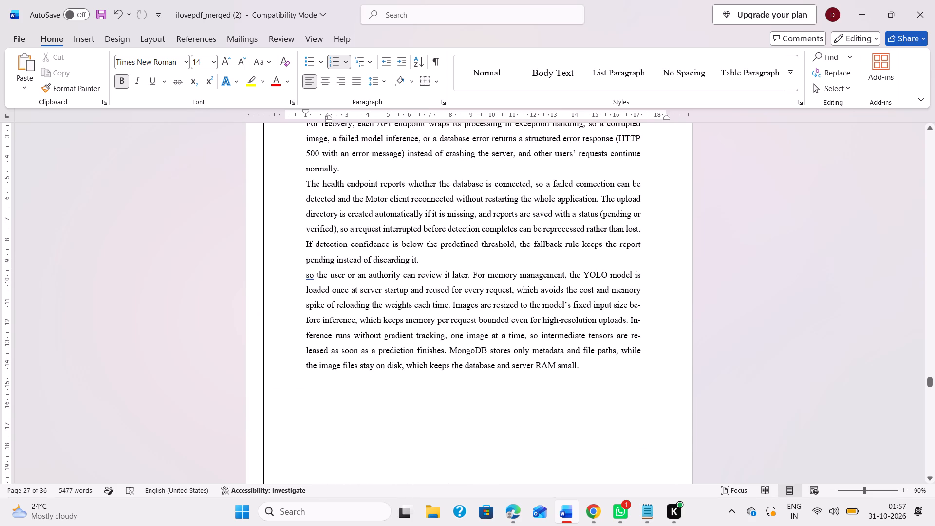
{"action": "left_click_drag", "start_coordinate": [590, 374], "coordinate": [295, 223]}
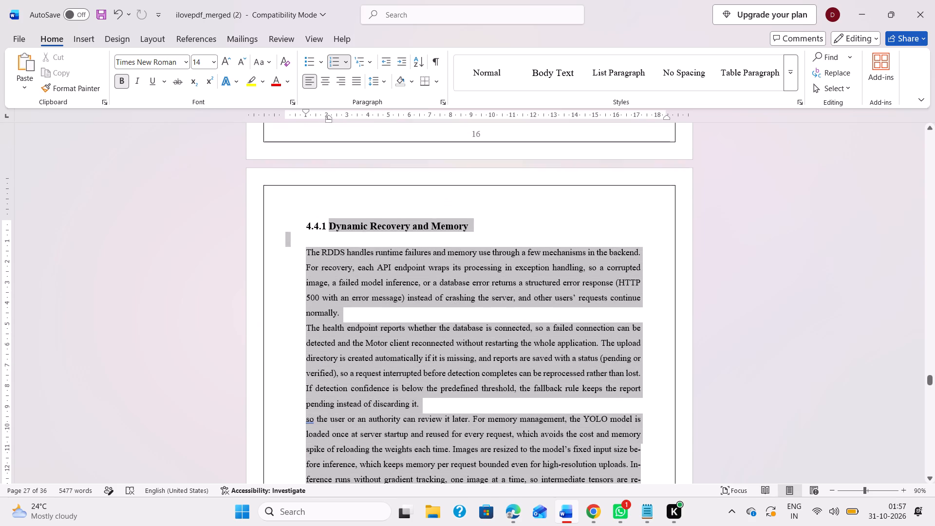
{"action": "left_click_drag", "start_coordinate": [295, 223], "coordinate": [302, 228]}
{"action": "key", "text": "BackSpace"}
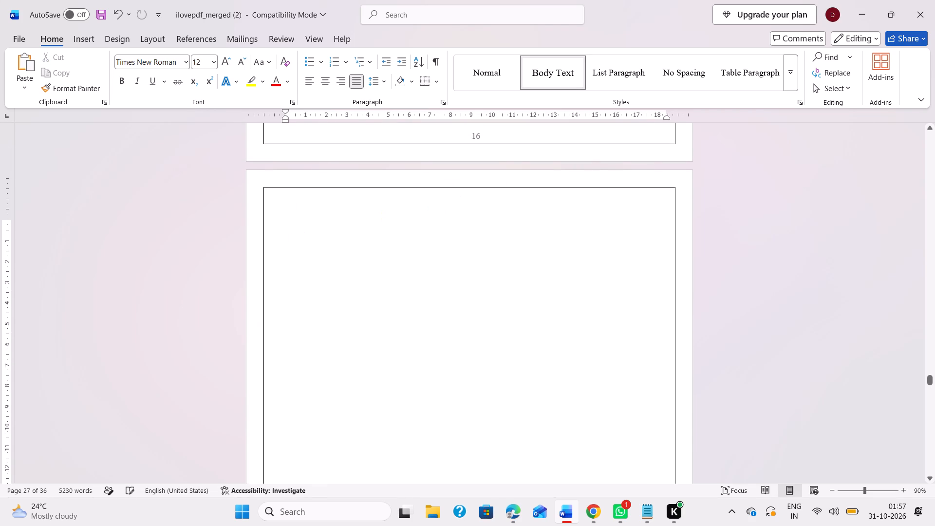
Remove the empty page and leftover blank paragraph between the 4.4 text and the 4.5 Structural Design heading.
{"action": "left_click", "coordinate": [314, 222]}
{"action": "double_click", "coordinate": [314, 222]}
{"action": "key", "text": "Delete"}
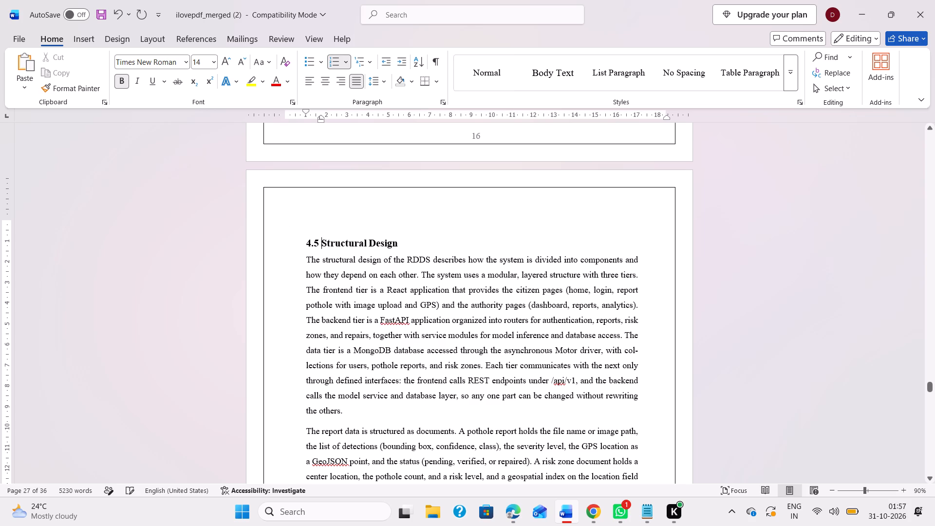
{"action": "left_click", "coordinate": [311, 226]}
{"action": "key", "text": "BackSpace"}
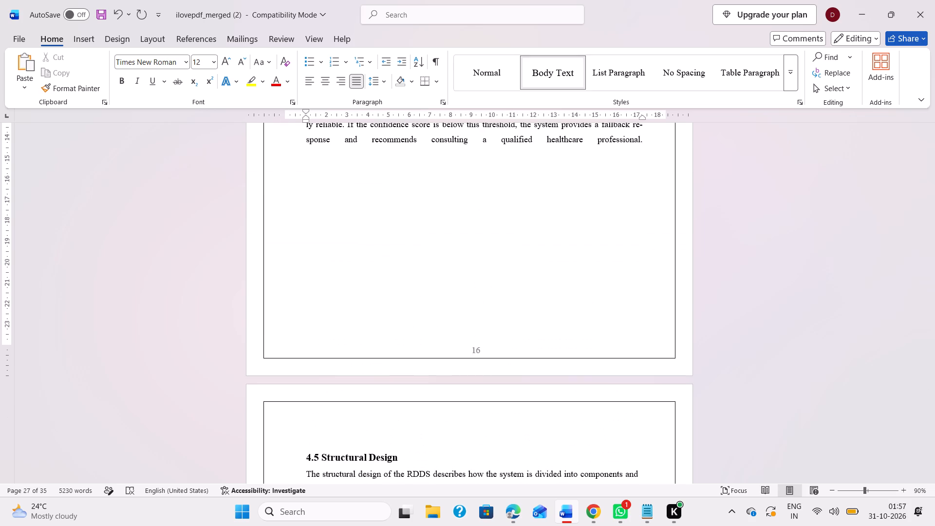
Insert three spaces between the number 4.5 and the heading title Structural Design.
{"action": "left_click", "coordinate": [323, 430]}
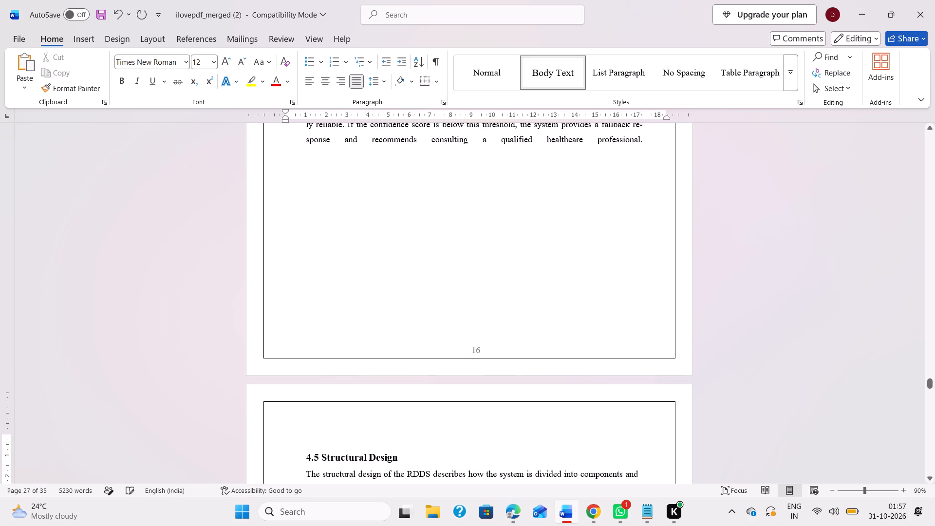
{"action": "scroll", "coordinate": [317, 445], "scroll_direction": "down", "scroll_amount": 2}
{"action": "scroll", "coordinate": [317, 445], "scroll_direction": "up", "scroll_amount": 1}
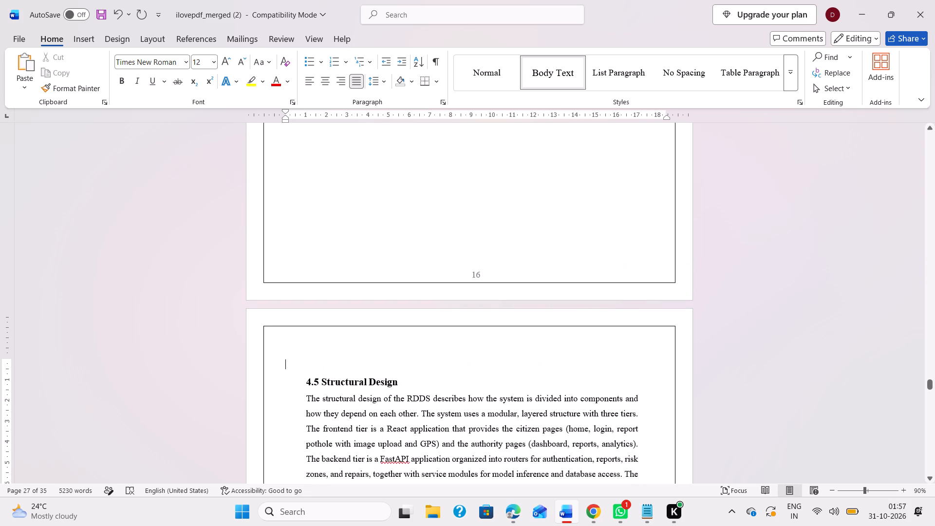
{"action": "left_click", "coordinate": [321, 382]}
{"action": "key", "text": "space"}
{"action": "key", "text": "space"}
{"action": "key", "text": "space"}
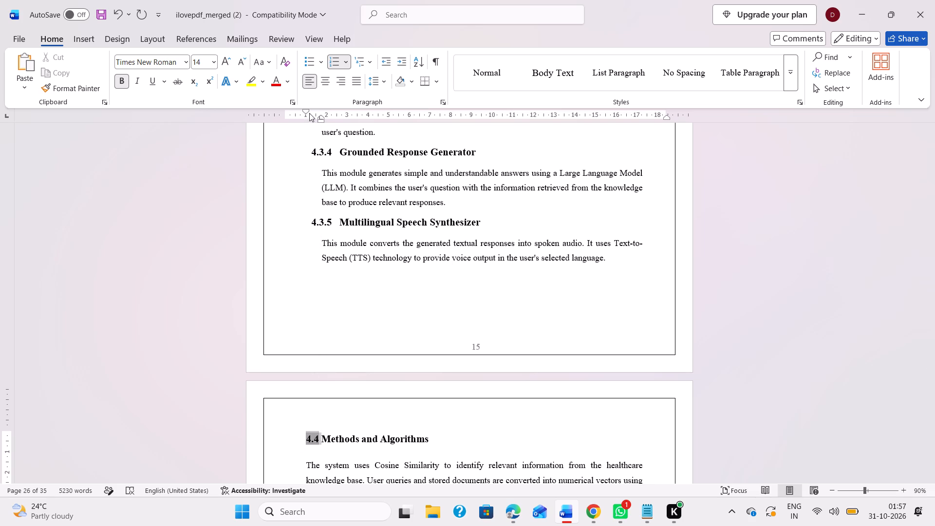
{"action": "left_click", "coordinate": [306, 109]}
{"action": "left_click", "coordinate": [306, 109]}
{"action": "left_click", "coordinate": [306, 109]}
{"action": "scroll", "coordinate": [332, 250], "scroll_direction": "up", "scroll_amount": 1}
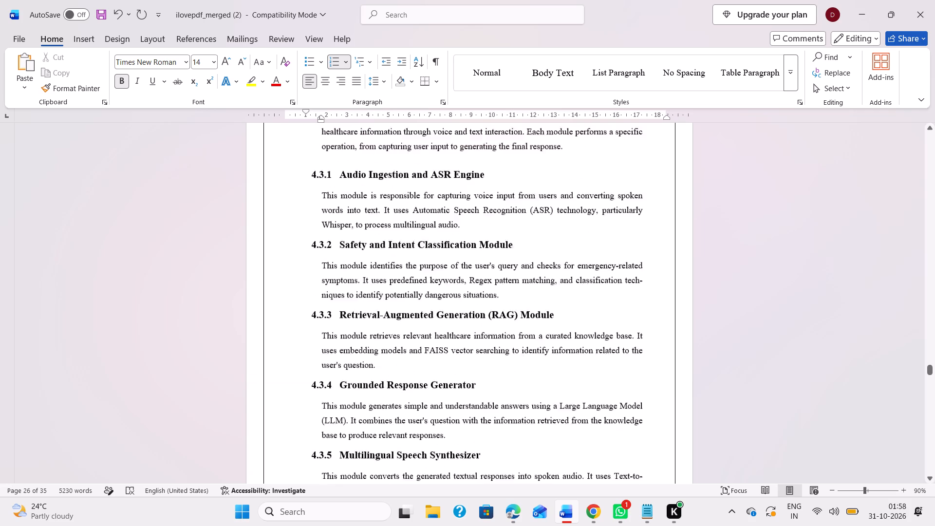
{"action": "scroll", "coordinate": [332, 250], "scroll_direction": "up", "scroll_amount": 1}
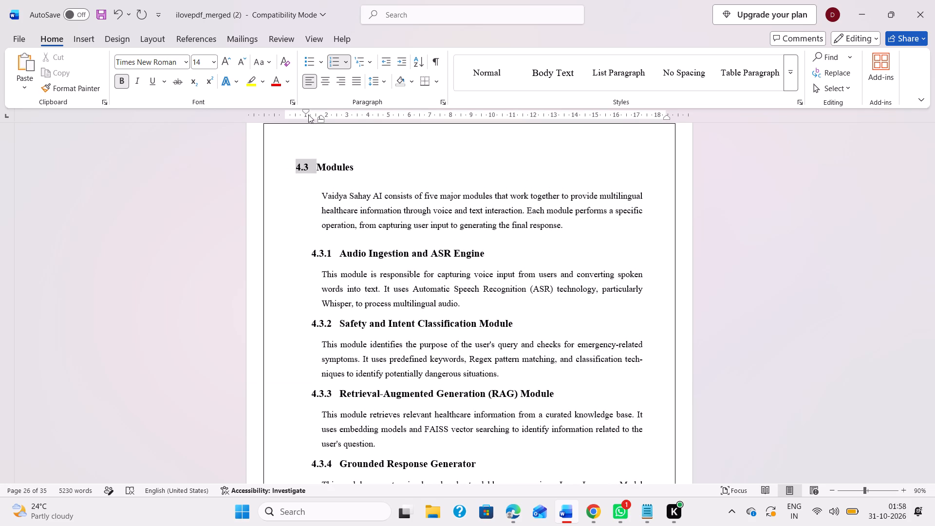
{"action": "left_click", "coordinate": [305, 109]}
{"action": "left_click_drag", "start_coordinate": [305, 109], "coordinate": [296, 110]}
{"action": "left_click_drag", "start_coordinate": [296, 110], "coordinate": [295, 110]}
{"action": "scroll", "coordinate": [382, 312], "scroll_direction": "down", "scroll_amount": 2}
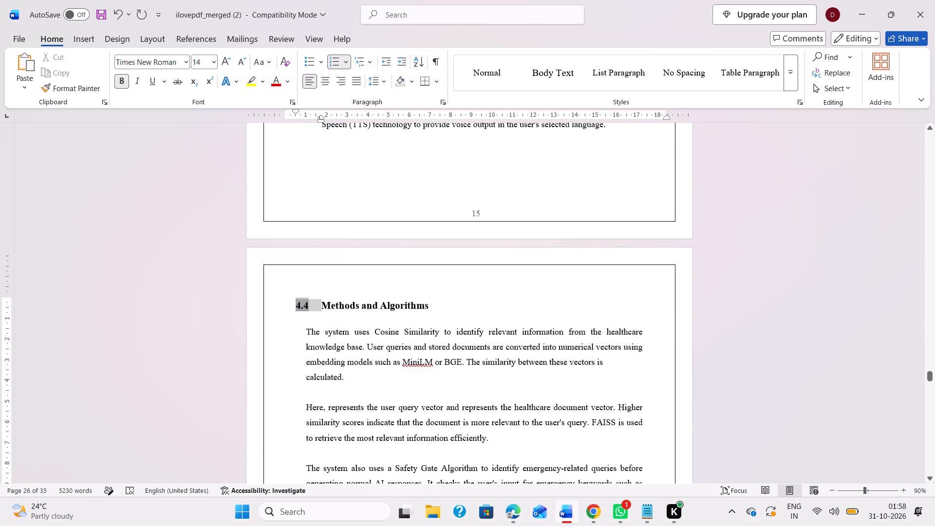
{"action": "left_click", "coordinate": [323, 308]}
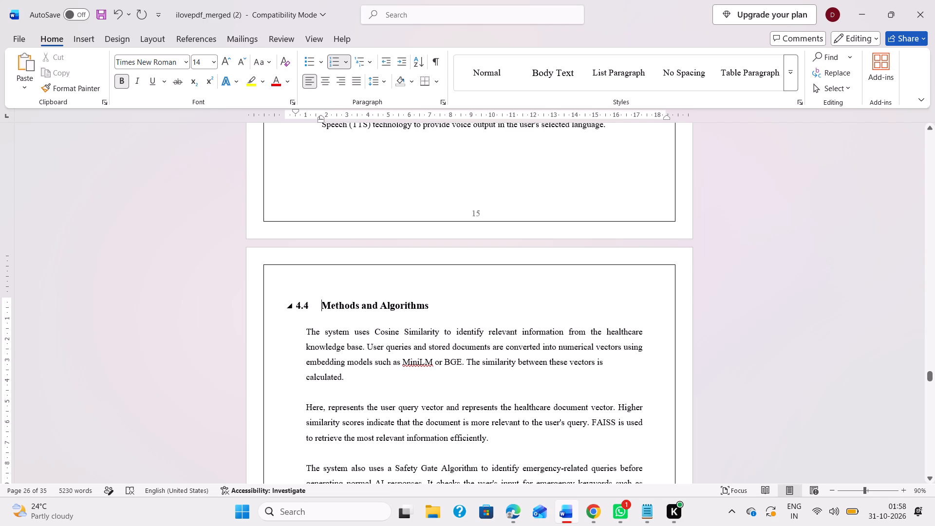
Move the 4.3 Modules heading's first-line indent slightly inward and insert two spaces before the title Modules.
{"action": "scroll", "coordinate": [323, 308], "scroll_direction": "down", "scroll_amount": 4}
{"action": "scroll", "coordinate": [405, 304], "scroll_direction": "down", "scroll_amount": 1}
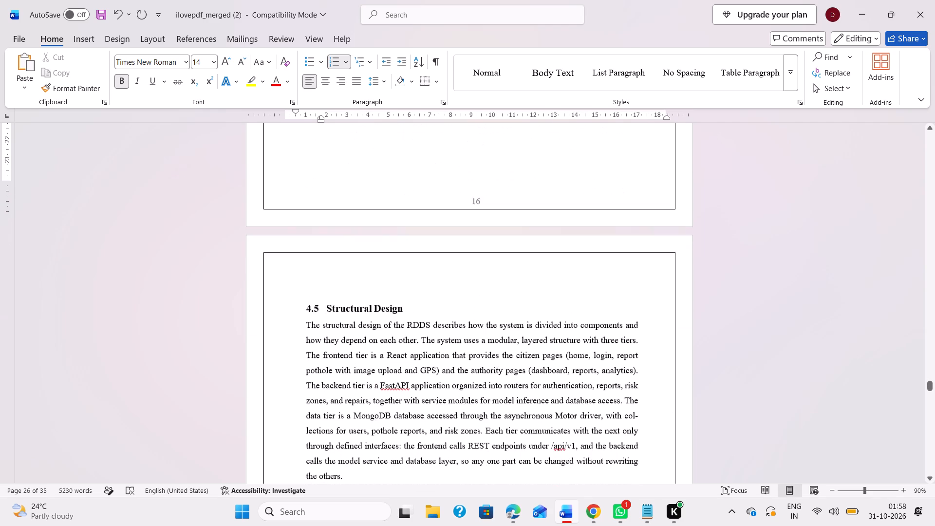
{"action": "scroll", "coordinate": [405, 304], "scroll_direction": "down", "scroll_amount": 1}
{"action": "scroll", "coordinate": [324, 292], "scroll_direction": "up", "scroll_amount": 6}
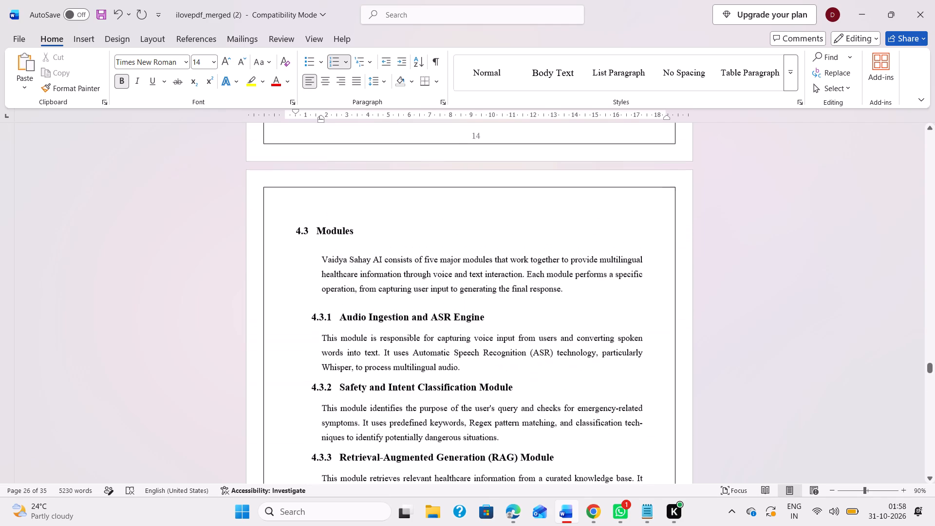
{"action": "left_click", "coordinate": [298, 232]}
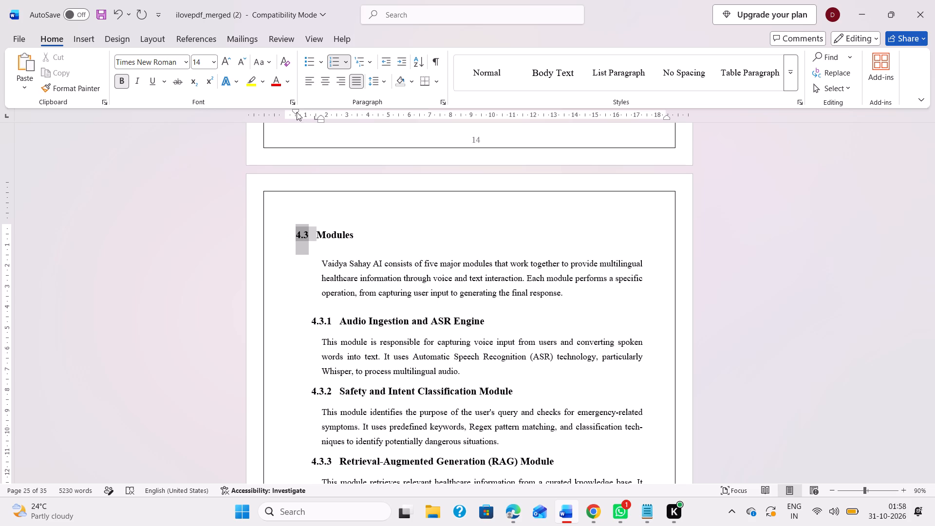
{"action": "left_click_drag", "start_coordinate": [295, 110], "coordinate": [301, 112]}
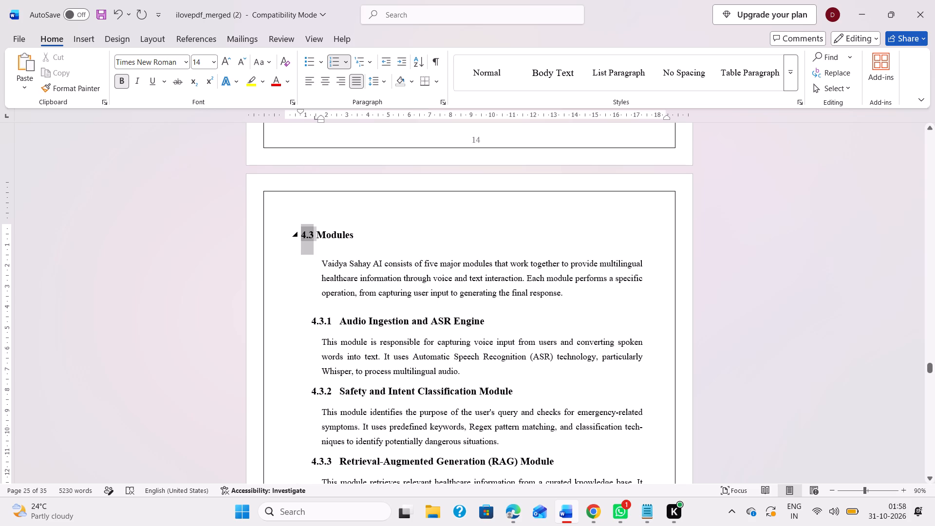
{"action": "left_click", "coordinate": [316, 235]}
{"action": "key", "text": "space"}
{"action": "key", "text": "space"}
Compare the heading alignment and spacing across sections 4.2 Architecture, 4.3 Modules and 4.4 Methods and Algorithms.
{"action": "scroll", "coordinate": [360, 273], "scroll_direction": "up", "scroll_amount": 1}
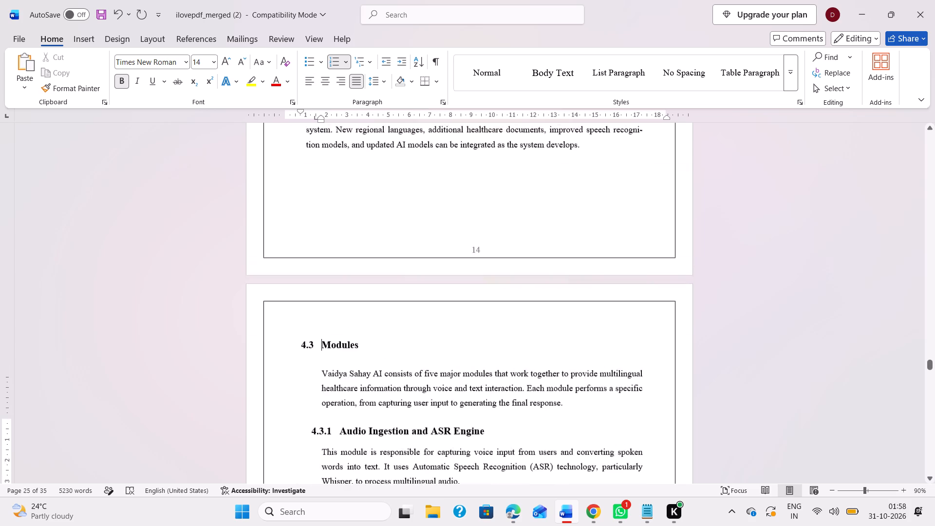
{"action": "scroll", "coordinate": [360, 273], "scroll_direction": "up", "scroll_amount": 2}
{"action": "scroll", "coordinate": [332, 320], "scroll_direction": "up", "scroll_amount": 1}
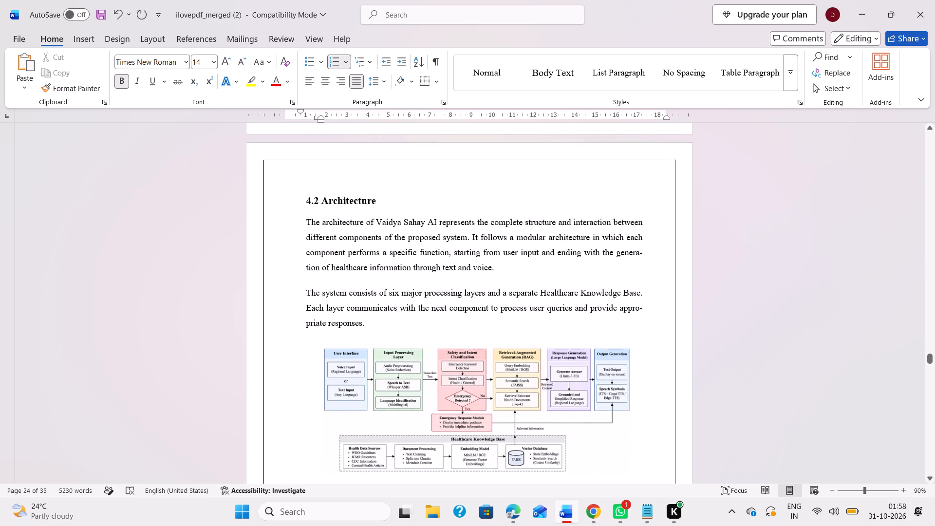
{"action": "scroll", "coordinate": [317, 211], "scroll_direction": "up", "scroll_amount": 1}
{"action": "scroll", "coordinate": [323, 256], "scroll_direction": "up", "scroll_amount": 2}
{"action": "scroll", "coordinate": [323, 256], "scroll_direction": "down", "scroll_amount": 4}
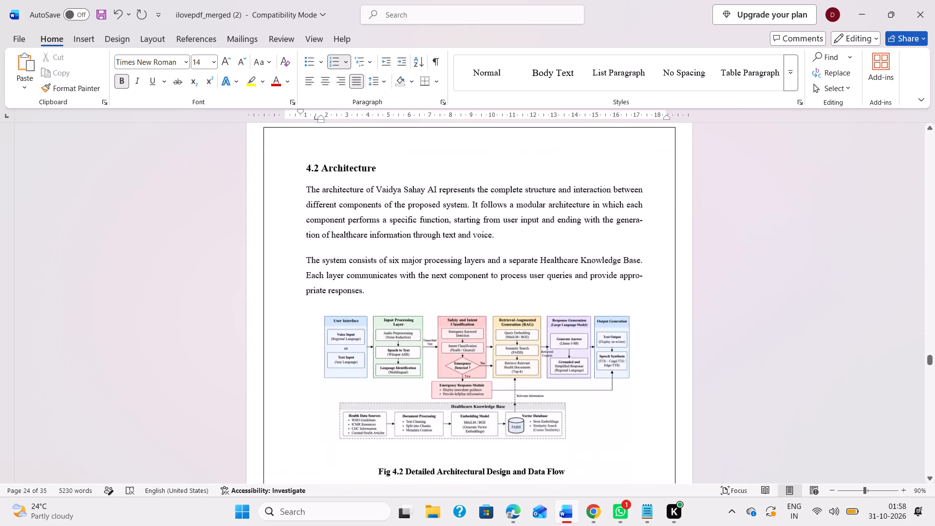
{"action": "scroll", "coordinate": [323, 256], "scroll_direction": "down", "scroll_amount": 5}
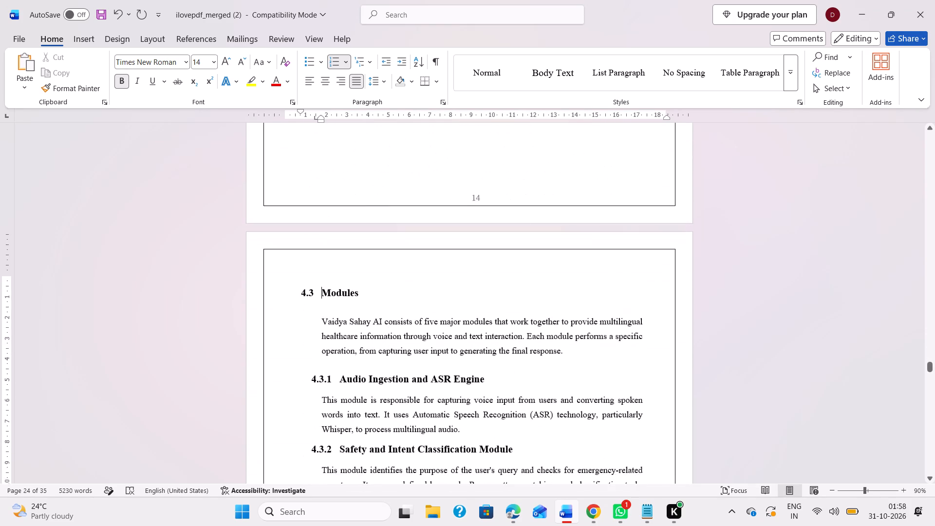
{"action": "scroll", "coordinate": [323, 256], "scroll_direction": "down", "scroll_amount": 5}
{"action": "scroll", "coordinate": [323, 256], "scroll_direction": "up", "scroll_amount": 1}
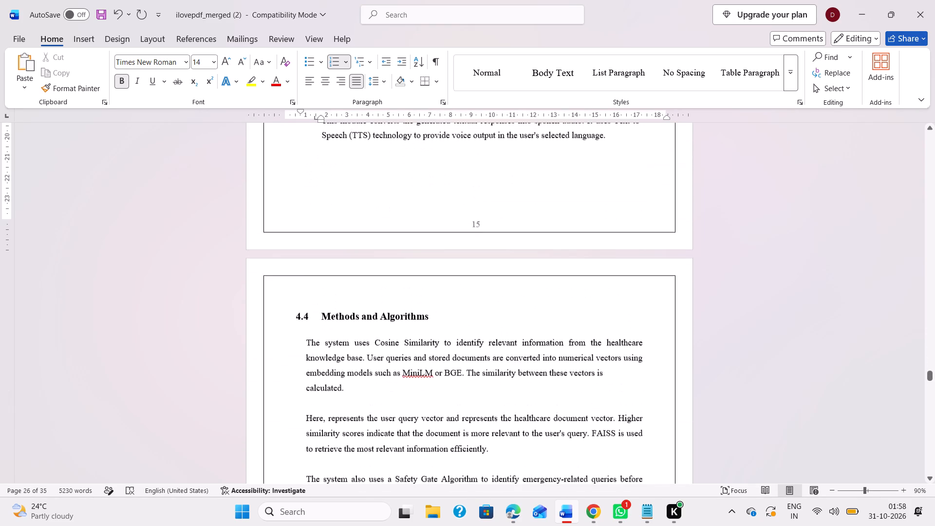
{"action": "scroll", "coordinate": [323, 256], "scroll_direction": "down", "scroll_amount": 3}
{"action": "scroll", "coordinate": [323, 256], "scroll_direction": "up", "scroll_amount": 2}
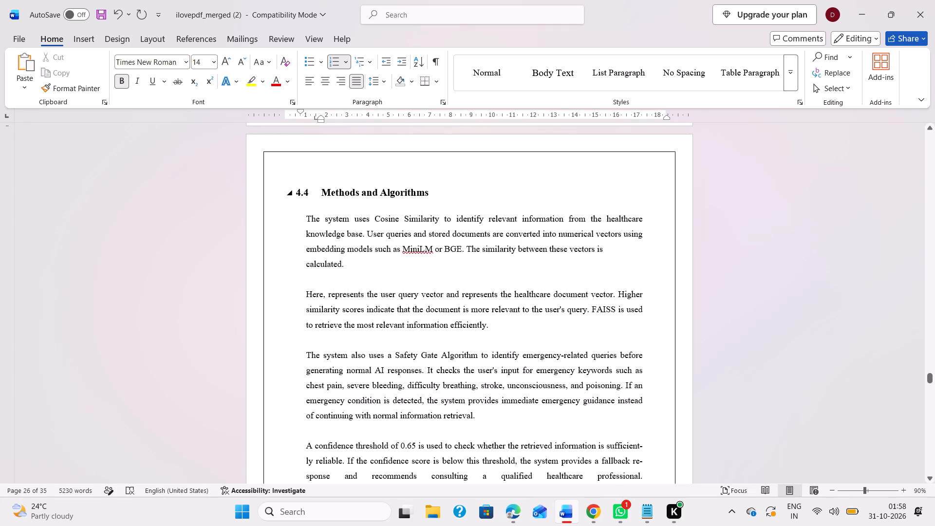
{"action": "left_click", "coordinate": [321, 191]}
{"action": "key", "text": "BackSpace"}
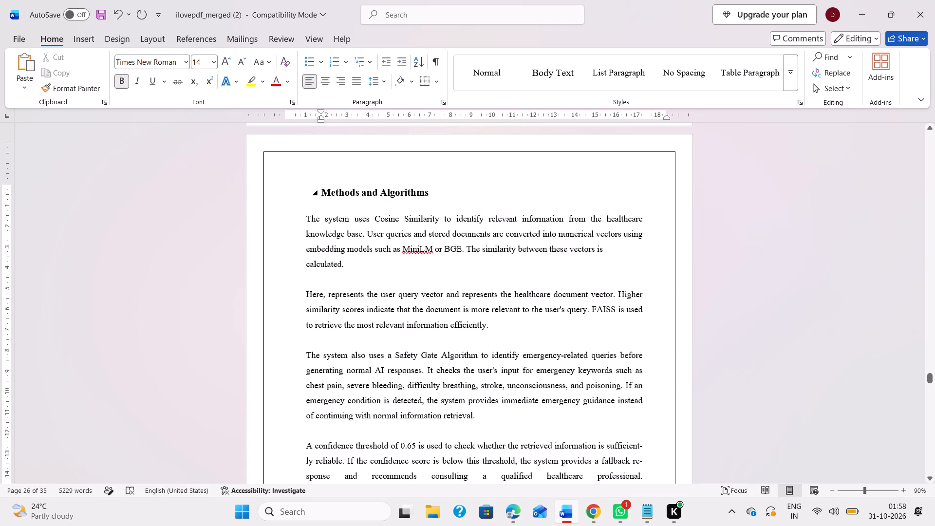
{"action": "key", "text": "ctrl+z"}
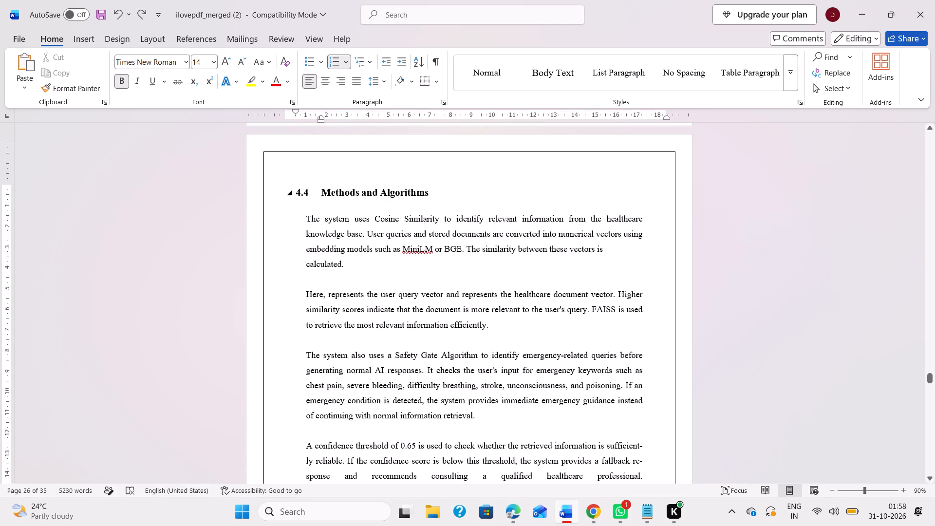
Slightly adjust the hanging indent of the 4.4 Methods and Algorithms heading.
{"action": "left_click", "coordinate": [320, 115]}
Review the remaining chapter 4 pages from section 4.4 onward, including Structural Design and the data flow, sequence and activity diagrams.
{"action": "scroll", "coordinate": [343, 269], "scroll_direction": "down", "scroll_amount": 5}
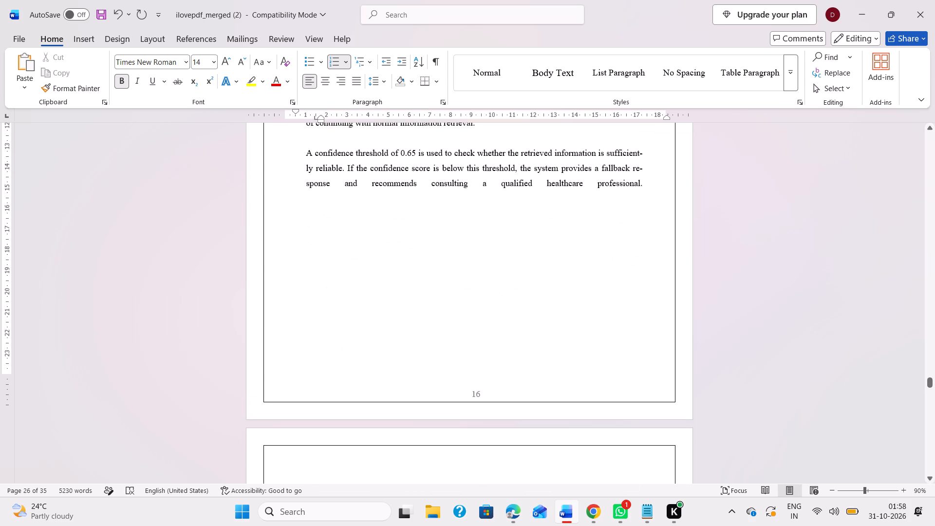
{"action": "scroll", "coordinate": [374, 261], "scroll_direction": "down", "scroll_amount": 3}
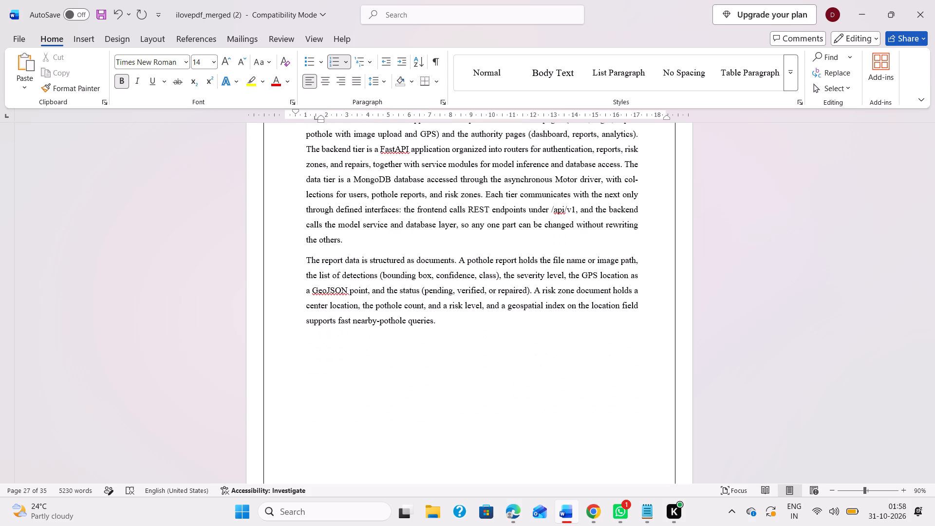
{"action": "scroll", "coordinate": [449, 241], "scroll_direction": "up", "scroll_amount": 2}
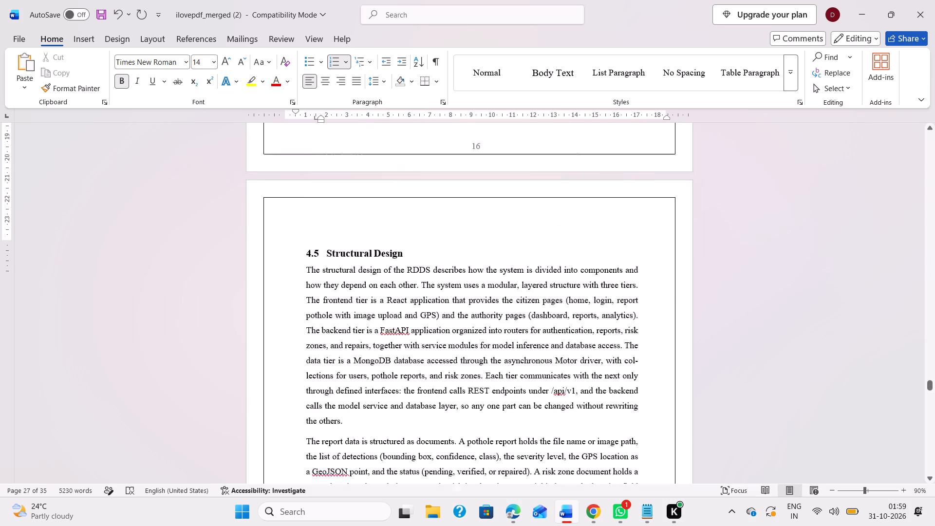
{"action": "scroll", "coordinate": [412, 331], "scroll_direction": "down", "scroll_amount": 8}
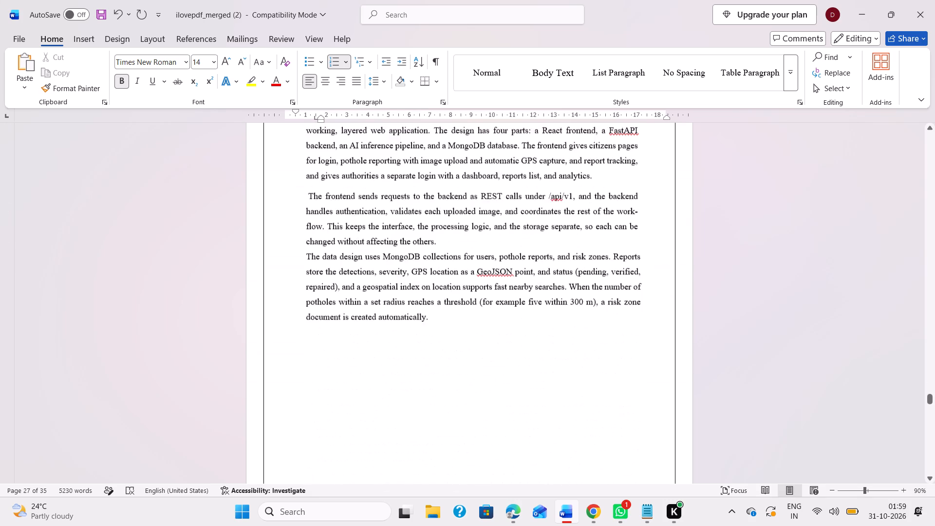
{"action": "scroll", "coordinate": [418, 300], "scroll_direction": "down", "scroll_amount": 16}
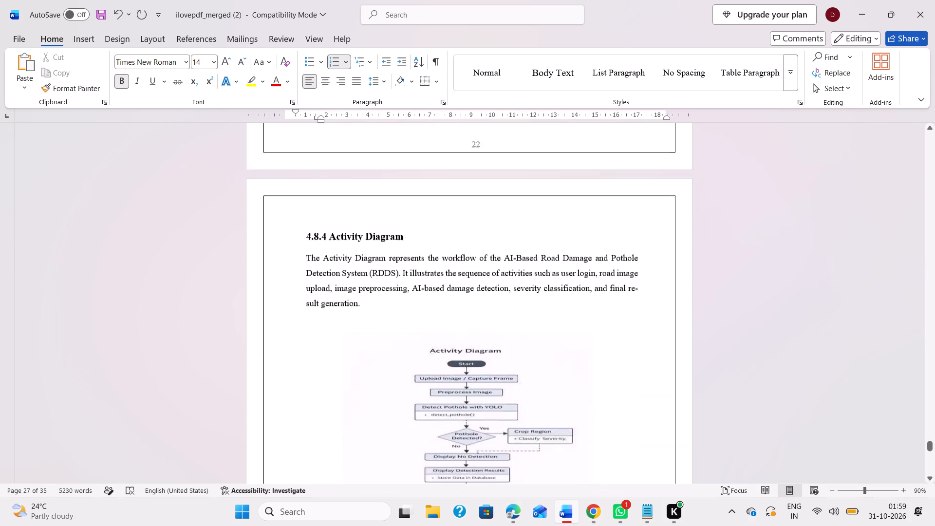
{"action": "scroll", "coordinate": [418, 300], "scroll_direction": "down", "scroll_amount": 8}
{"action": "scroll", "coordinate": [456, 260], "scroll_direction": "down", "scroll_amount": 2}
{"action": "scroll", "coordinate": [456, 260], "scroll_direction": "up", "scroll_amount": 15}
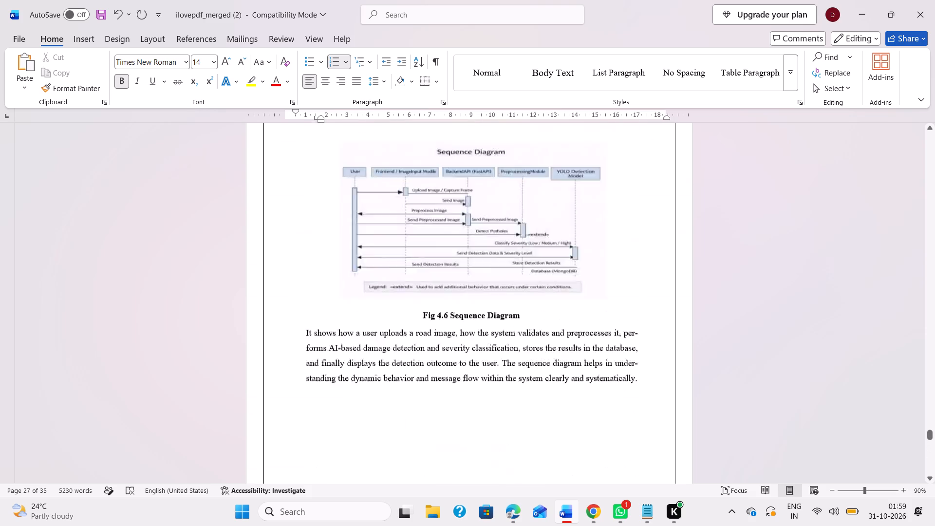
{"action": "scroll", "coordinate": [456, 260], "scroll_direction": "up", "scroll_amount": 8}
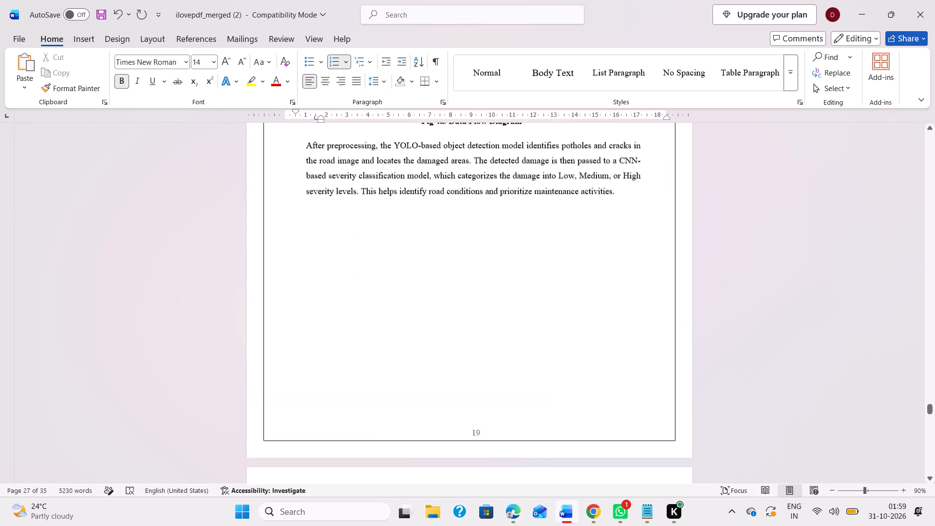
{"action": "scroll", "coordinate": [456, 260], "scroll_direction": "up", "scroll_amount": 4}
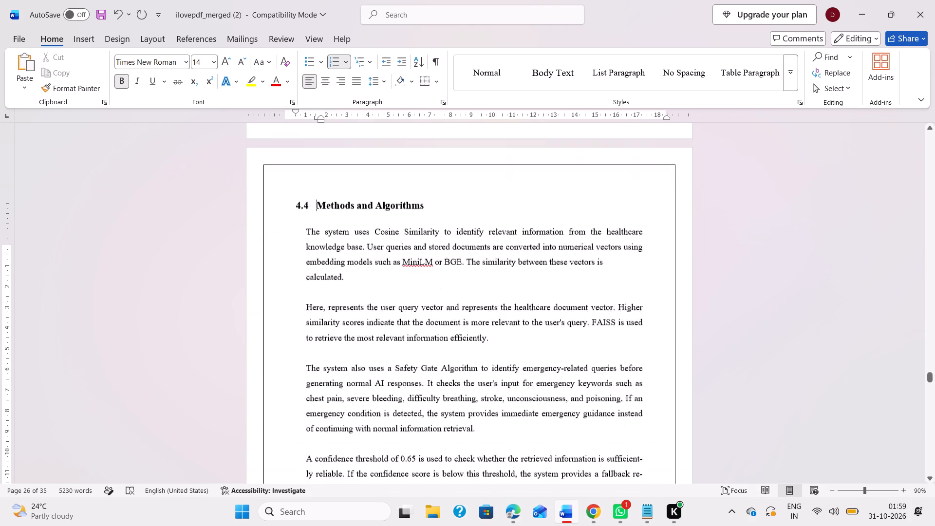
{"action": "scroll", "coordinate": [456, 260], "scroll_direction": "down", "scroll_amount": 3}
{"action": "scroll", "coordinate": [456, 260], "scroll_direction": "up", "scroll_amount": 5}
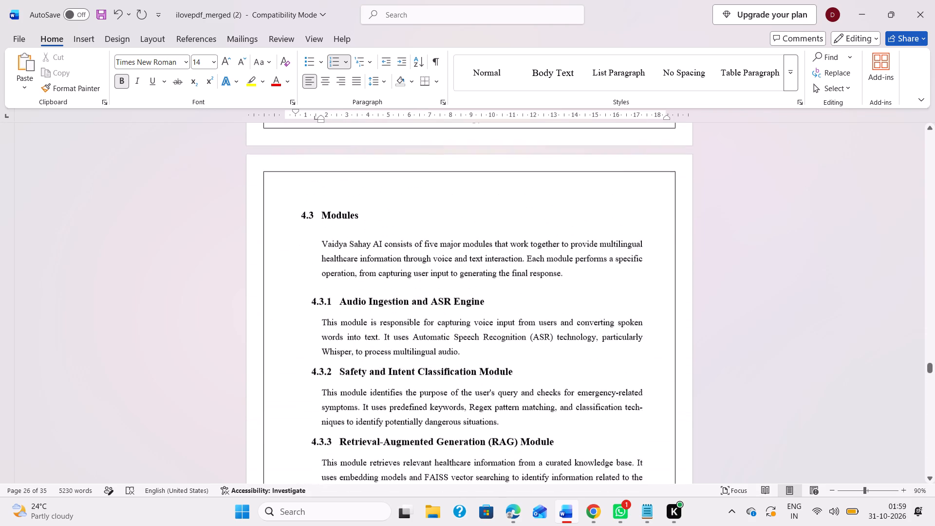
{"action": "scroll", "coordinate": [456, 260], "scroll_direction": "down", "scroll_amount": 6}
{"action": "scroll", "coordinate": [400, 373], "scroll_direction": "down", "scroll_amount": 1}
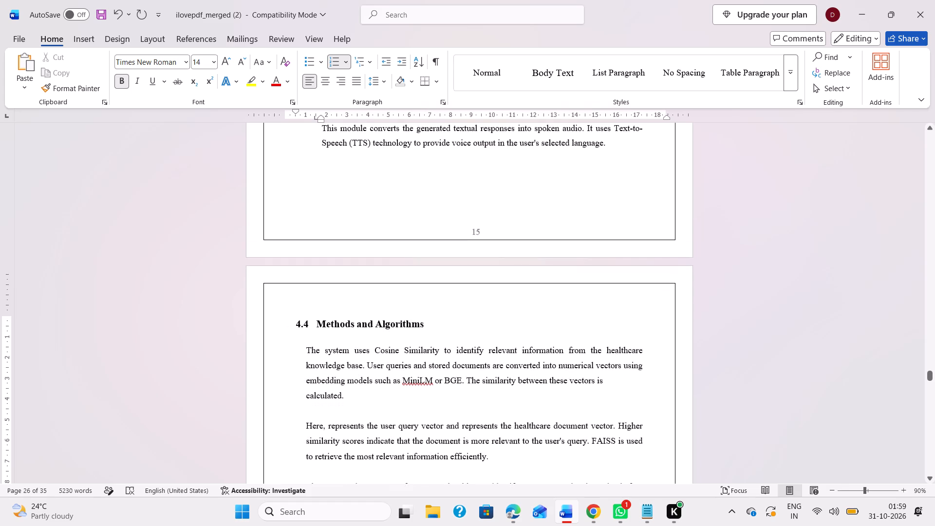
{"action": "scroll", "coordinate": [400, 373], "scroll_direction": "down", "scroll_amount": 2}
{"action": "scroll", "coordinate": [423, 332], "scroll_direction": "down", "scroll_amount": 3}
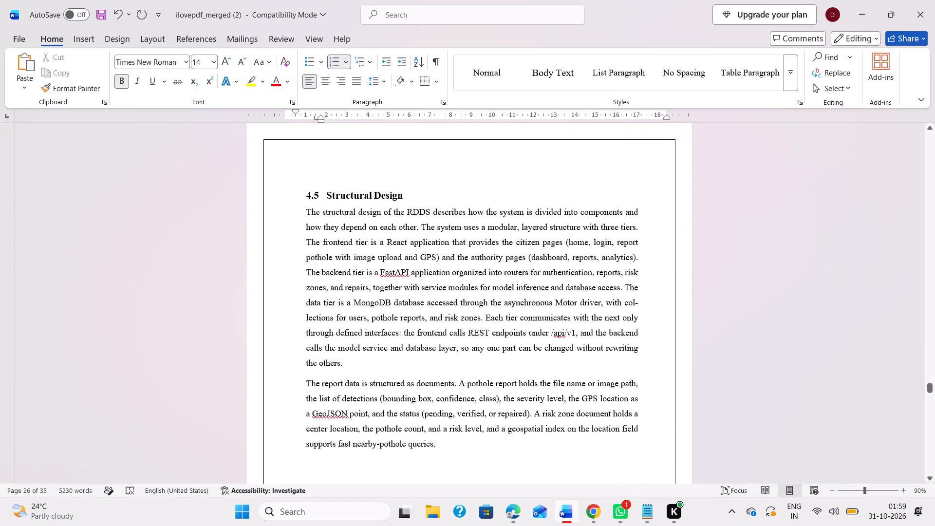
{"action": "scroll", "coordinate": [423, 332], "scroll_direction": "up", "scroll_amount": 2}
{"action": "scroll", "coordinate": [423, 332], "scroll_direction": "down", "scroll_amount": 2}
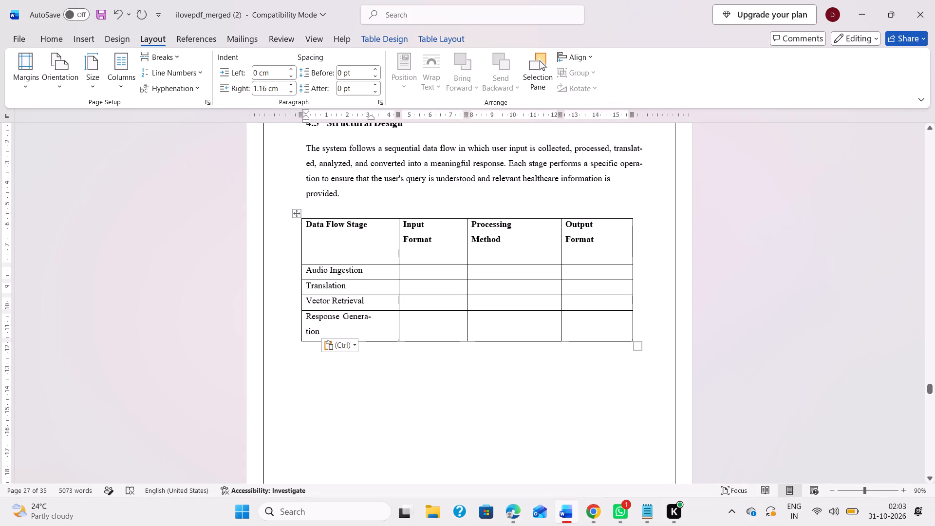
Copy "WAV/WebM audio stream" from ChatGPT's table into the Input Format cell of the Audio Ingestion row in Word.
{"action": "left_click", "coordinate": [432, 269]}
{"action": "key", "text": "alt+Tab"}
{"action": "left_click_drag", "start_coordinate": [424, 259], "coordinate": [526, 266]}
{"action": "key", "text": "ctrl+c"}
{"action": "key", "text": "alt+Tab"}
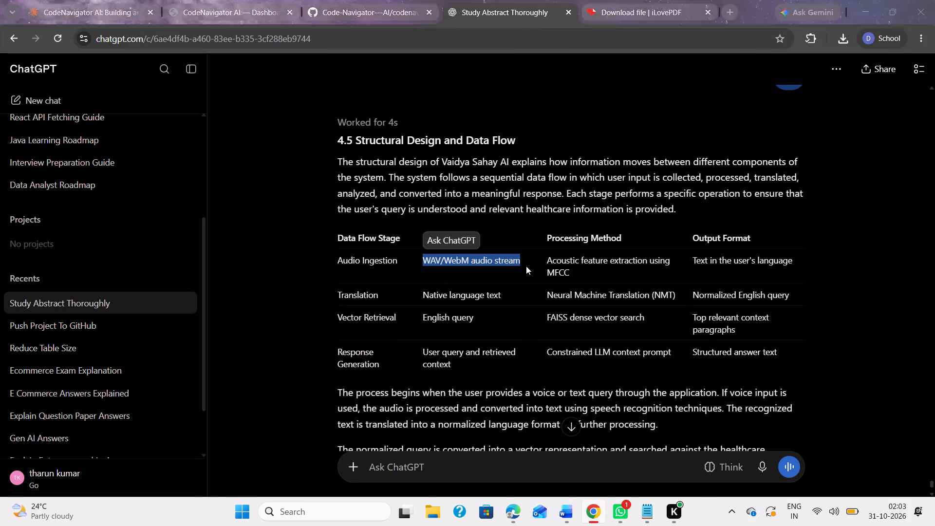
{"action": "key", "text": "ctrl+v"}
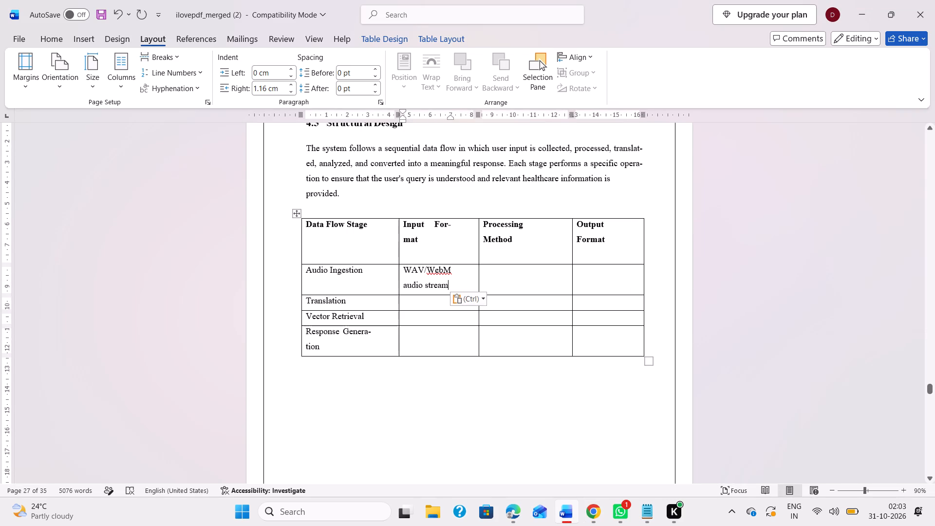
Copy "Native language text" from ChatGPT's table into the Input Format cell of the Translation row in Word.
{"action": "left_click", "coordinate": [428, 297]}
{"action": "key", "text": "alt+Tab"}
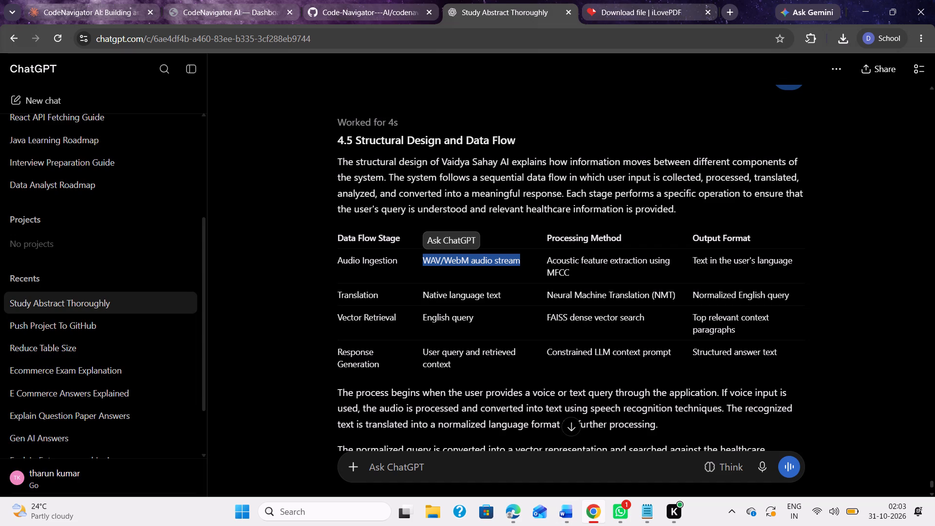
{"action": "left_click_drag", "start_coordinate": [424, 293], "coordinate": [523, 295]}
{"action": "key", "text": "ctrl+c"}
{"action": "key", "text": "alt+Tab"}
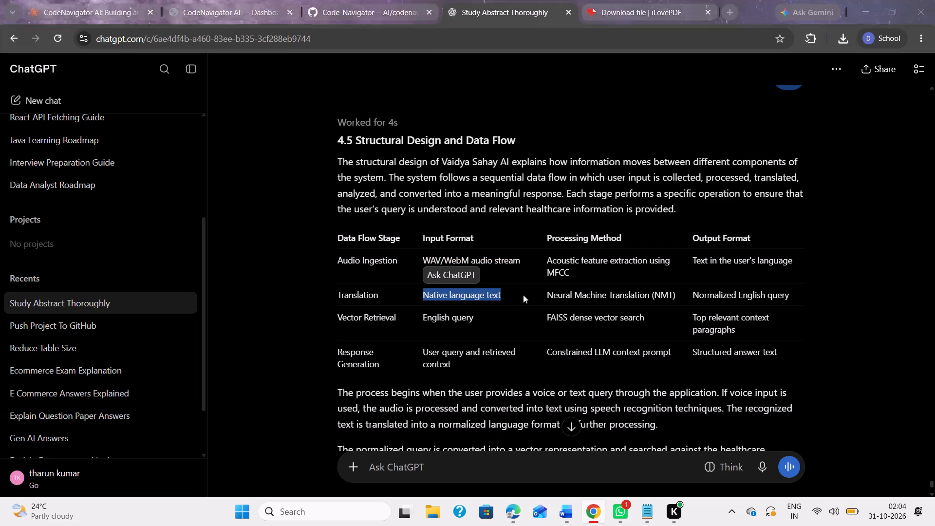
{"action": "key", "text": "ctrl+v"}
Copy "English query" from ChatGPT's table into the Input Format cell of the Vector Retrieval row in Word.
{"action": "key", "text": "alt+Tab"}
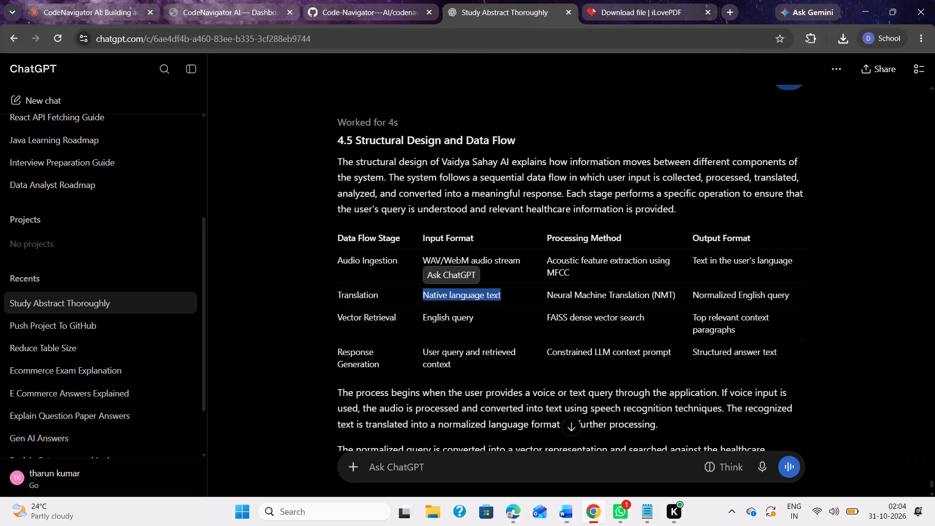
{"action": "left_click_drag", "start_coordinate": [424, 316], "coordinate": [497, 322]}
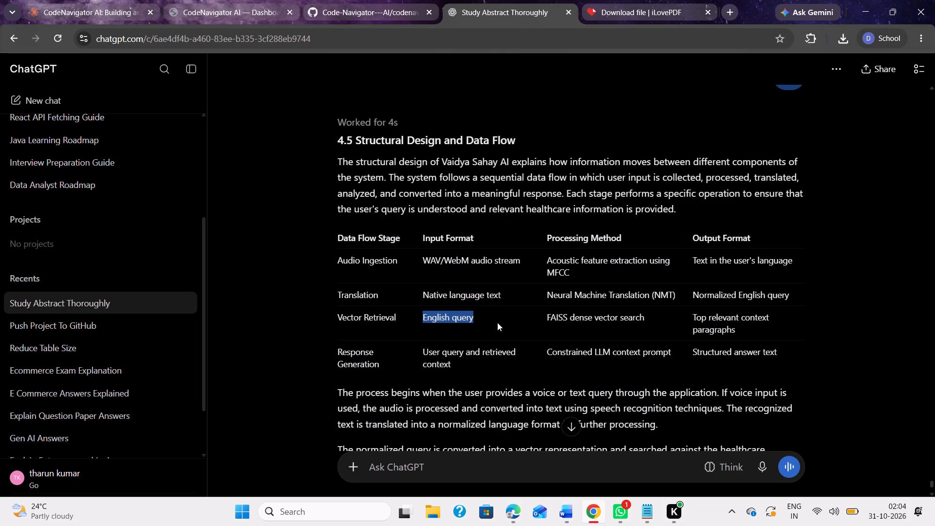
{"action": "key", "text": "ctrl+c"}
{"action": "key", "text": "alt+Tab"}
{"action": "left_click", "coordinate": [432, 333]}
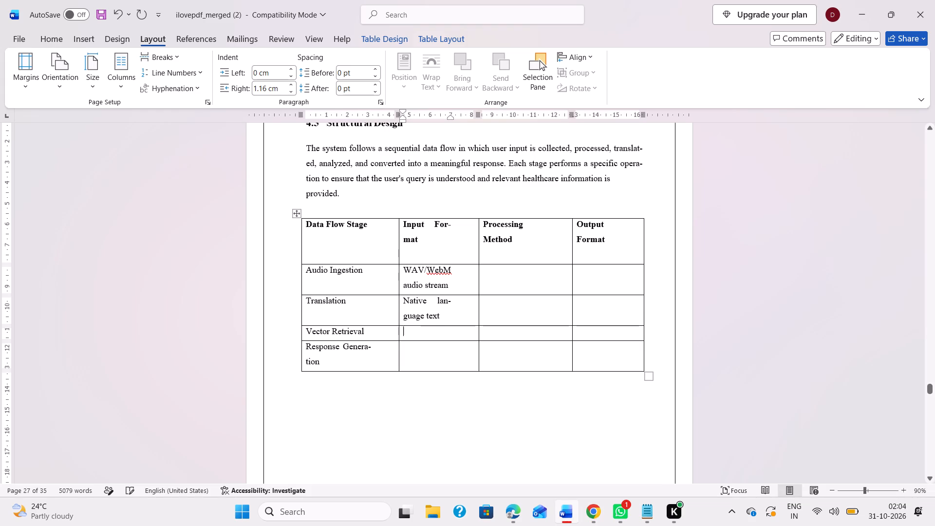
{"action": "key", "text": "ctrl+v"}
Copy "User query and retrieved context" from ChatGPT's table into the Input Format cell of the Response Generation row in Word.
{"action": "key", "text": "alt+Tab"}
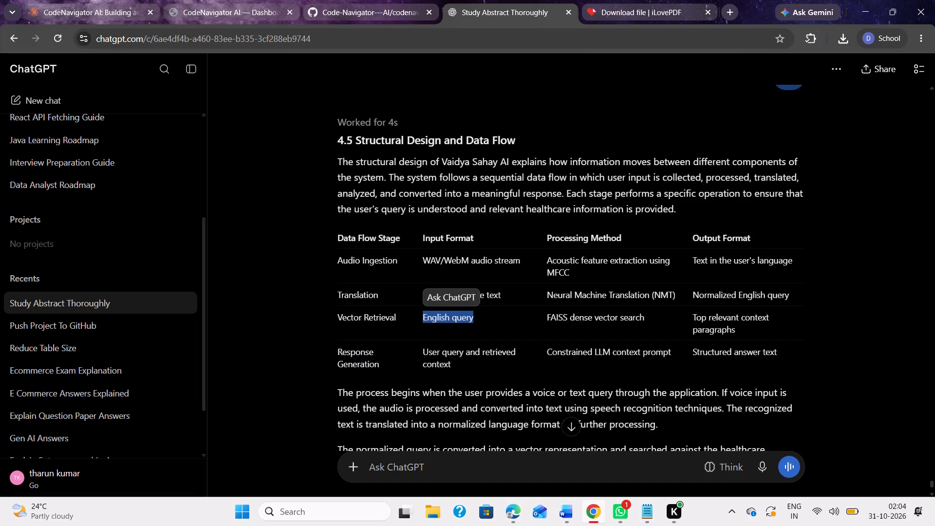
{"action": "left_click_drag", "start_coordinate": [423, 350], "coordinate": [485, 362]}
{"action": "key", "text": "ctrl+c"}
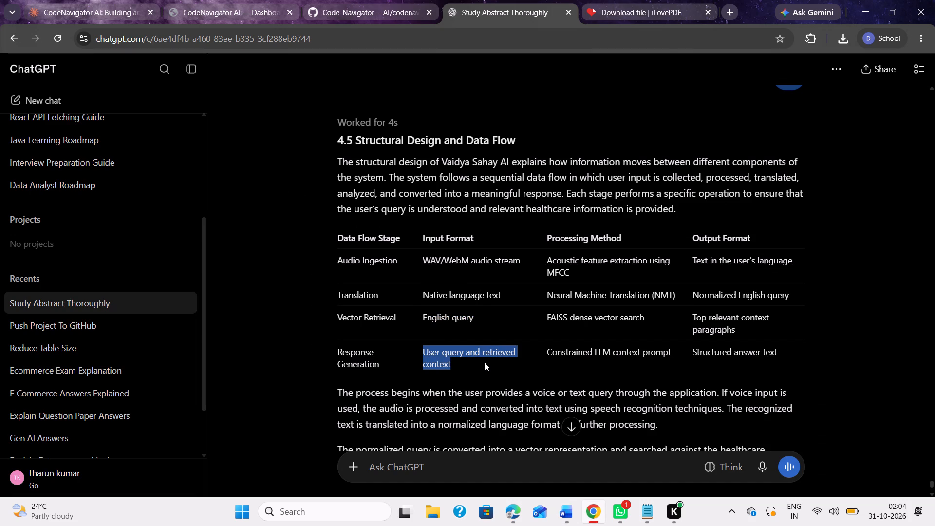
{"action": "key", "text": "alt+Tab"}
{"action": "left_click", "coordinate": [424, 367]}
{"action": "key", "text": "ctrl+v"}
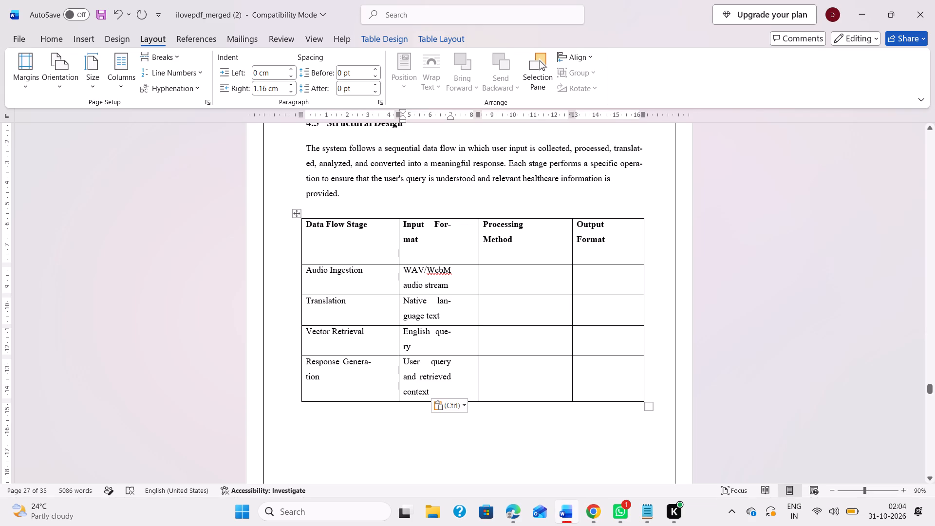
Widen the "Input Format" column slightly so its heading and "English query" each fit on one line.
{"action": "left_click_drag", "start_coordinate": [478, 279], "coordinate": [501, 273]}
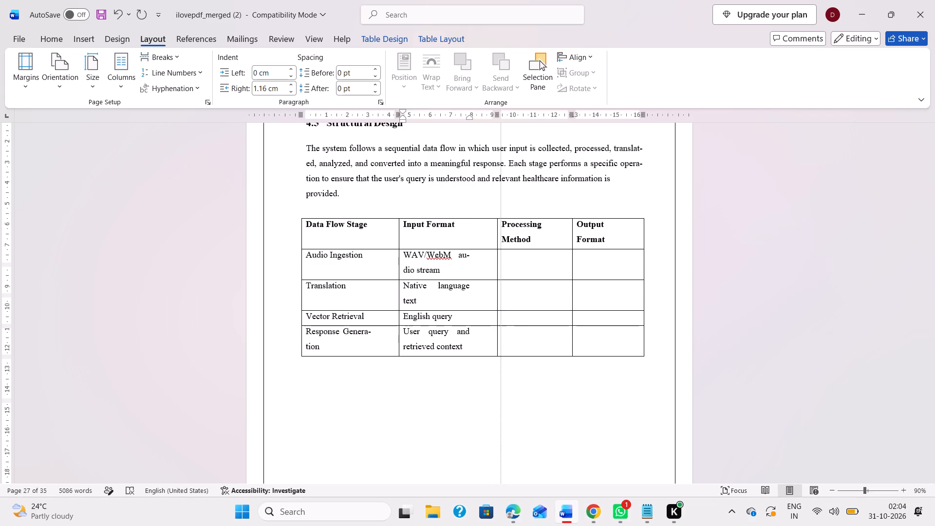
{"action": "left_click_drag", "start_coordinate": [501, 273], "coordinate": [489, 198]}
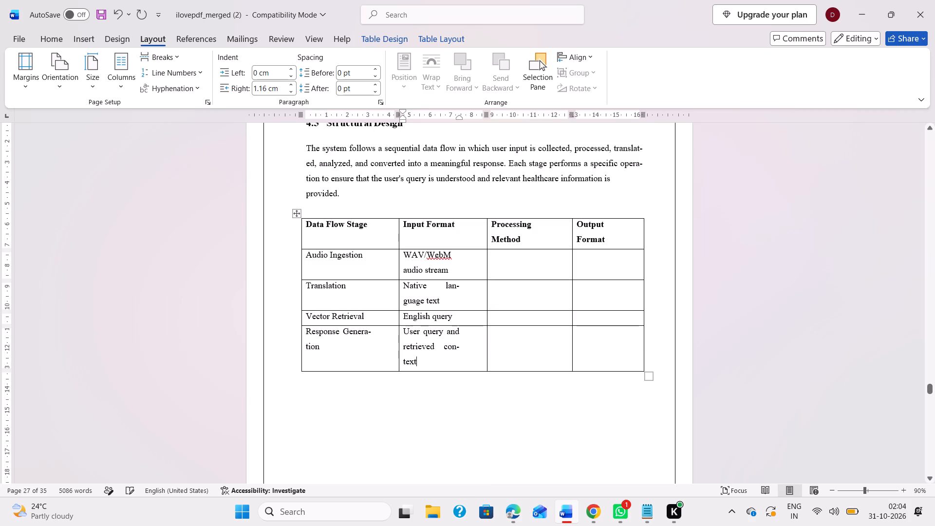
Copy "Acoustic feature extraction using MFCC" from ChatGPT's table into the Processing Method cell of the Audio Ingestion row in Word.
{"action": "left_click", "coordinate": [513, 258]}
{"action": "key", "text": "alt+Tab"}
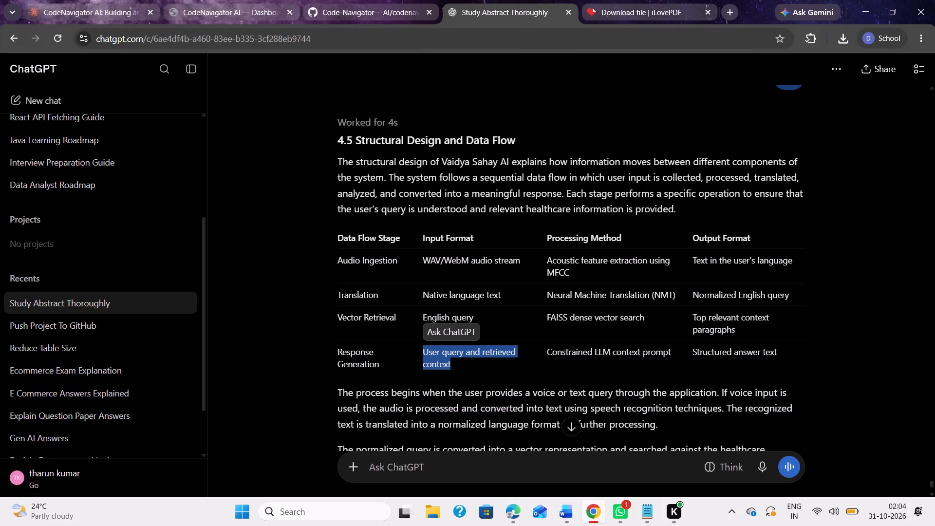
{"action": "left_click_drag", "start_coordinate": [547, 258], "coordinate": [580, 273]}
{"action": "key", "text": "ctrl+c"}
{"action": "key", "text": "alt+Tab"}
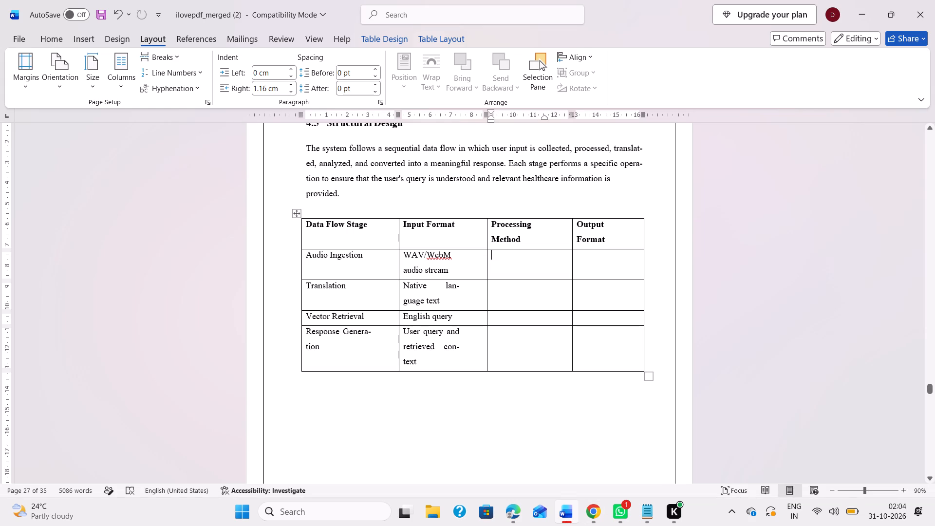
{"action": "key", "text": "ctrl+v"}
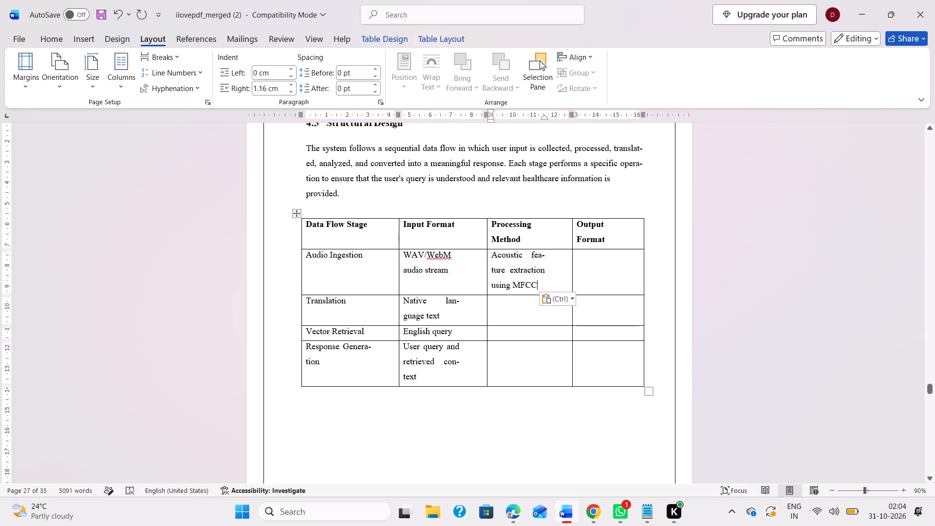
Copy "Neural Machine Translation (NMT)" from ChatGPT's table into the Processing Method cell of the Translation row in Word.
{"action": "key", "text": "alt+Tab"}
{"action": "left_click_drag", "start_coordinate": [548, 293], "coordinate": [680, 300]}
{"action": "key", "text": "ctrl+c"}
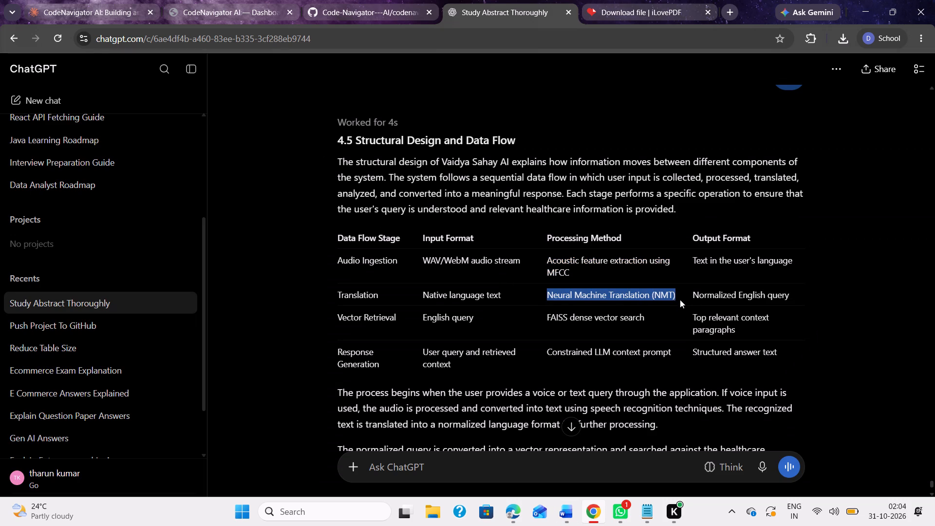
{"action": "key", "text": "alt+Tab"}
{"action": "left_click", "coordinate": [503, 314]}
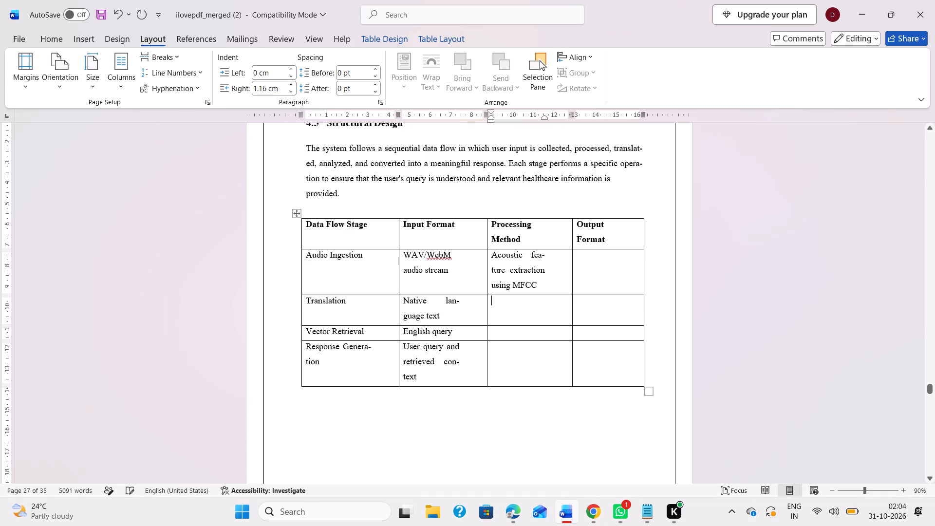
{"action": "key", "text": "ctrl+v"}
Copy "FAISS dense vector search" from ChatGPT's table into the Processing Method cell of the Vector Retrieval row in Word.
{"action": "left_click", "coordinate": [507, 350]}
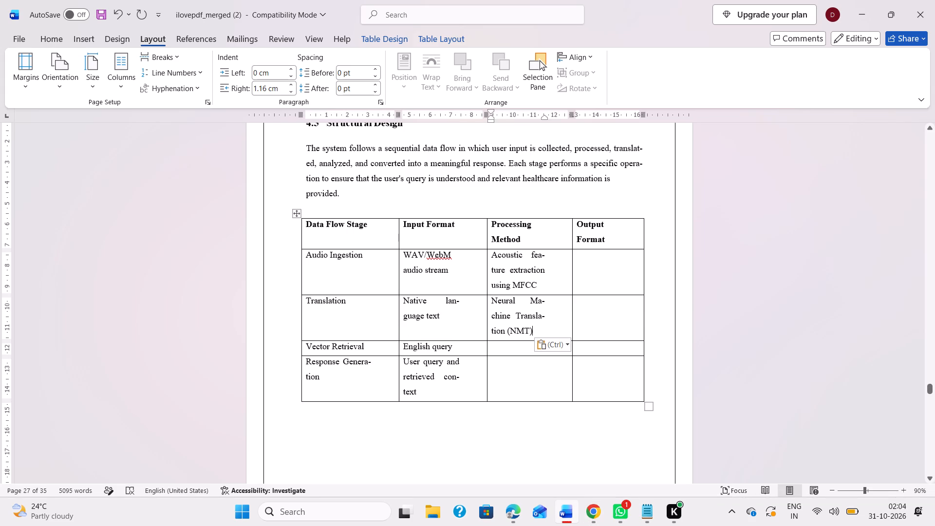
{"action": "key", "text": "alt+Tab"}
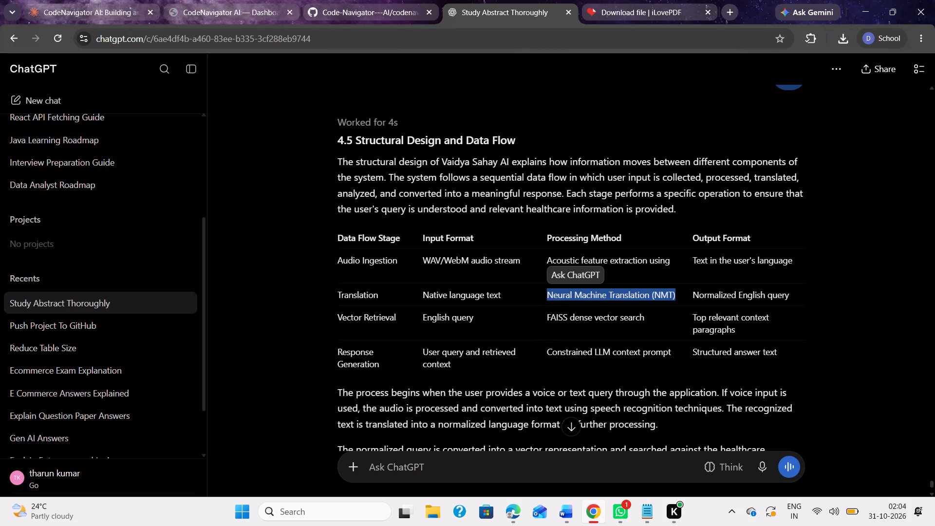
{"action": "left_click_drag", "start_coordinate": [547, 316], "coordinate": [651, 320]}
{"action": "key", "text": "ctrl+c"}
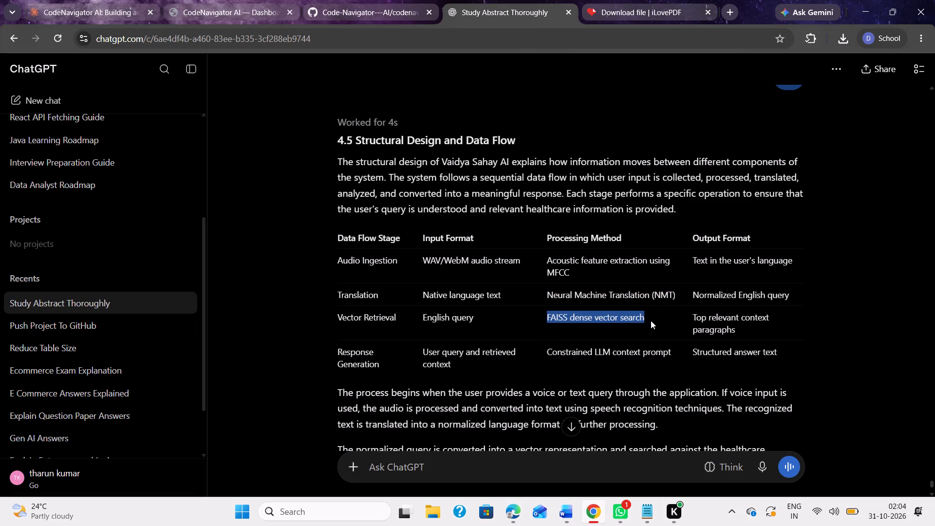
{"action": "key", "text": "alt+Tab"}
{"action": "key", "text": "ctrl+v"}
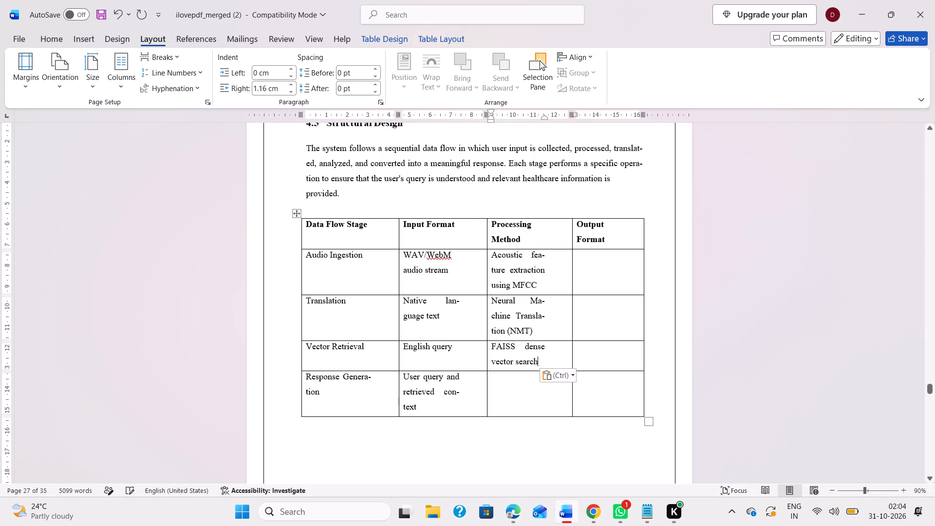
Copy "Constrained LLM context prompt" from ChatGPT's table into the Processing Method cell of the Response Generation row in Word.
{"action": "left_click", "coordinate": [494, 413]}
{"action": "key", "text": "alt+Tab"}
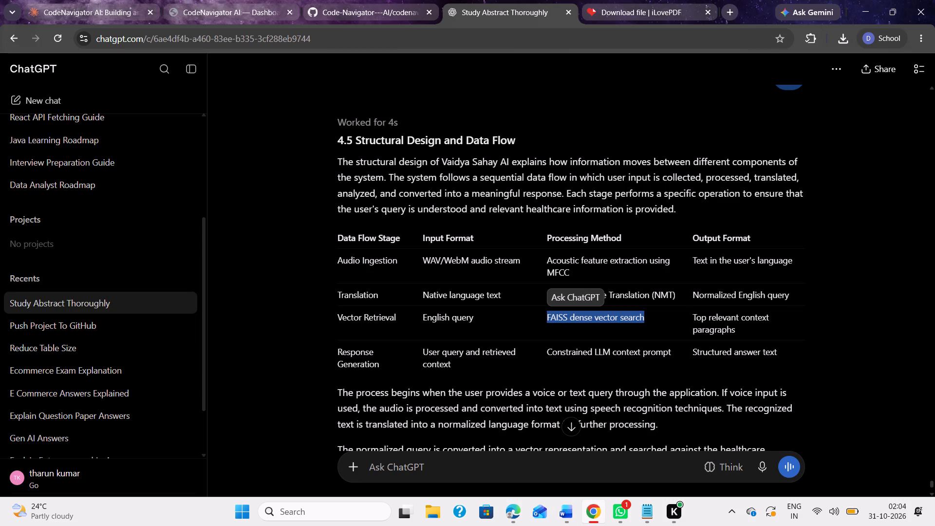
{"action": "left_click_drag", "start_coordinate": [548, 352], "coordinate": [681, 355]}
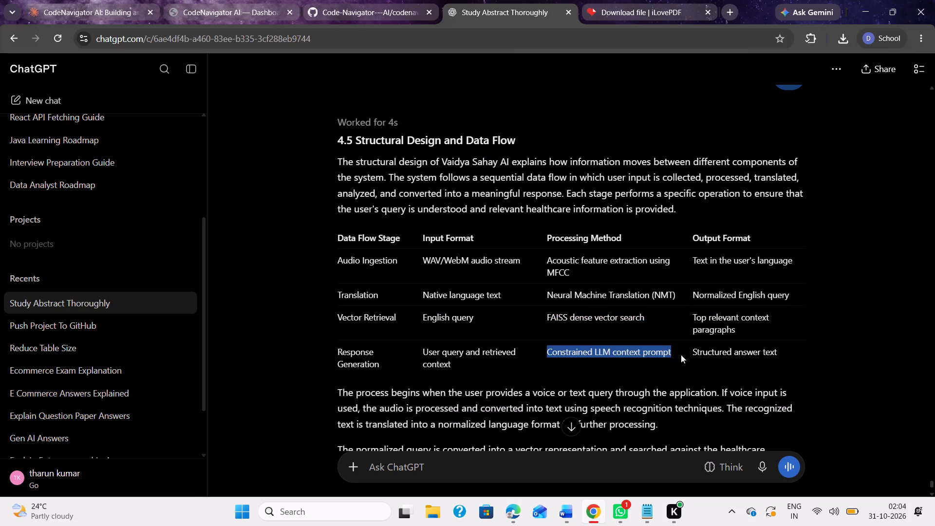
{"action": "key", "text": "ctrl+c"}
{"action": "key", "text": "alt+Tab"}
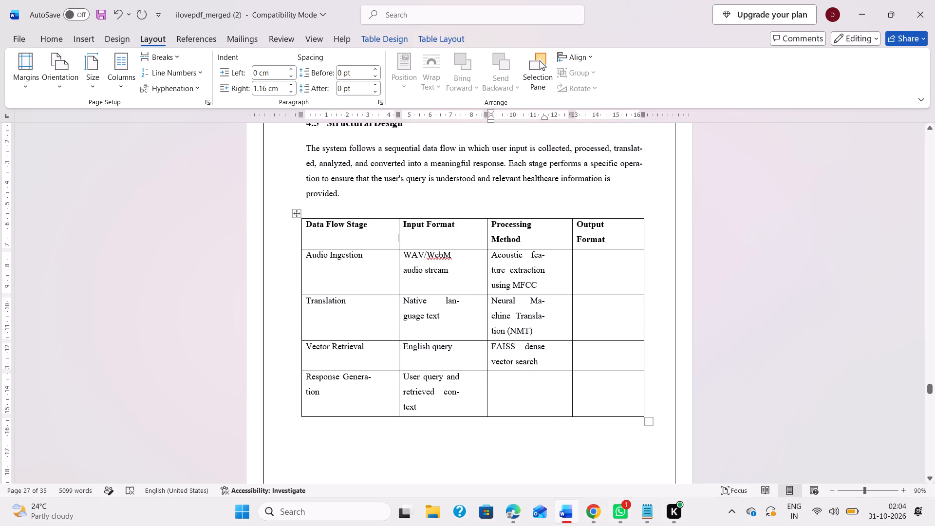
{"action": "key", "text": "ctrl+v"}
Copy "Text in the user's language" from ChatGPT's table into the Output Format cell of the Audio Ingestion row in Word.
{"action": "left_click", "coordinate": [593, 259]}
{"action": "key", "text": "alt+Tab"}
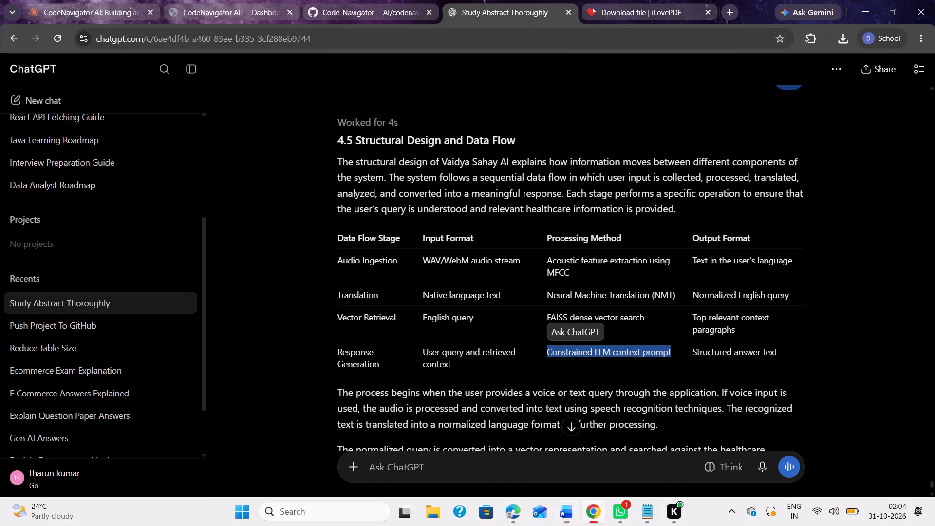
{"action": "left_click_drag", "start_coordinate": [693, 263], "coordinate": [810, 255]}
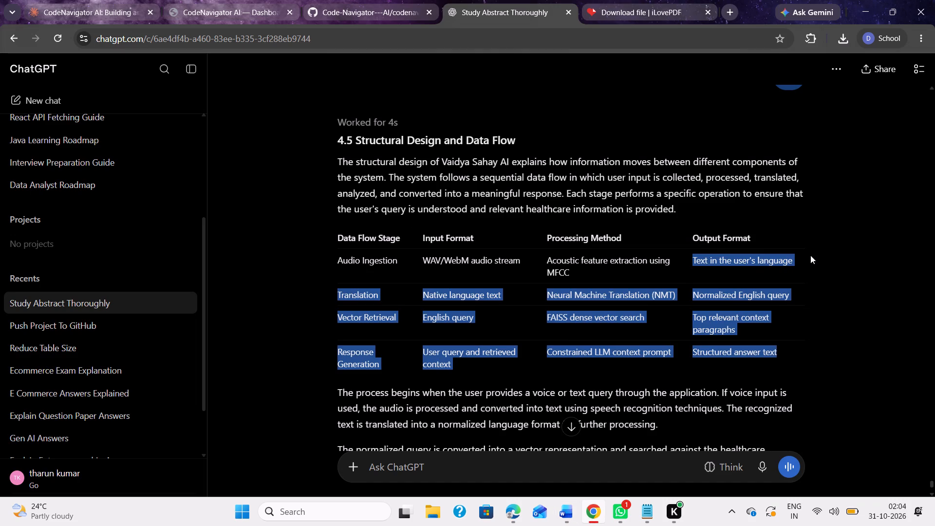
{"action": "left_click", "coordinate": [779, 258]}
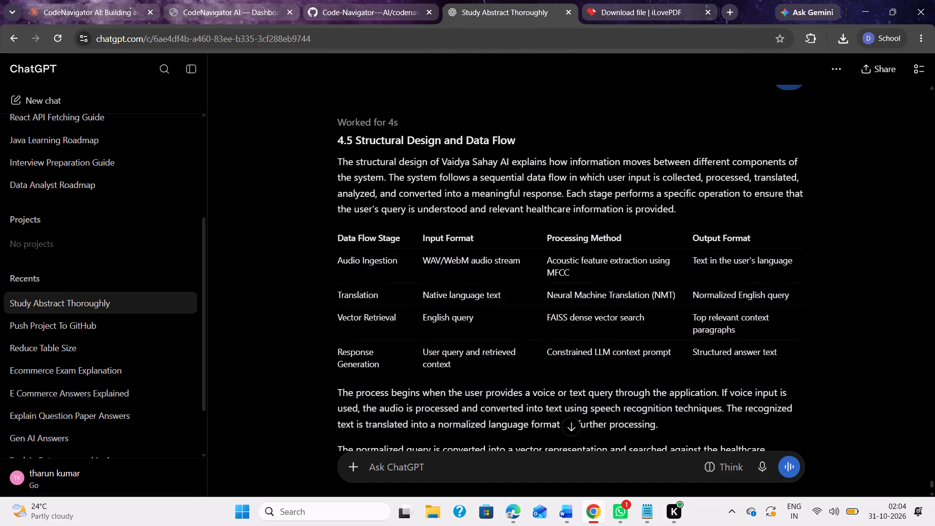
{"action": "left_click_drag", "start_coordinate": [692, 256], "coordinate": [805, 256]}
{"action": "key", "text": "ctrl+c"}
{"action": "key", "text": "alt+Tab"}
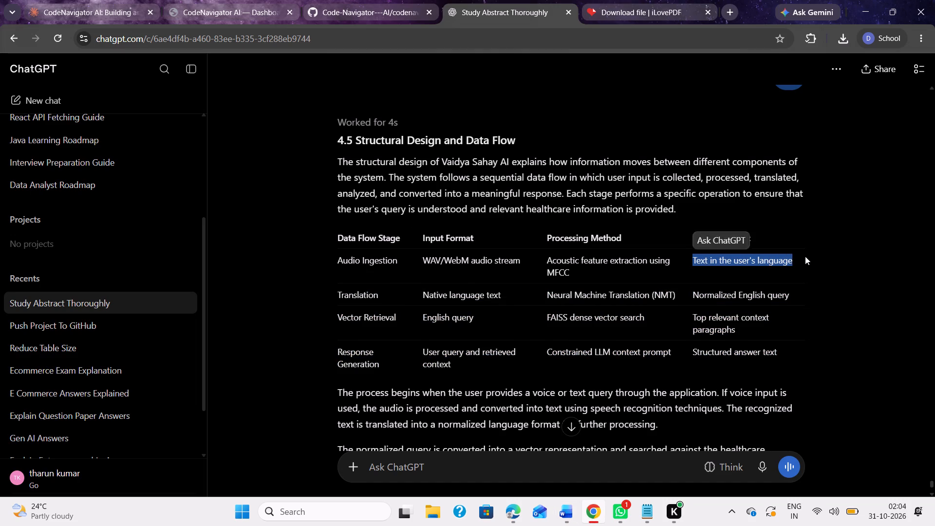
{"action": "key", "text": "ctrl+v"}
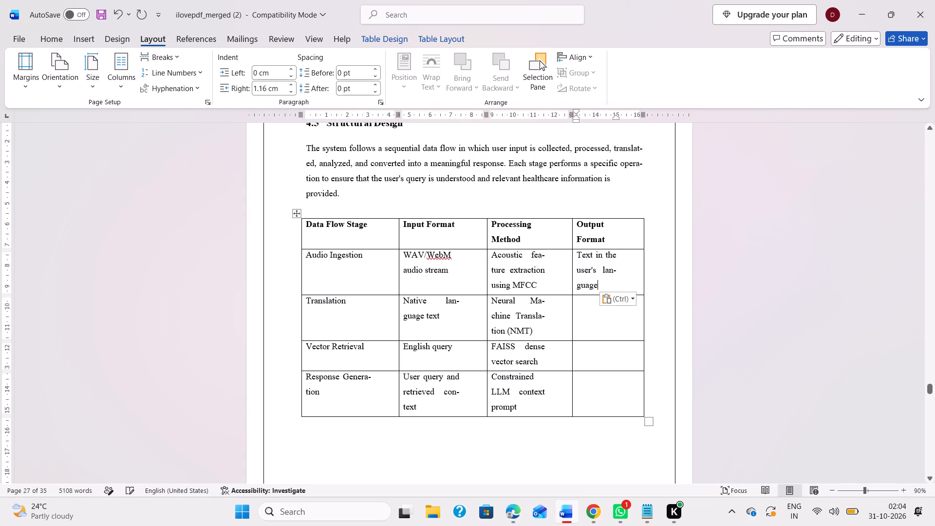
Copy "Normalized English query" from ChatGPT's table into the Output Format cell of the Translation row in Word.
{"action": "left_click", "coordinate": [593, 327]}
{"action": "key", "text": "alt+Tab"}
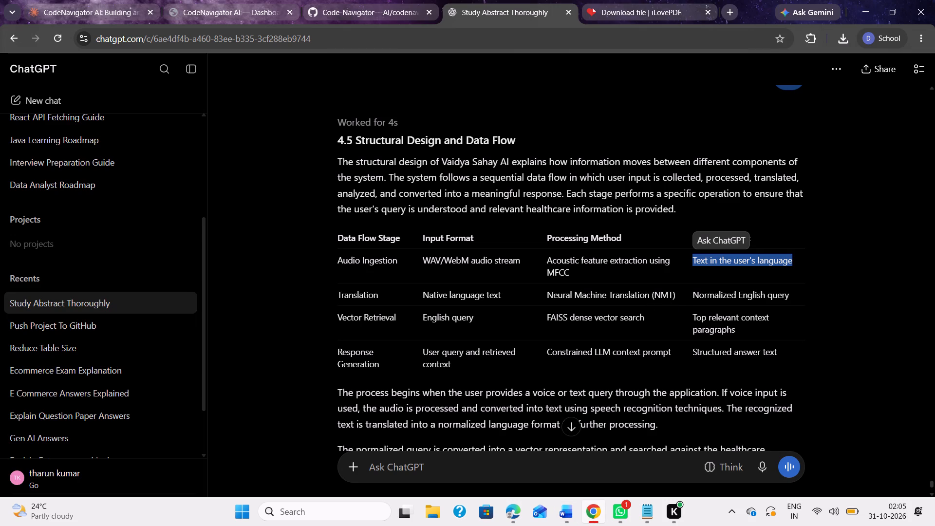
{"action": "left_click_drag", "start_coordinate": [695, 294], "coordinate": [802, 298]}
{"action": "key", "text": "ctrl+c"}
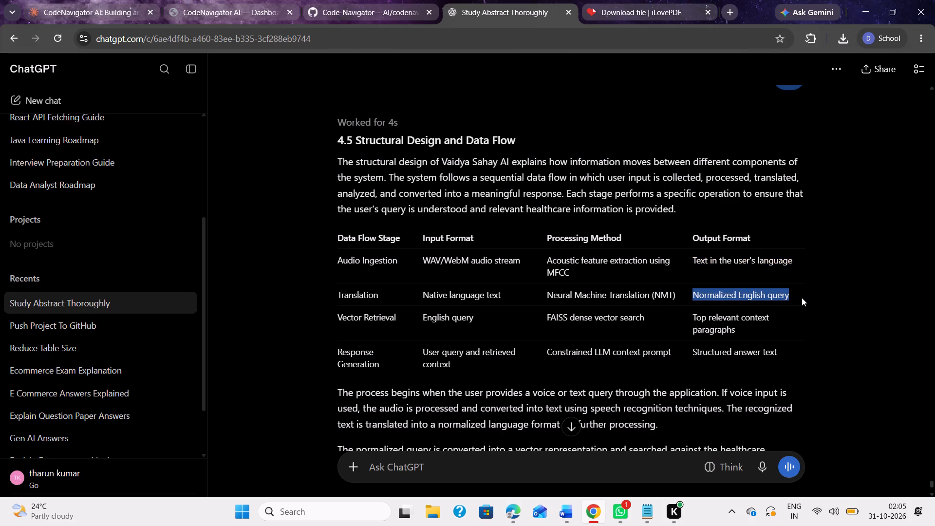
{"action": "key", "text": "alt+Tab"}
{"action": "key", "text": "ctrl+v"}
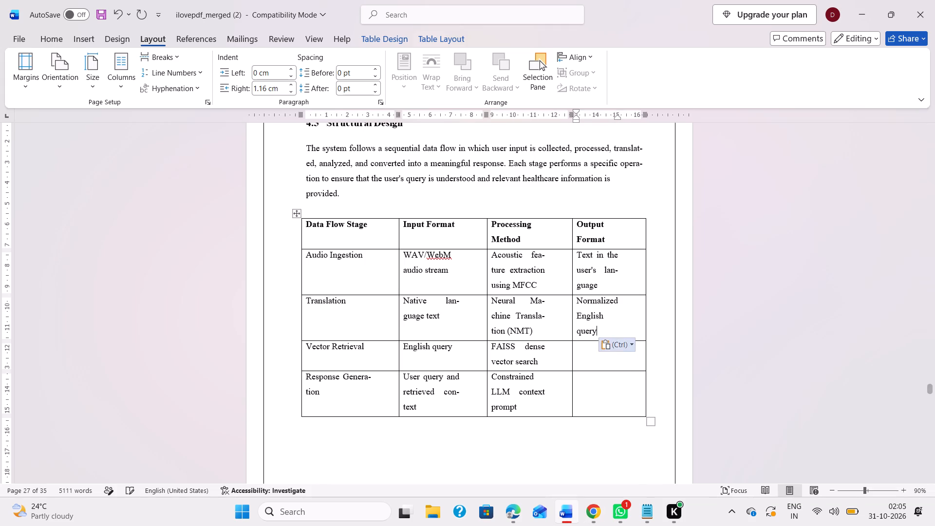
Copy "Top relevant context paragraphs" from ChatGPT's table into the Output Format cell of the Vector Retrieval row in Word.
{"action": "left_click", "coordinate": [598, 354]}
{"action": "key", "text": "alt+Tab"}
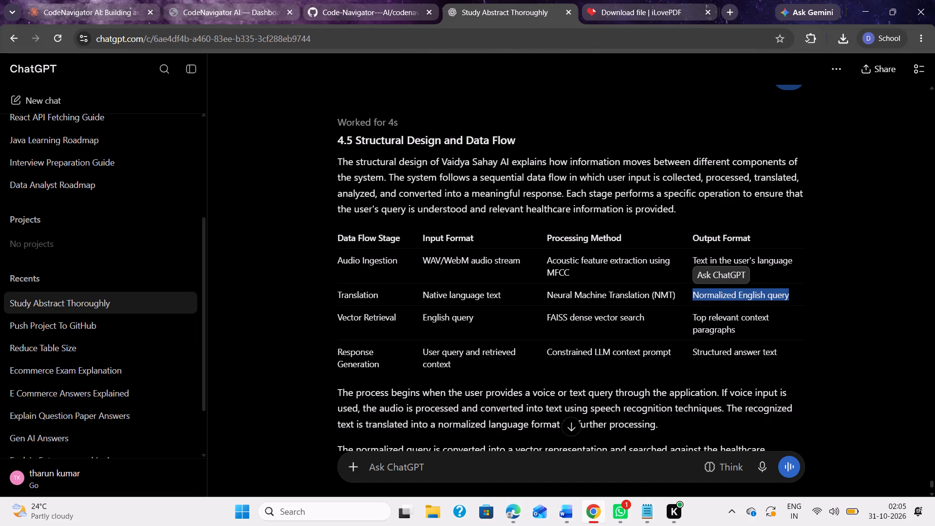
{"action": "left_click_drag", "start_coordinate": [694, 315], "coordinate": [752, 336]}
{"action": "key", "text": "ctrl+c"}
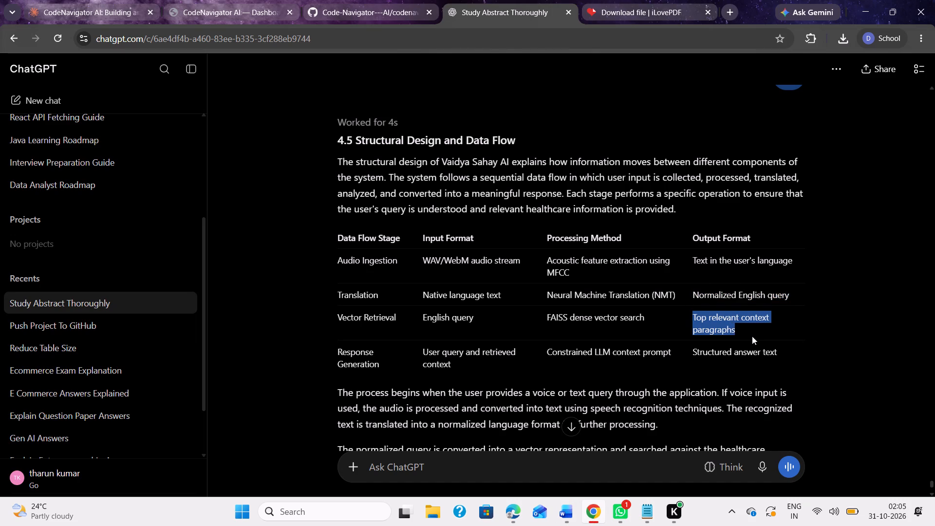
{"action": "key", "text": "alt+Tab"}
{"action": "key", "text": "ctrl+v"}
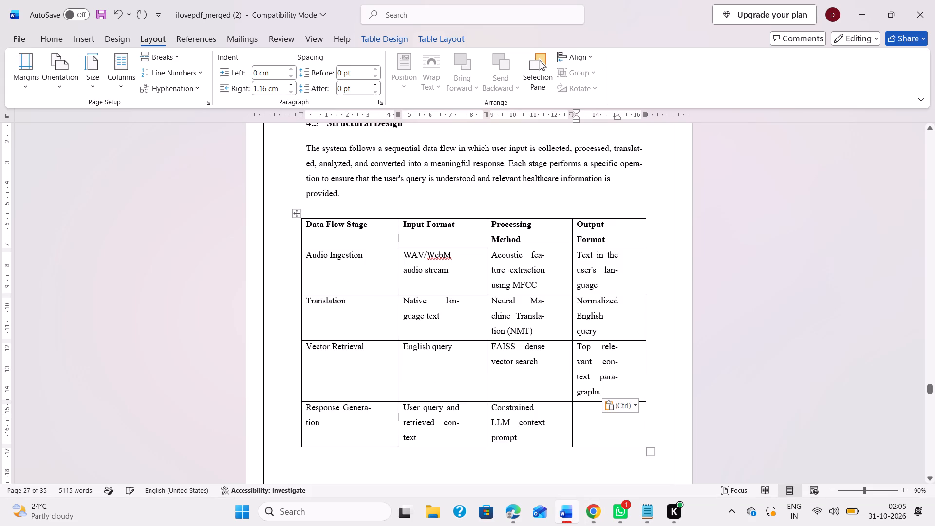
Copy "Structured answer text" from ChatGPT's table into the Output Format cell of the Response Generation row in Word.
{"action": "left_click", "coordinate": [592, 415]}
{"action": "key", "text": "alt+Tab"}
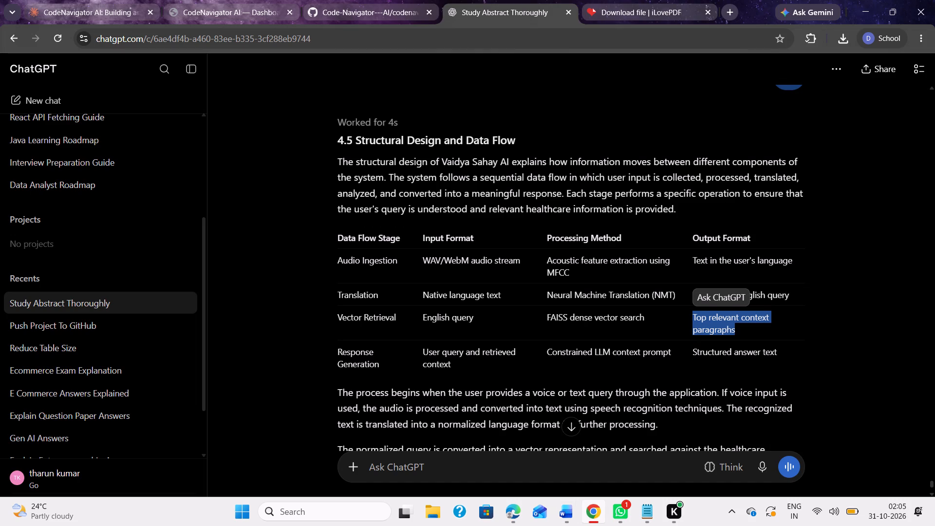
{"action": "left_click_drag", "start_coordinate": [695, 353], "coordinate": [783, 356]}
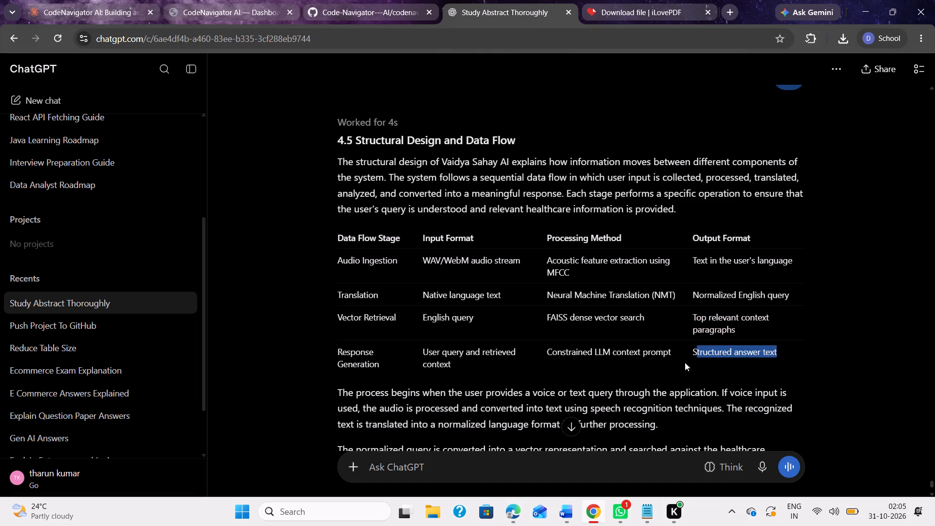
{"action": "left_click_drag", "start_coordinate": [694, 351], "coordinate": [796, 350]}
{"action": "key", "text": "ctrl+c"}
{"action": "key", "text": "alt+Tab"}
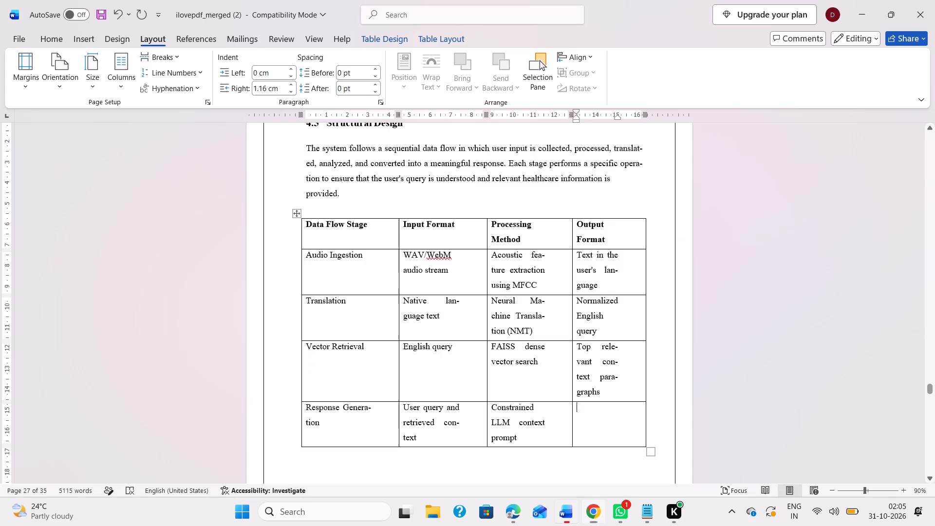
{"action": "key", "text": "ctrl+v"}
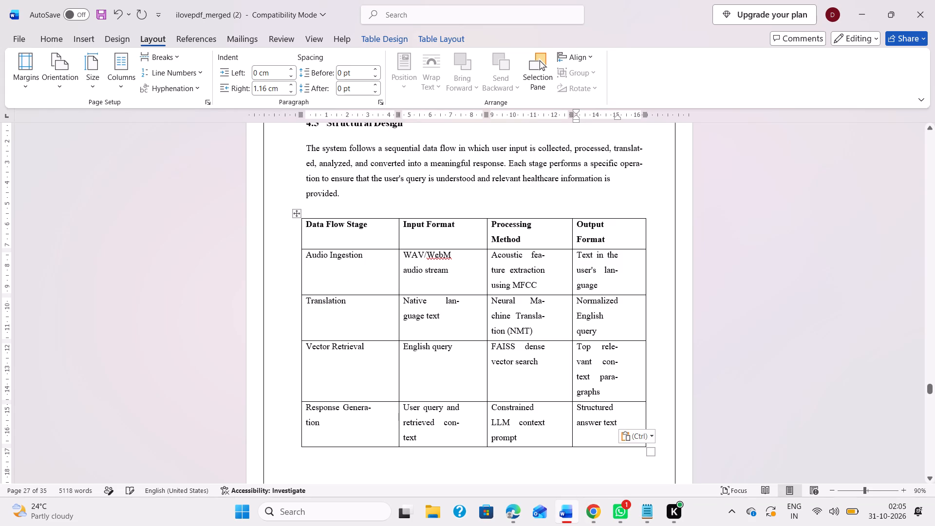
Center the four column headings in the data flow table's header row.
{"action": "left_click", "coordinate": [497, 419]}
{"action": "left_click", "coordinate": [302, 229]}
{"action": "left_click", "coordinate": [302, 229]}
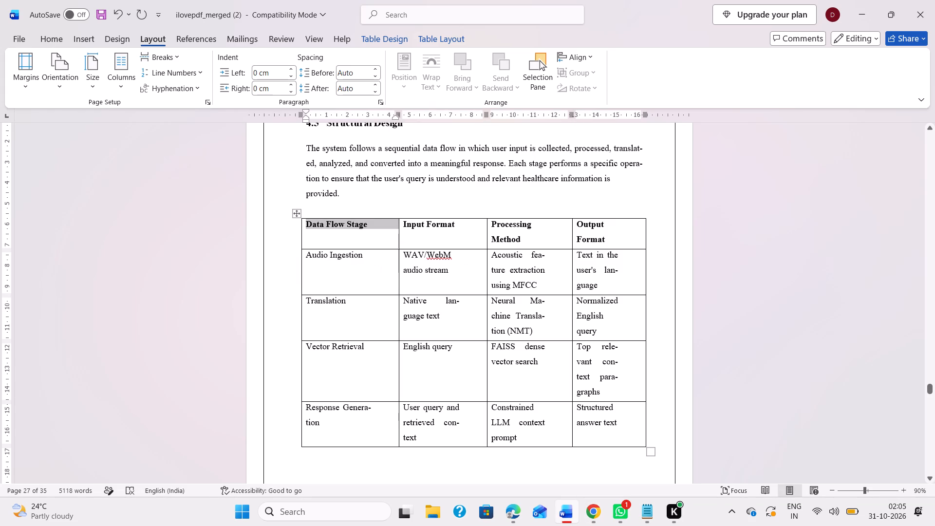
{"action": "left_click", "coordinate": [307, 225]}
{"action": "left_click_drag", "start_coordinate": [306, 224], "coordinate": [610, 237]}
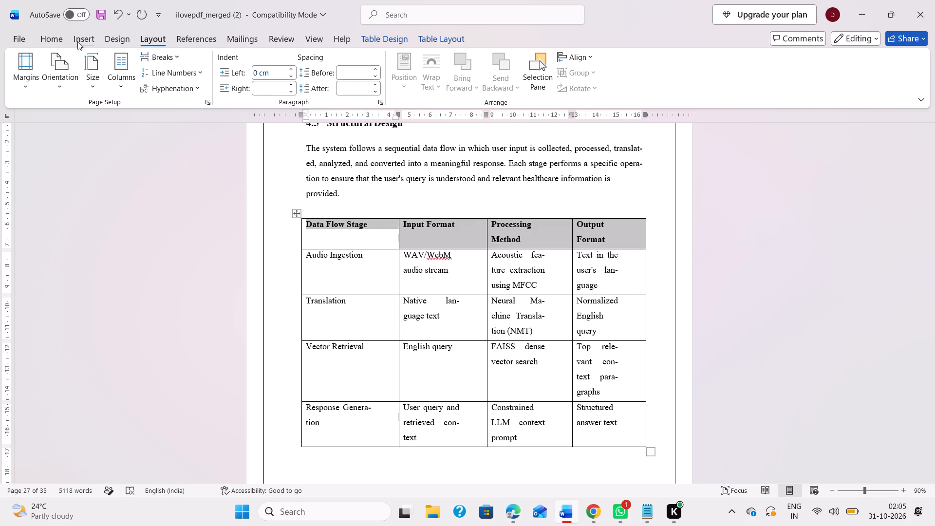
{"action": "left_click", "coordinate": [70, 39]}
{"action": "left_click", "coordinate": [59, 39]}
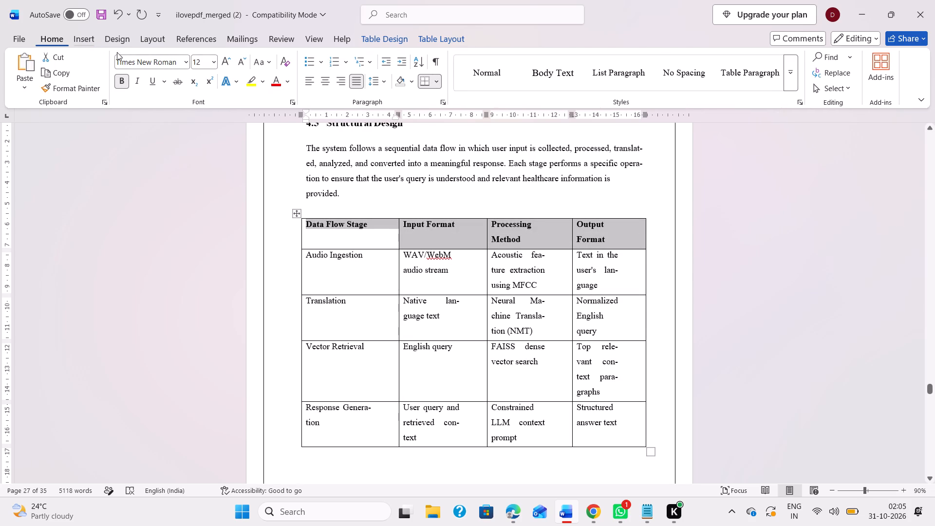
{"action": "left_click", "coordinate": [328, 78]}
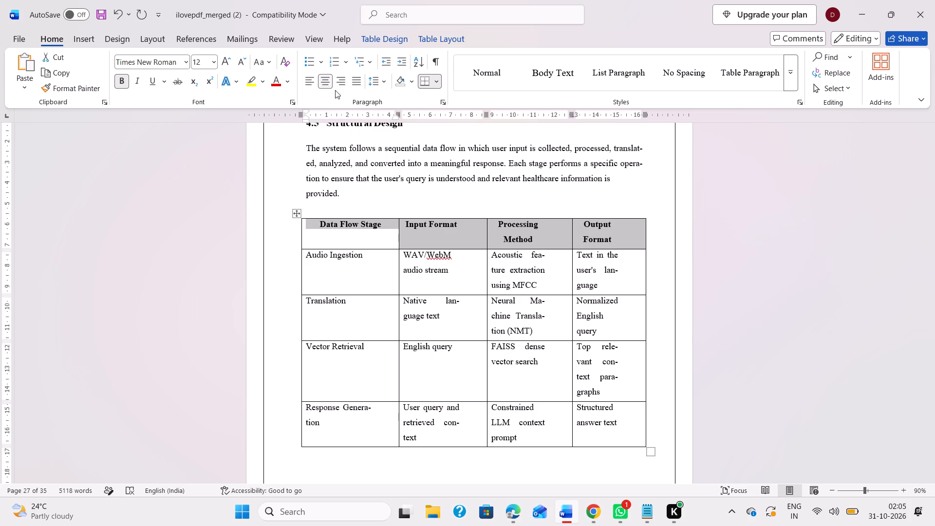
{"action": "left_click", "coordinate": [349, 233]}
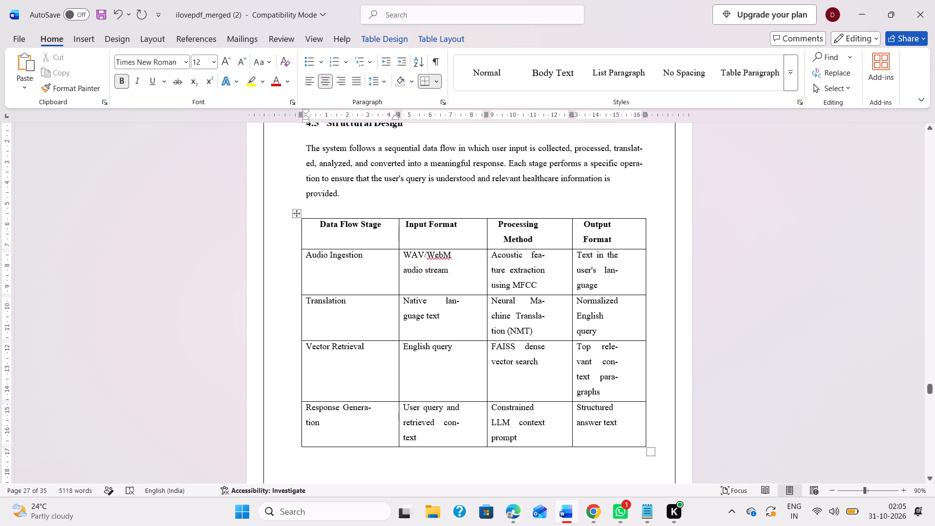
{"action": "left_click", "coordinate": [419, 209]}
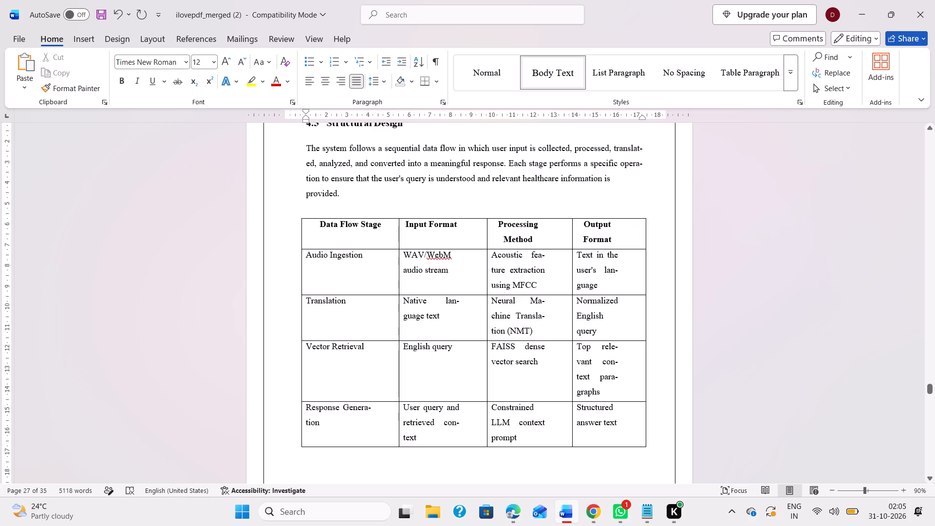
Open the full(major) project PDF from the desktop and examine its List of Tables.
{"action": "scroll", "coordinate": [447, 219], "scroll_direction": "up", "scroll_amount": 1}
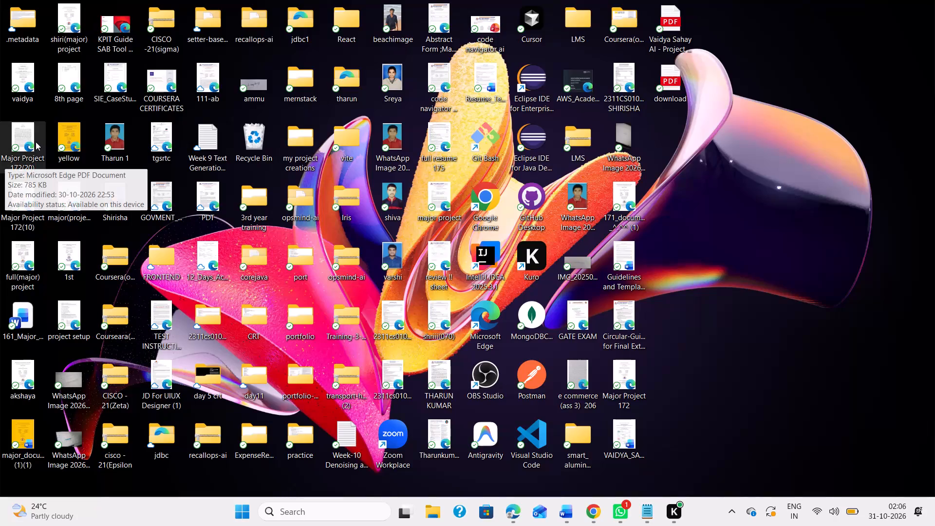
{"action": "double_click", "coordinate": [29, 270]}
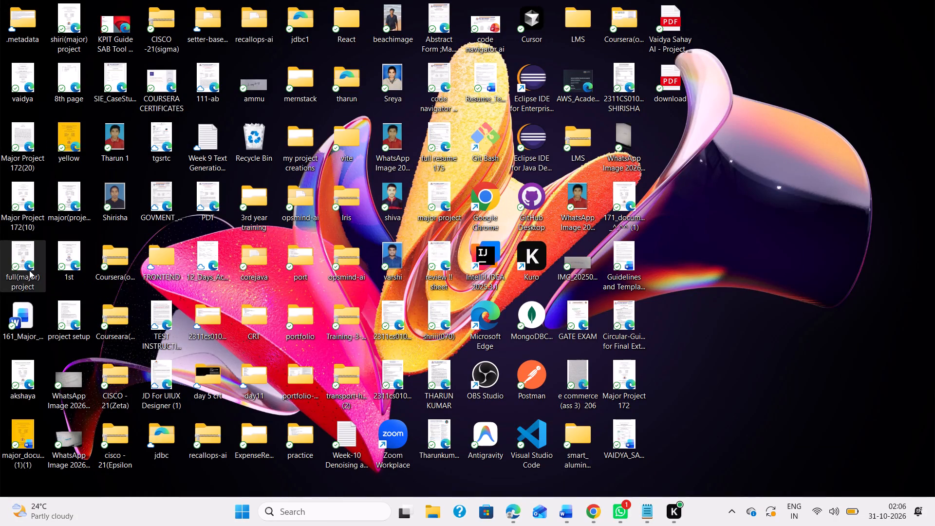
{"action": "scroll", "coordinate": [324, 289], "scroll_direction": "down", "scroll_amount": 12}
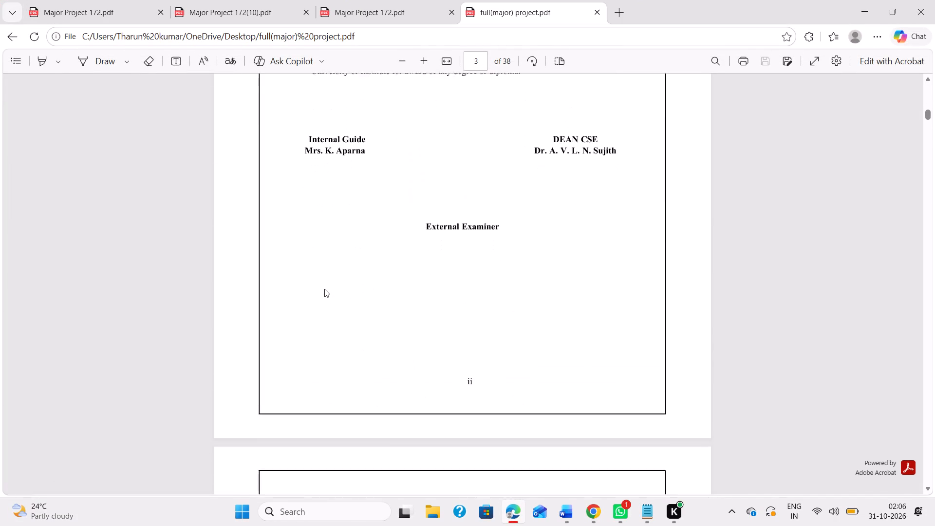
{"action": "scroll", "coordinate": [324, 289], "scroll_direction": "down", "scroll_amount": 8}
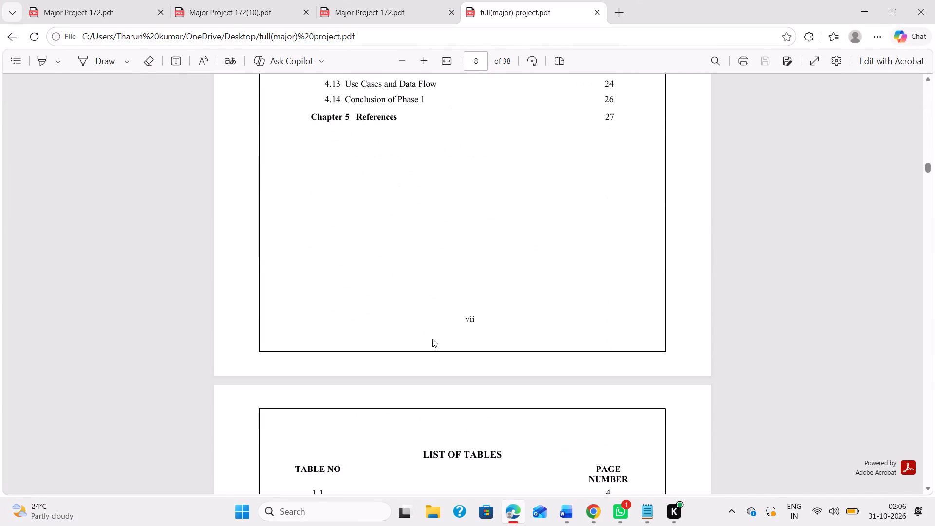
{"action": "scroll", "coordinate": [432, 339], "scroll_direction": "down", "scroll_amount": 2}
{"action": "scroll", "coordinate": [417, 386], "scroll_direction": "down", "scroll_amount": 4}
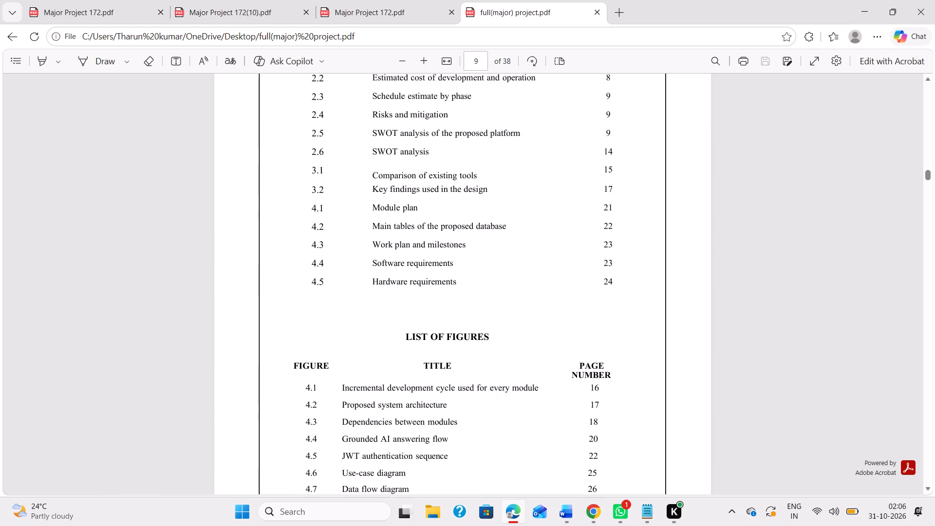
{"action": "scroll", "coordinate": [417, 386], "scroll_direction": "down", "scroll_amount": 1}
{"action": "scroll", "coordinate": [417, 386], "scroll_direction": "up", "scroll_amount": 1}
{"action": "scroll", "coordinate": [454, 319], "scroll_direction": "up", "scroll_amount": 1}
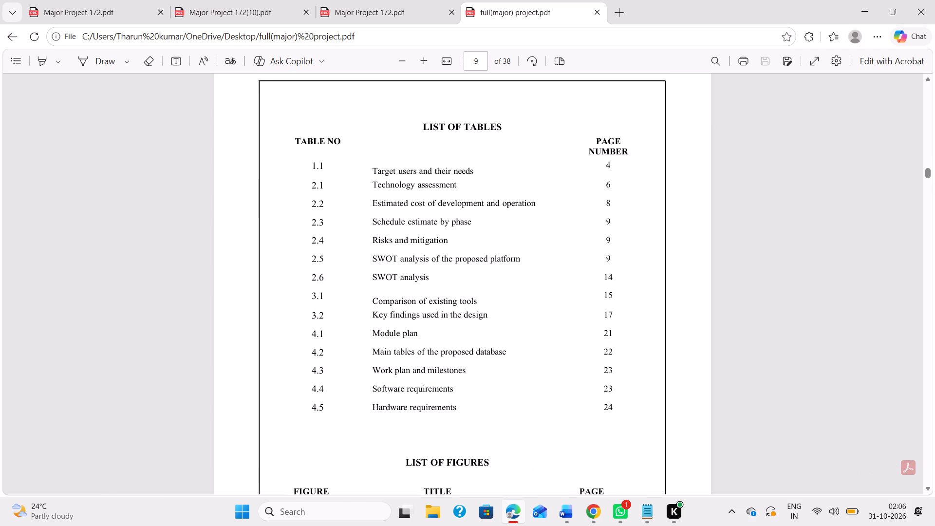
{"action": "scroll", "coordinate": [454, 319], "scroll_direction": "up", "scroll_amount": 1}
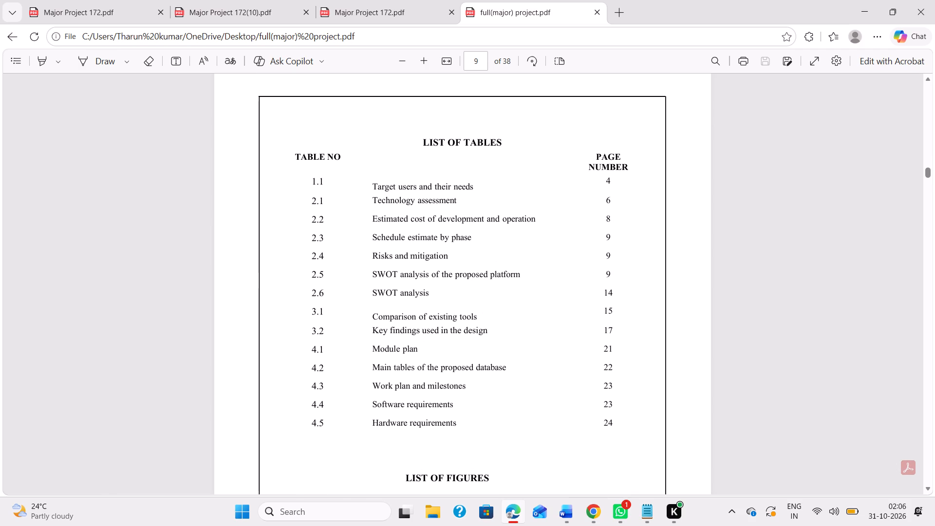
{"action": "scroll", "coordinate": [324, 311], "scroll_direction": "down", "scroll_amount": 1}
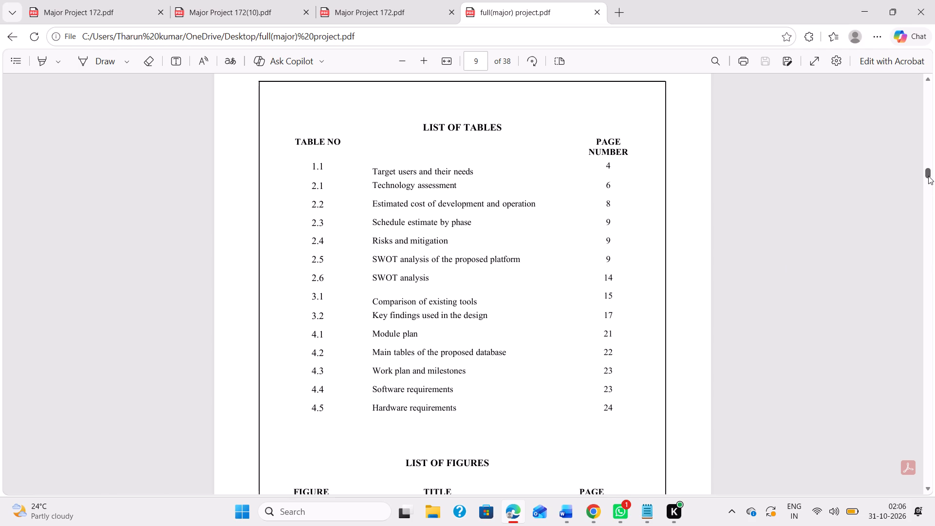
Examine how tables and figures are captioned in chapters 2 to 4 of the full(major) project PDF.
{"action": "left_click_drag", "start_coordinate": [928, 176], "coordinate": [934, 274]}
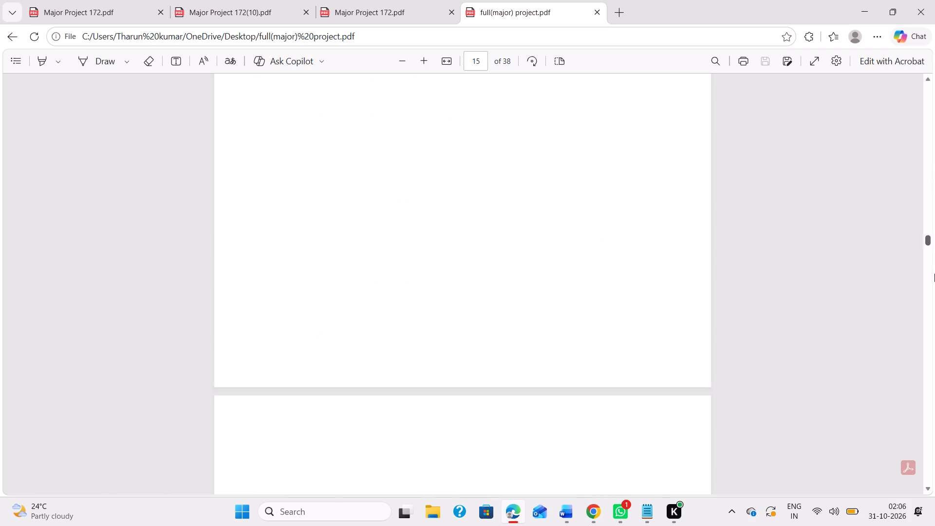
{"action": "left_click_drag", "start_coordinate": [934, 274], "coordinate": [934, 384]}
{"action": "scroll", "coordinate": [710, 346], "scroll_direction": "up", "scroll_amount": 20}
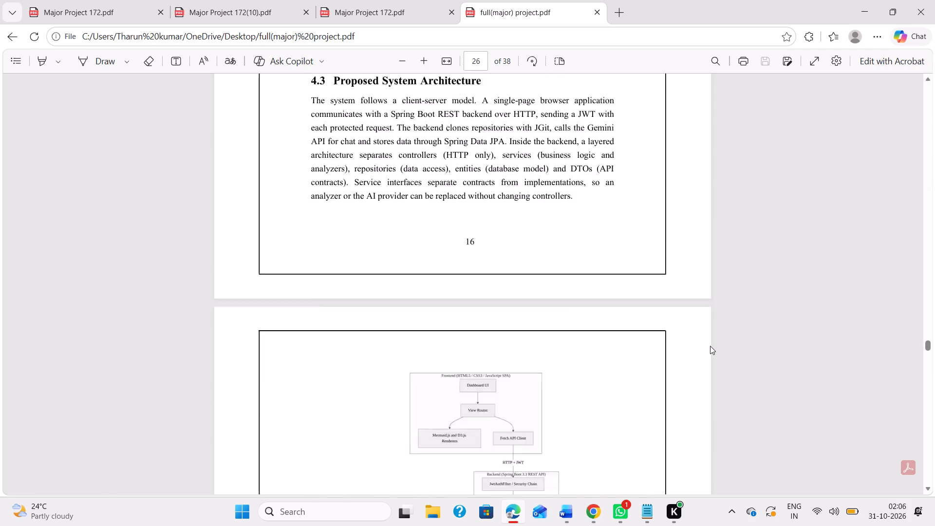
{"action": "scroll", "coordinate": [710, 346], "scroll_direction": "up", "scroll_amount": 11}
{"action": "scroll", "coordinate": [586, 349], "scroll_direction": "up", "scroll_amount": 2}
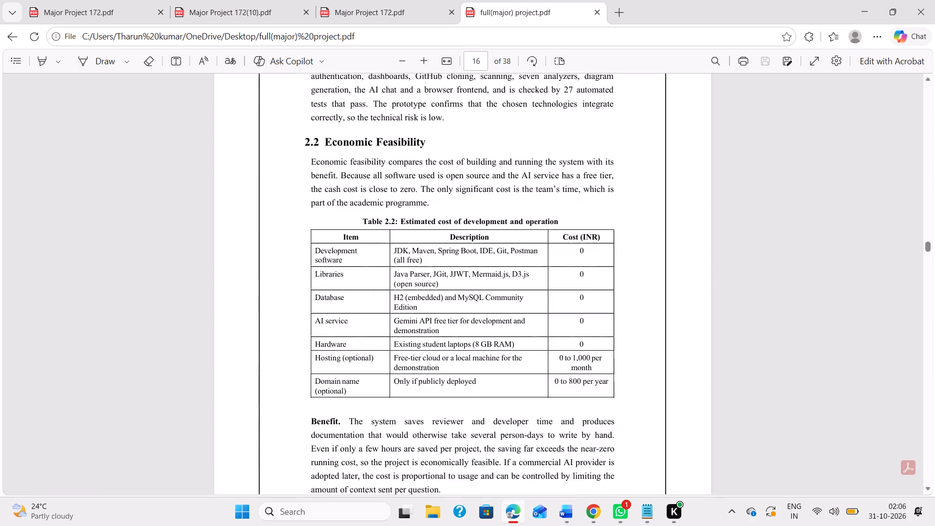
{"action": "scroll", "coordinate": [586, 349], "scroll_direction": "up", "scroll_amount": 2}
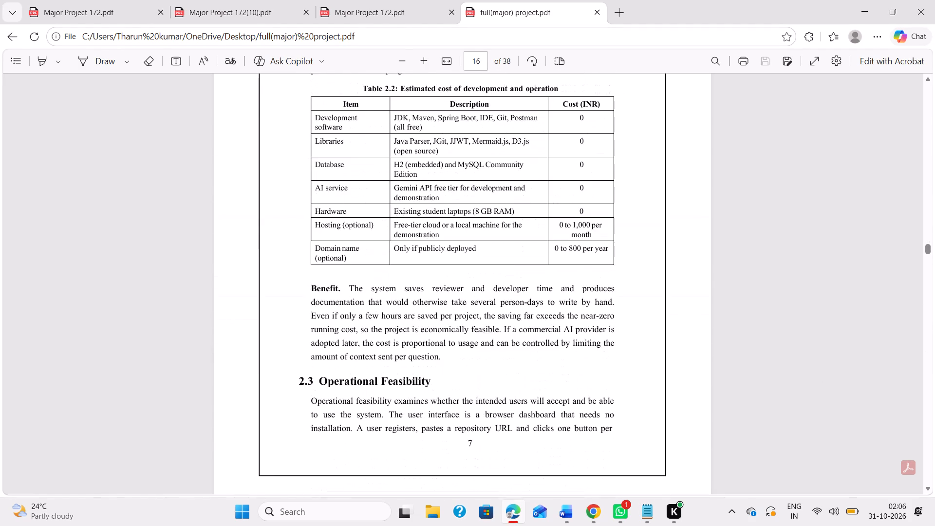
{"action": "scroll", "coordinate": [586, 349], "scroll_direction": "up", "scroll_amount": 1}
{"action": "scroll", "coordinate": [586, 349], "scroll_direction": "down", "scroll_amount": 3}
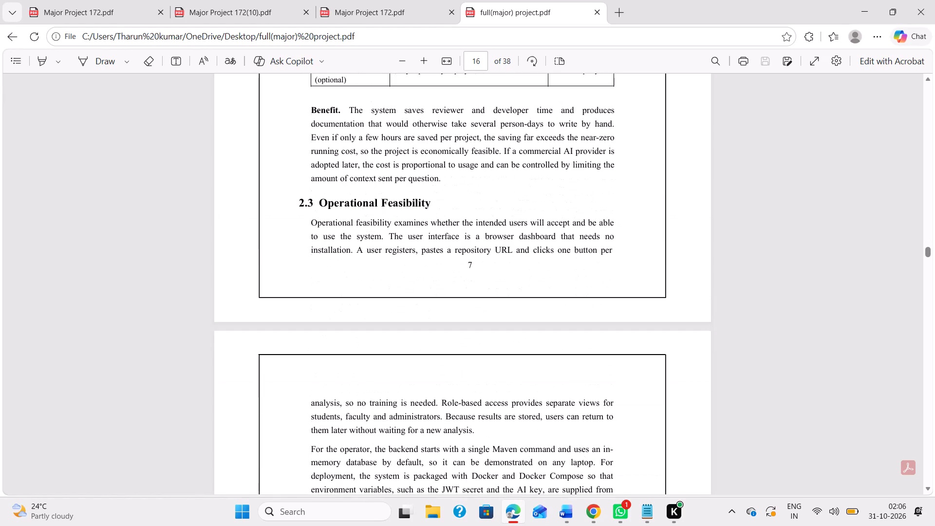
{"action": "scroll", "coordinate": [586, 334], "scroll_direction": "down", "scroll_amount": 5}
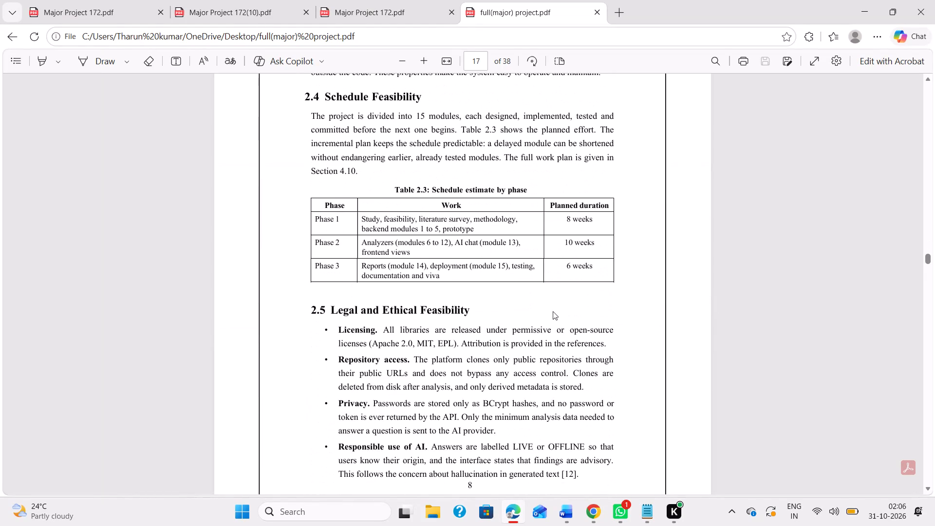
{"action": "scroll", "coordinate": [553, 311], "scroll_direction": "down", "scroll_amount": 7}
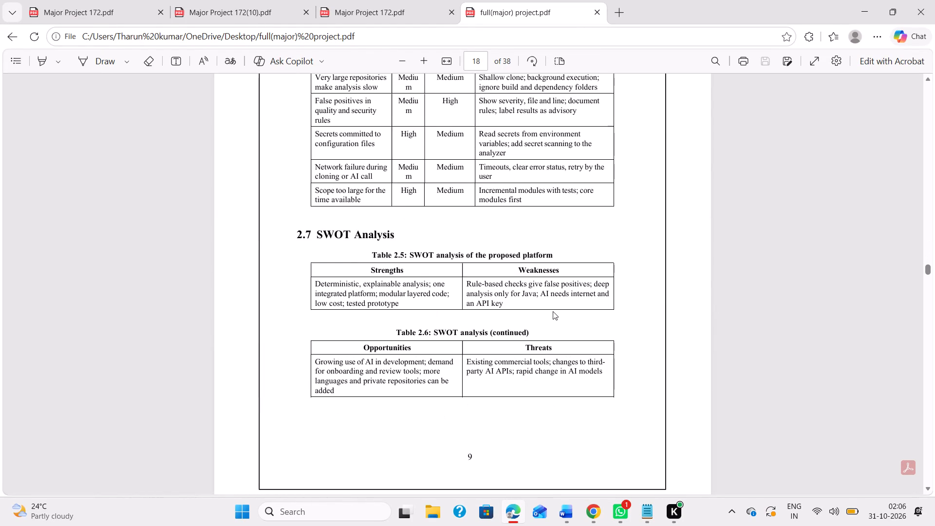
{"action": "scroll", "coordinate": [553, 311], "scroll_direction": "down", "scroll_amount": 5}
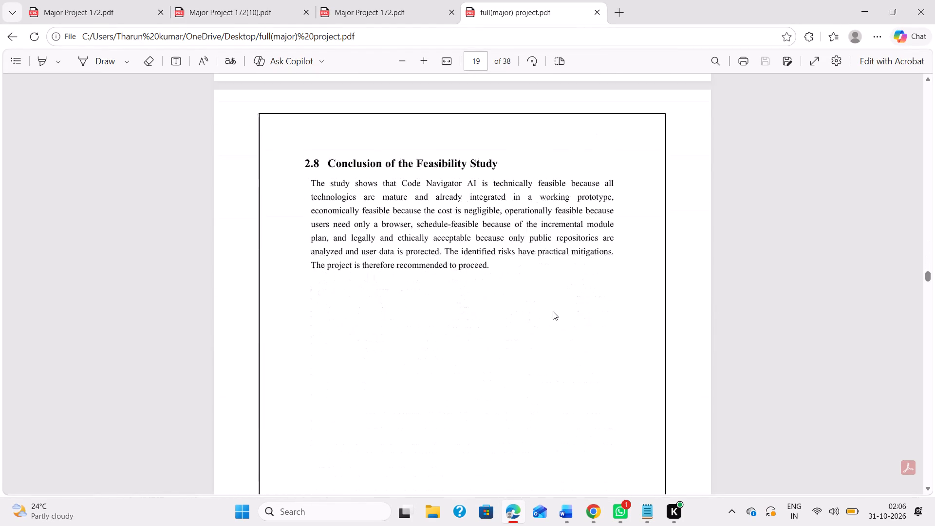
{"action": "scroll", "coordinate": [553, 311], "scroll_direction": "down", "scroll_amount": 14}
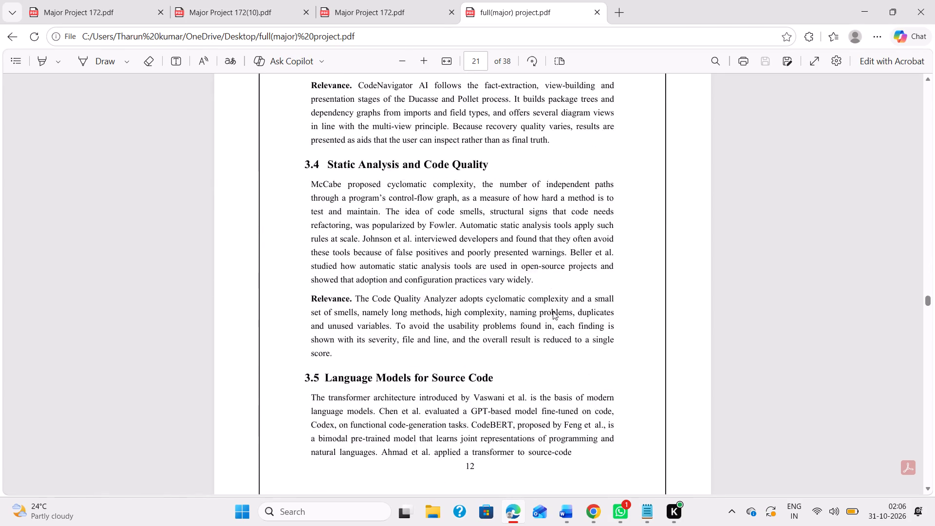
{"action": "scroll", "coordinate": [553, 311], "scroll_direction": "down", "scroll_amount": 9}
{"action": "scroll", "coordinate": [553, 311], "scroll_direction": "up", "scroll_amount": 3}
{"action": "scroll", "coordinate": [553, 311], "scroll_direction": "down", "scroll_amount": 1}
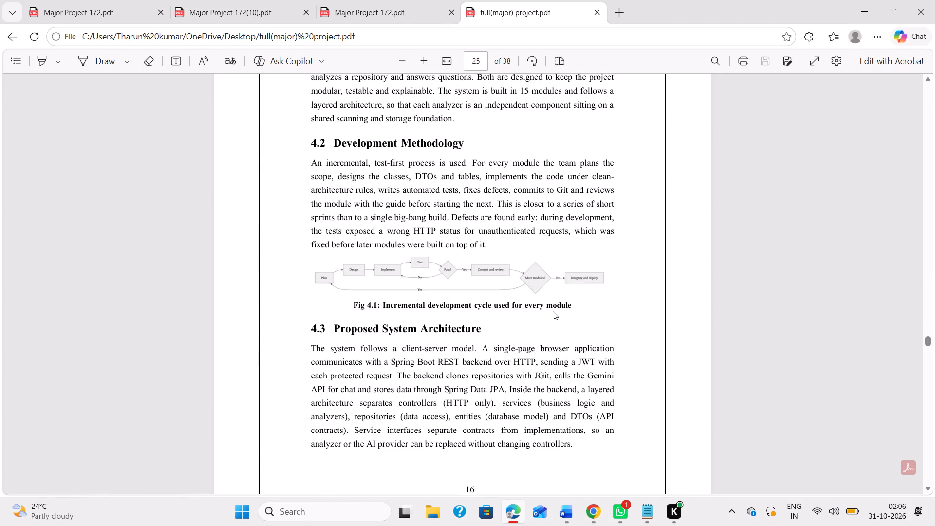
{"action": "scroll", "coordinate": [553, 311], "scroll_direction": "down", "scroll_amount": 3}
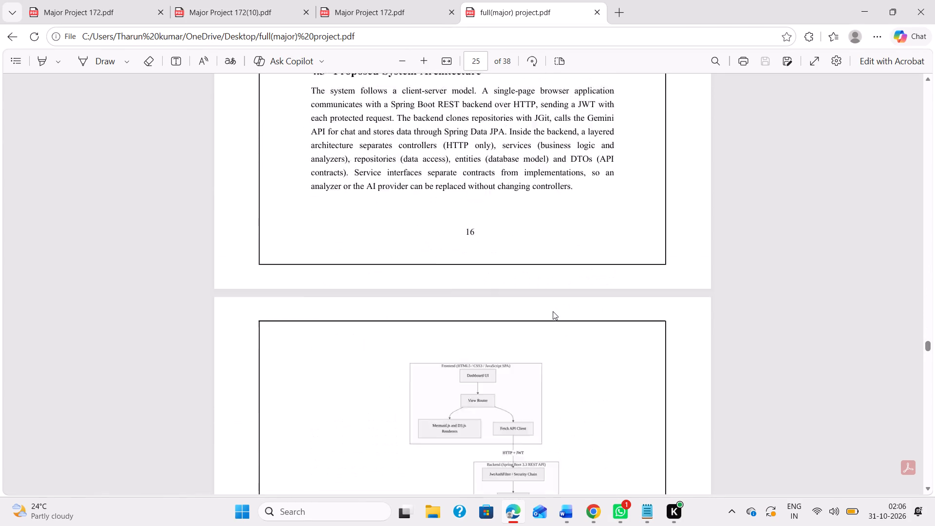
{"action": "scroll", "coordinate": [553, 311], "scroll_direction": "down", "scroll_amount": 8}
{"action": "scroll", "coordinate": [553, 311], "scroll_direction": "up", "scroll_amount": 3}
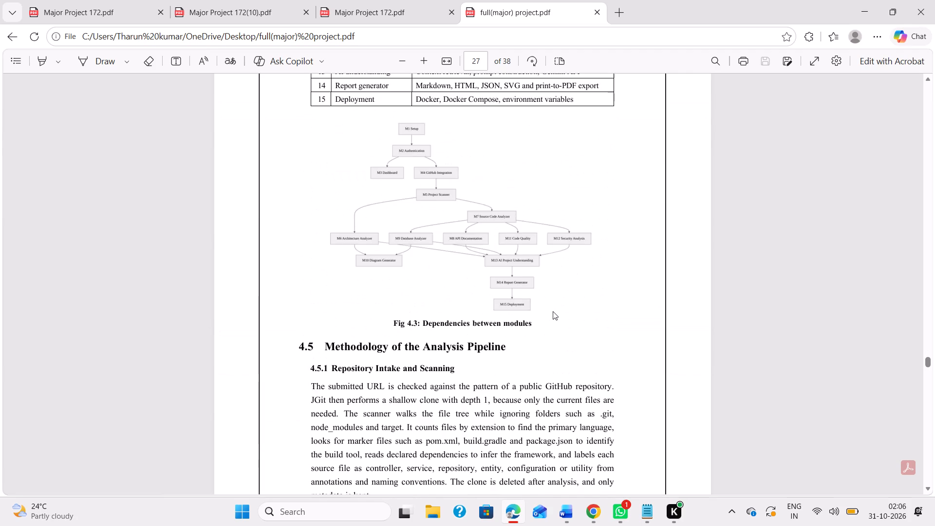
{"action": "scroll", "coordinate": [553, 311], "scroll_direction": "up", "scroll_amount": 2}
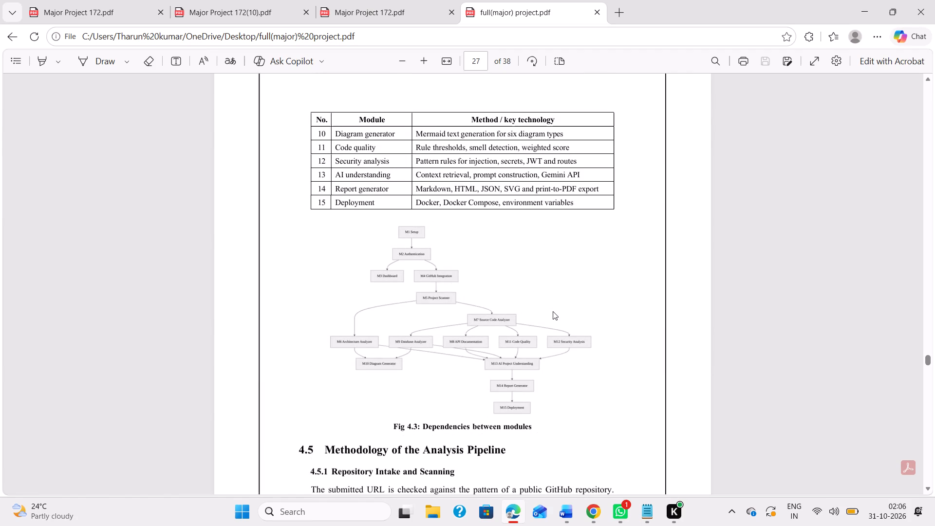
{"action": "key", "text": "alt+Tab"}
{"action": "scroll", "coordinate": [488, 299], "scroll_direction": "up", "scroll_amount": 1}
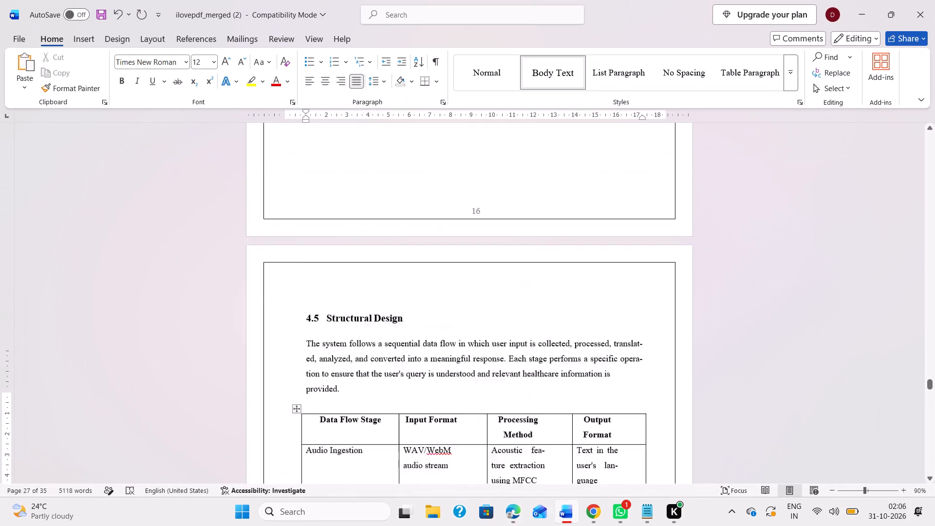
{"action": "scroll", "coordinate": [488, 299], "scroll_direction": "up", "scroll_amount": 2}
{"action": "scroll", "coordinate": [488, 299], "scroll_direction": "down", "scroll_amount": 7}
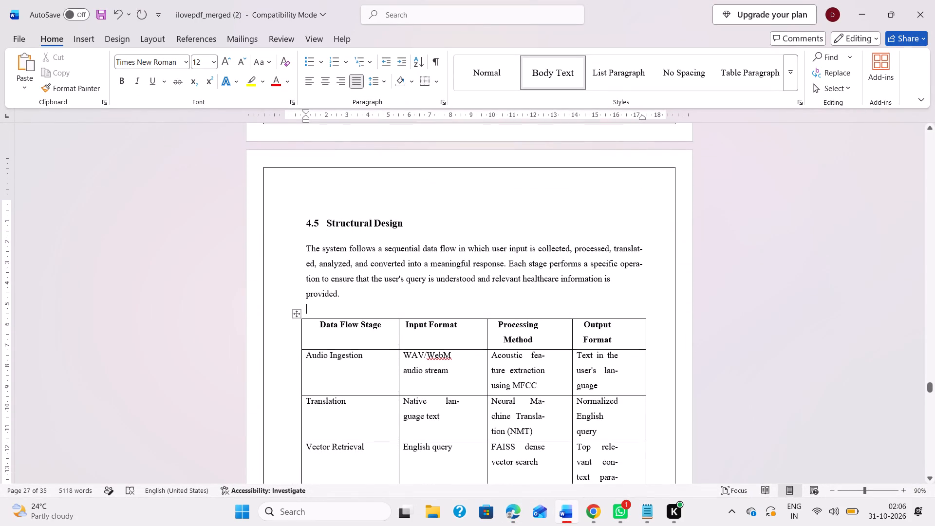
{"action": "left_click", "coordinate": [416, 307]}
{"action": "type", "text": "4.1"}
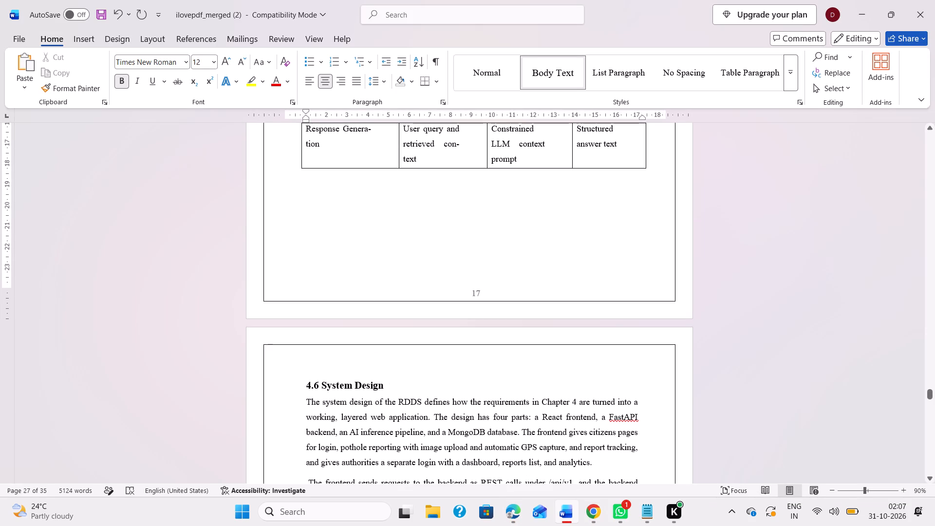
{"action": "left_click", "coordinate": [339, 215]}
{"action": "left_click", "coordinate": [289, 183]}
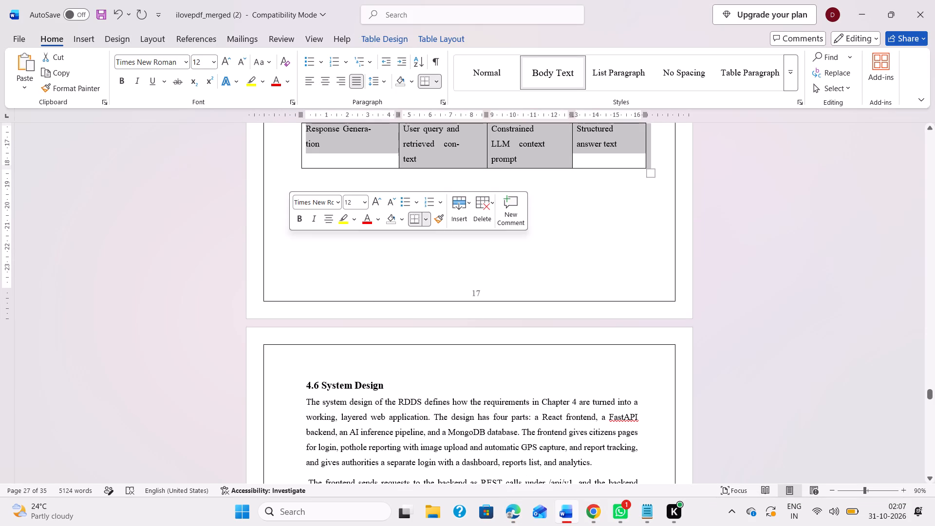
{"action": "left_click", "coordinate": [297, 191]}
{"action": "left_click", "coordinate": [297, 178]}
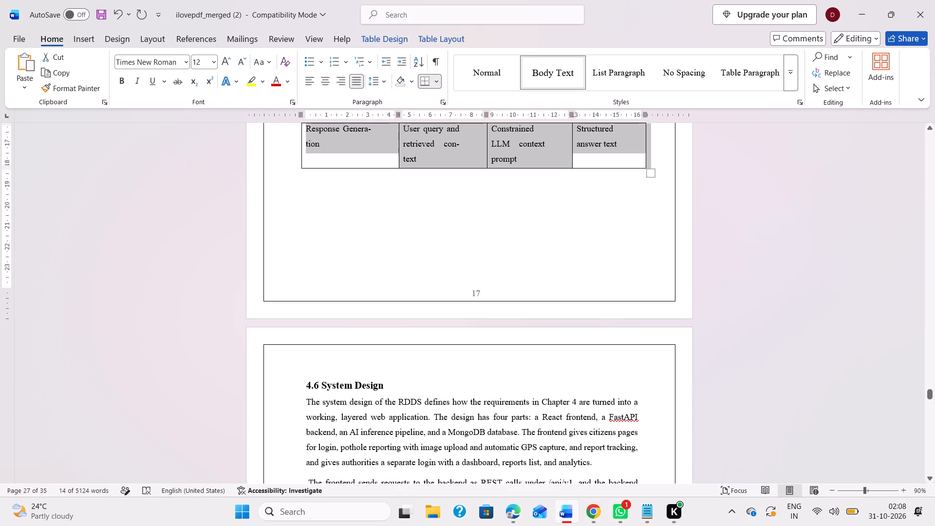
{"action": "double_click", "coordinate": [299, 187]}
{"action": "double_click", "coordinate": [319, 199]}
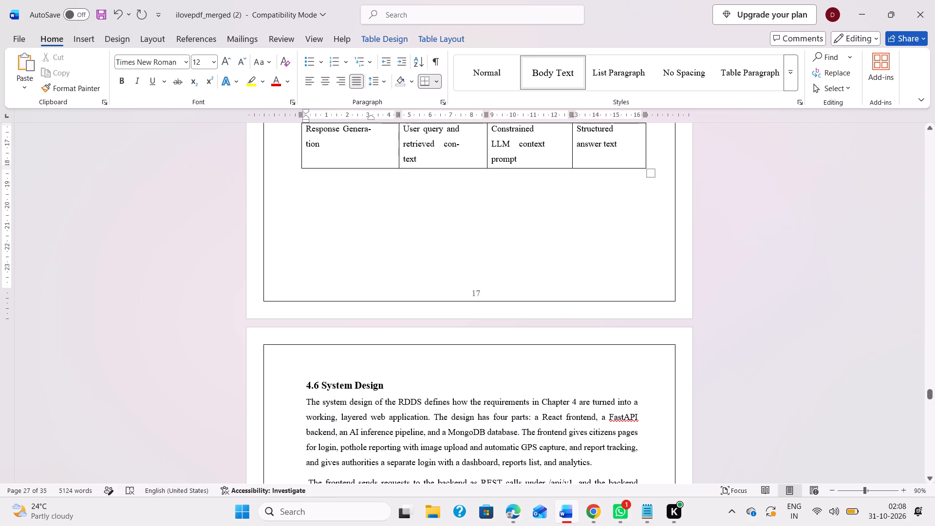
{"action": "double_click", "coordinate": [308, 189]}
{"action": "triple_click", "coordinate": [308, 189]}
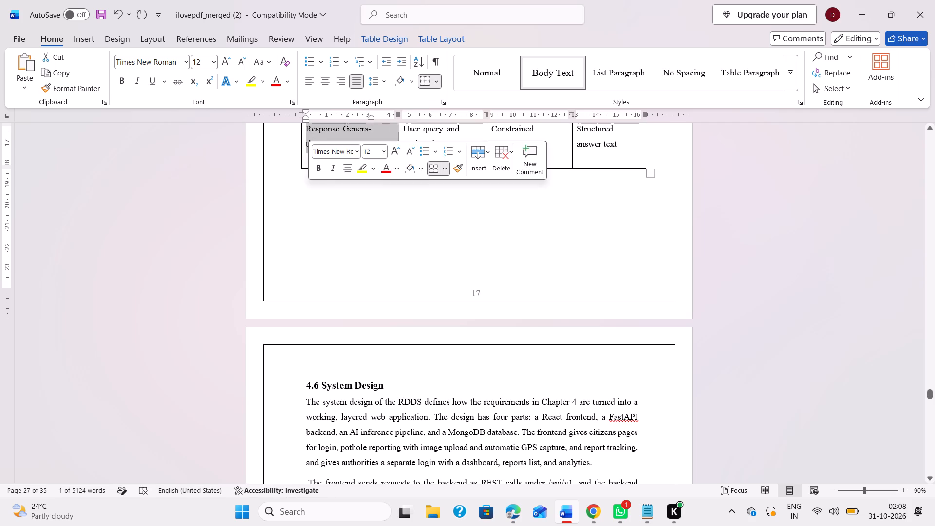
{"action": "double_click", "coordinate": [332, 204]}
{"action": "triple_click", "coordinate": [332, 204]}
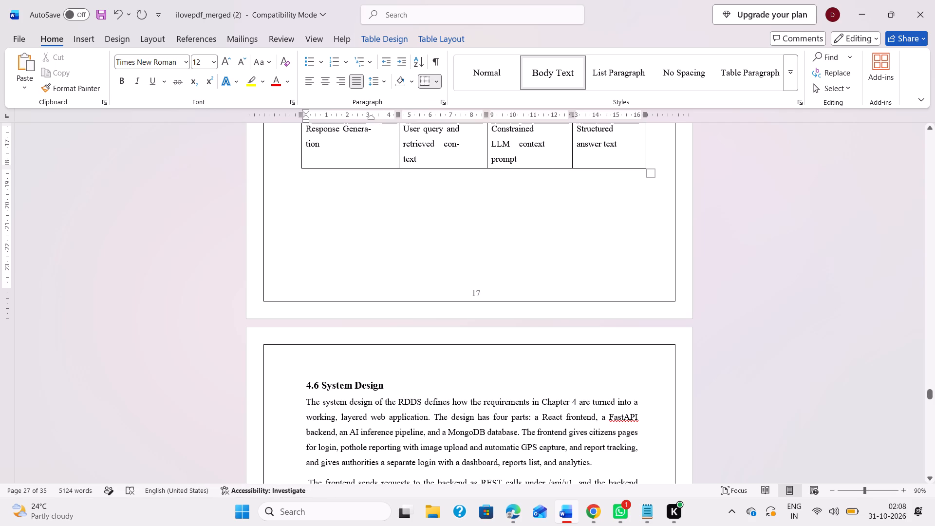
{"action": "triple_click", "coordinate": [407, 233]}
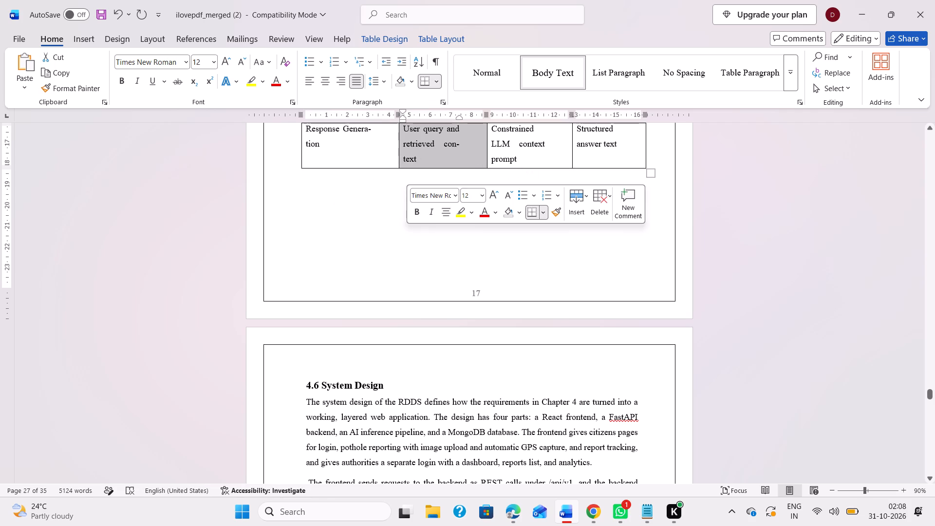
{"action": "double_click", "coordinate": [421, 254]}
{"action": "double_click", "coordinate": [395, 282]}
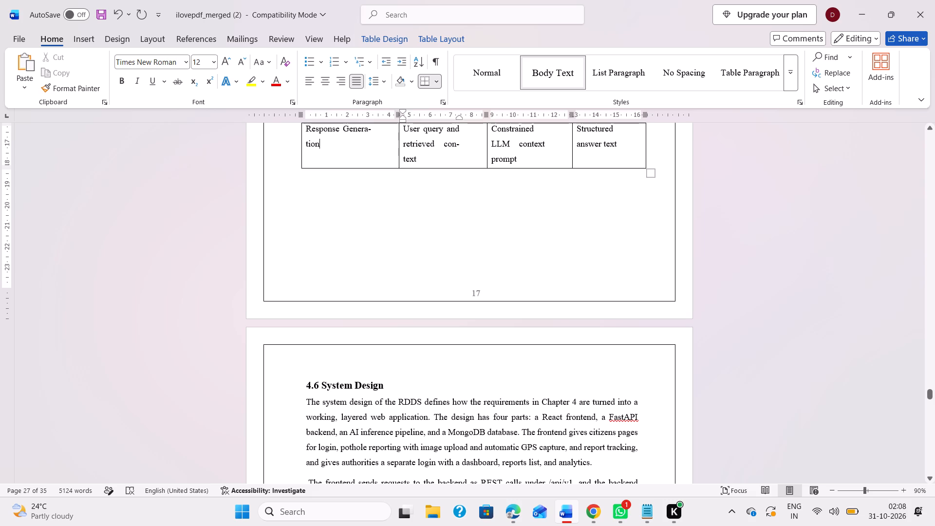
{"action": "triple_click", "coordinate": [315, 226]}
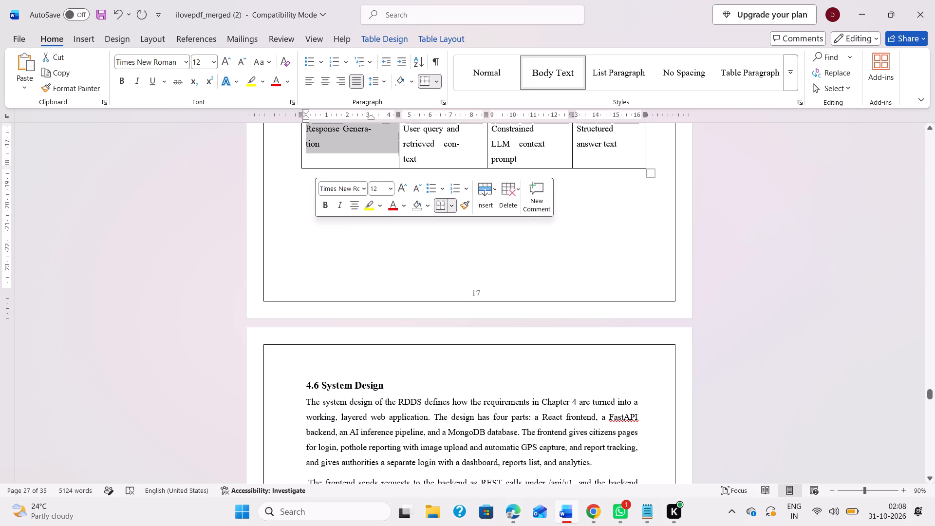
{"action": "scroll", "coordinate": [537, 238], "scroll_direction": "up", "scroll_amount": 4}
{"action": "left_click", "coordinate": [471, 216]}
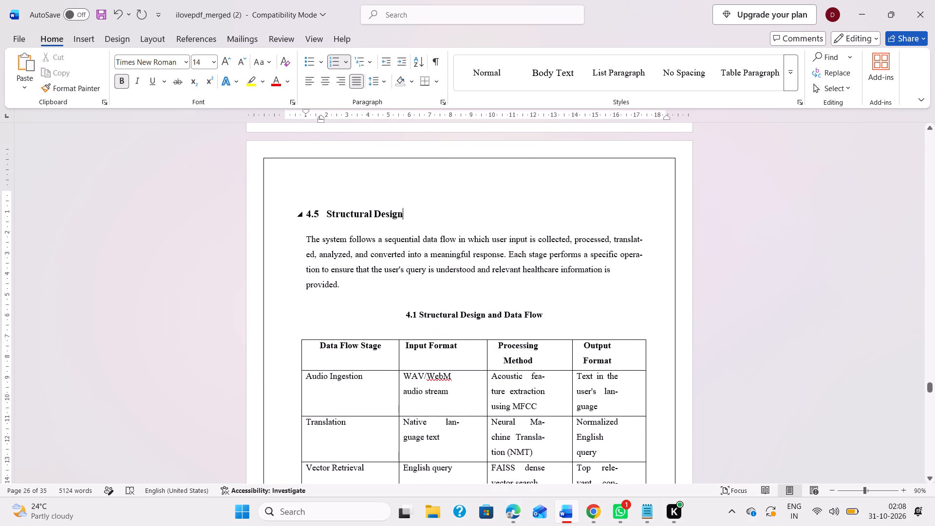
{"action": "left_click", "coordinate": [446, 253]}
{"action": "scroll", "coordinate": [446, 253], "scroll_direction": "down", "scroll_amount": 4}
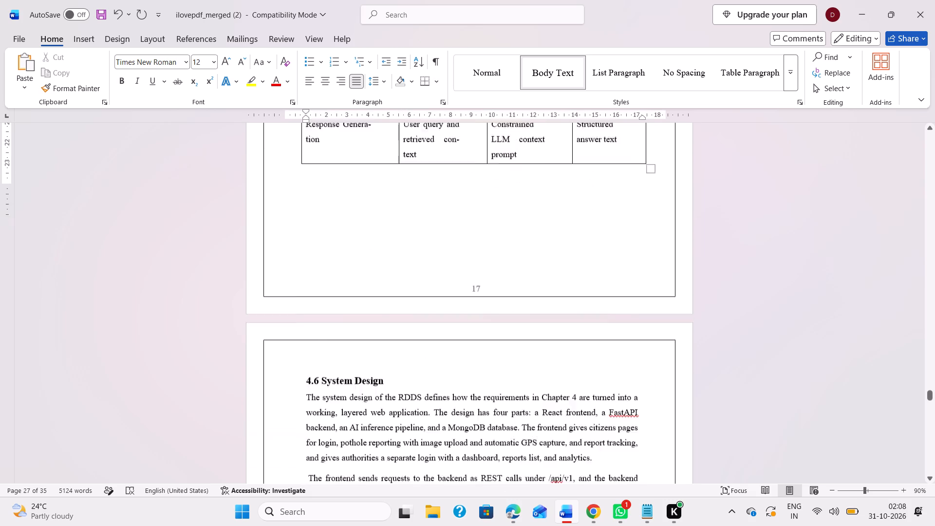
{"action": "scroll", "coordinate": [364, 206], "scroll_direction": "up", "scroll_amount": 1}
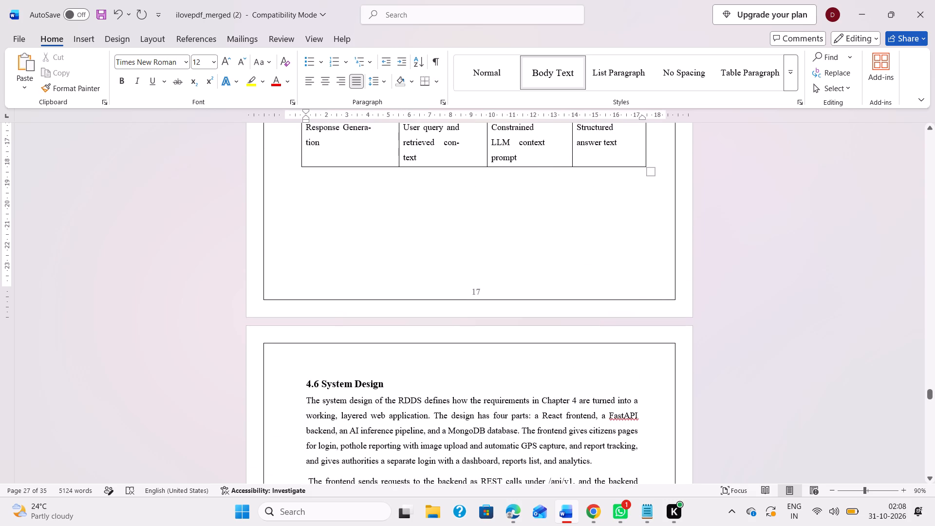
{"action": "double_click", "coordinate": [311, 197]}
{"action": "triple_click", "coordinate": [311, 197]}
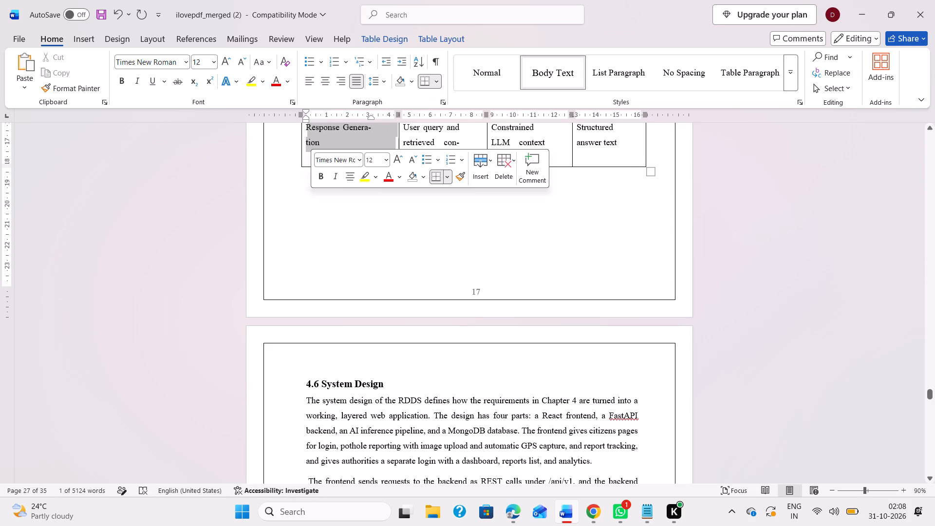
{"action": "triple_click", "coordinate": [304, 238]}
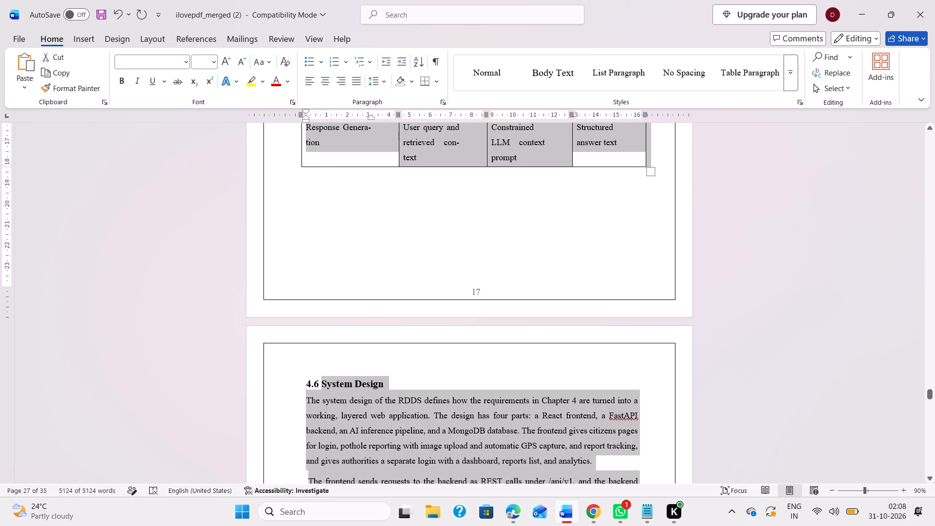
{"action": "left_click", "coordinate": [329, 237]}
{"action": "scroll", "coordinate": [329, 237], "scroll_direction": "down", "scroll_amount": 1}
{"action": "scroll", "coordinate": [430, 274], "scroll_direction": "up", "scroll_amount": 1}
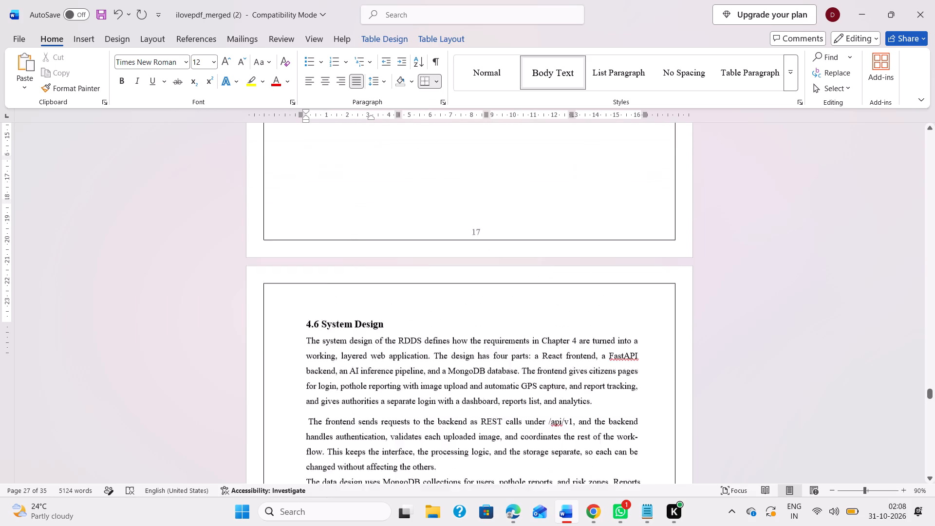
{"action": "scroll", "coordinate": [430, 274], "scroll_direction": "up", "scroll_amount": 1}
Save the report document.
{"action": "key", "text": "ctrl+s"}
{"action": "key", "text": "ctrl+s"}
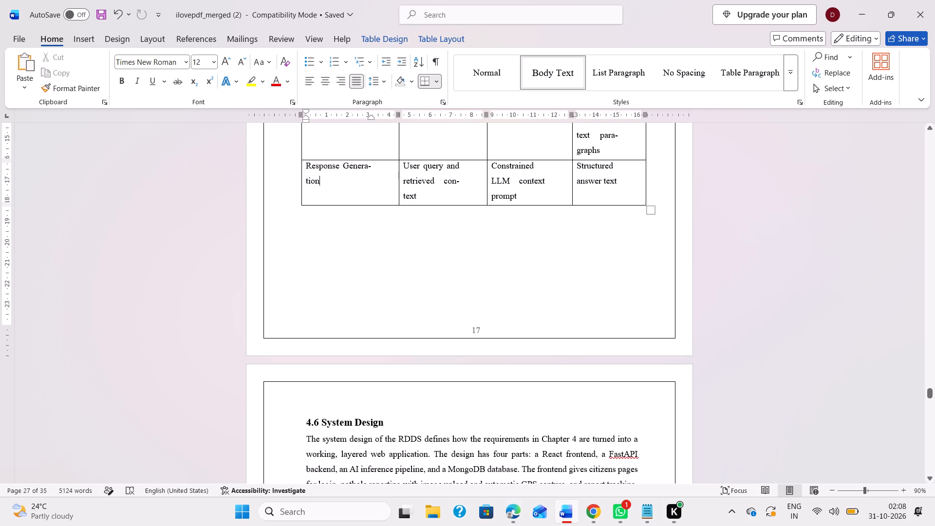
Skim the remaining report pages from section 4.6 System Design onward.
{"action": "scroll", "coordinate": [394, 270], "scroll_direction": "down", "scroll_amount": 5}
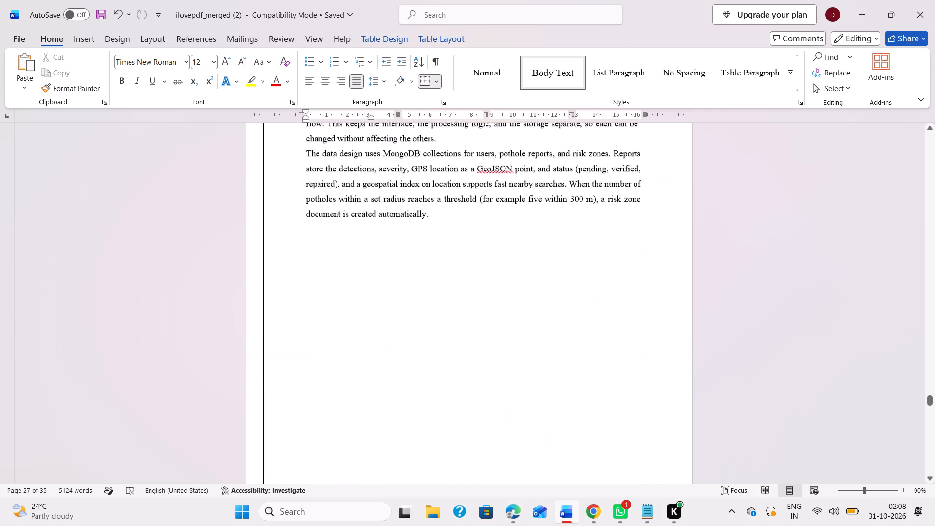
{"action": "scroll", "coordinate": [394, 270], "scroll_direction": "down", "scroll_amount": 9}
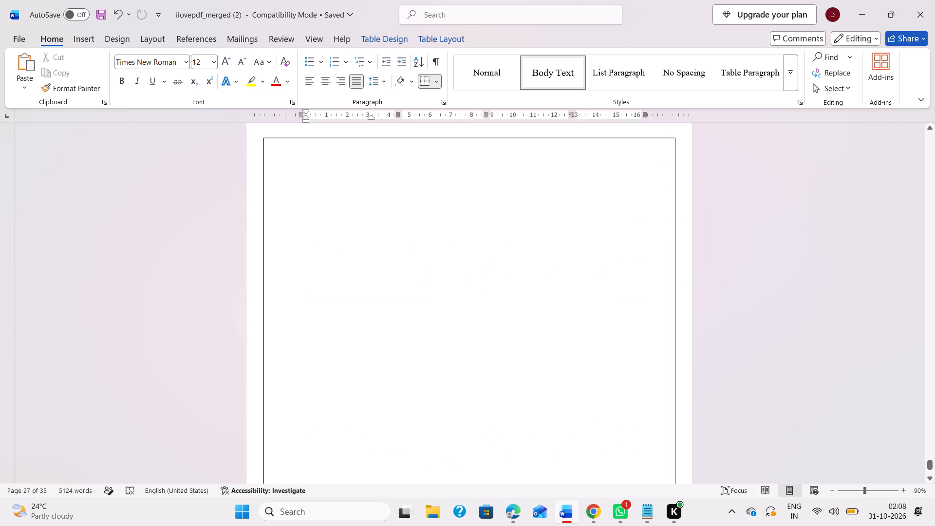
{"action": "scroll", "coordinate": [394, 270], "scroll_direction": "down", "scroll_amount": 3}
{"action": "scroll", "coordinate": [394, 270], "scroll_direction": "up", "scroll_amount": 7}
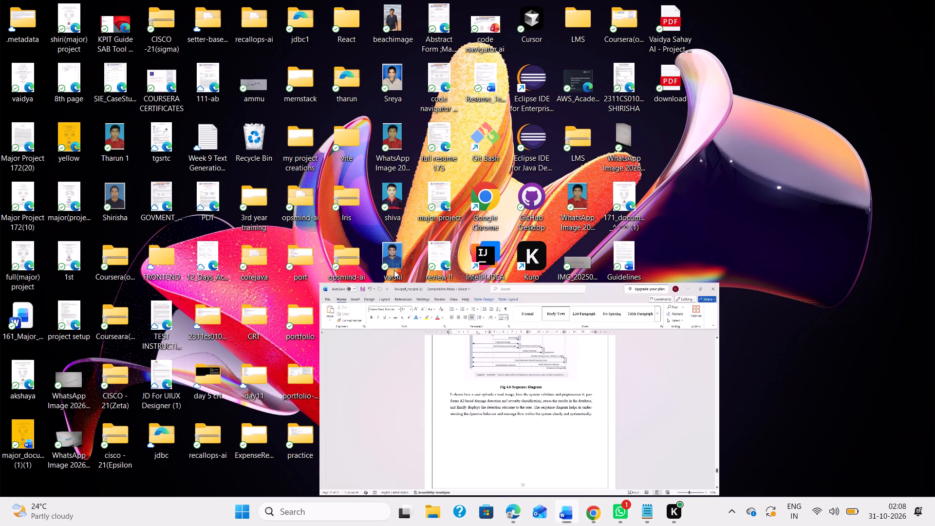
From the desktop, open the Shut Down Windows dialog and choose Sleep.
{"action": "key", "text": "alt+F4"}
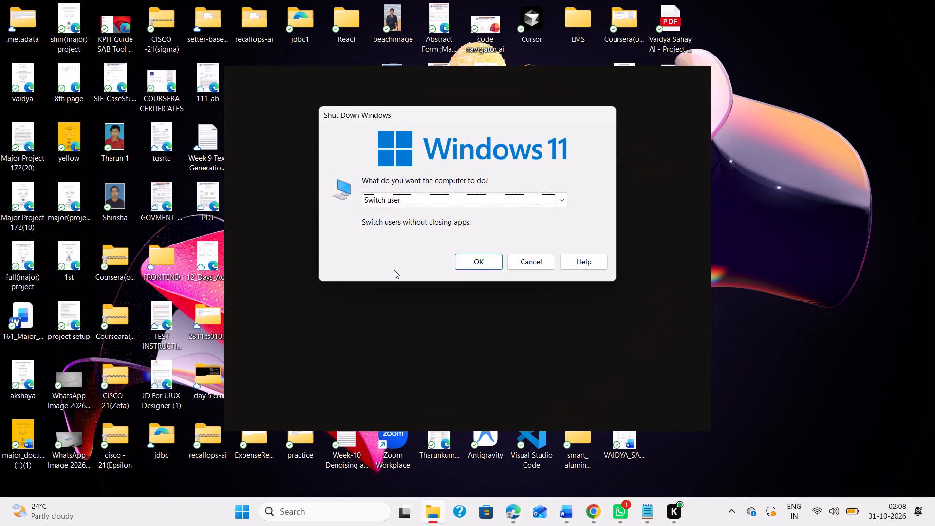
{"action": "key", "text": "Down"}
{"action": "key", "text": "Down"}
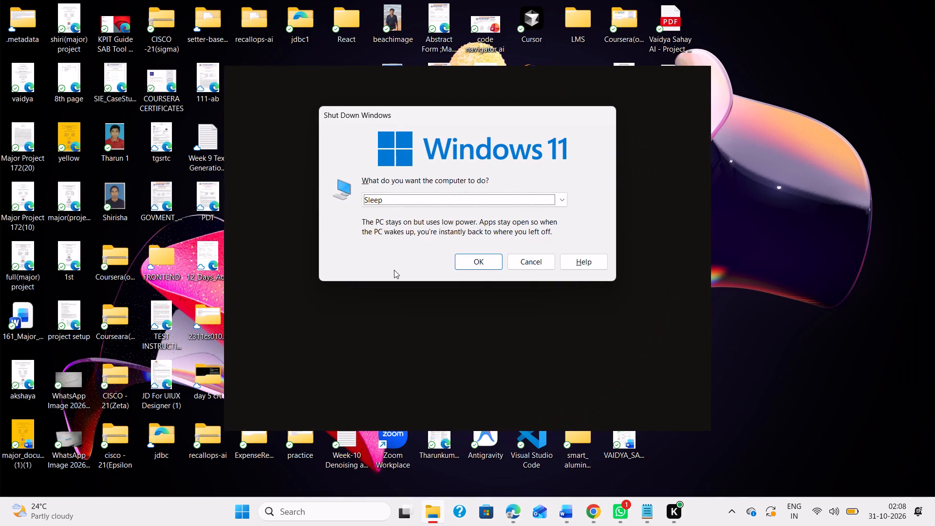